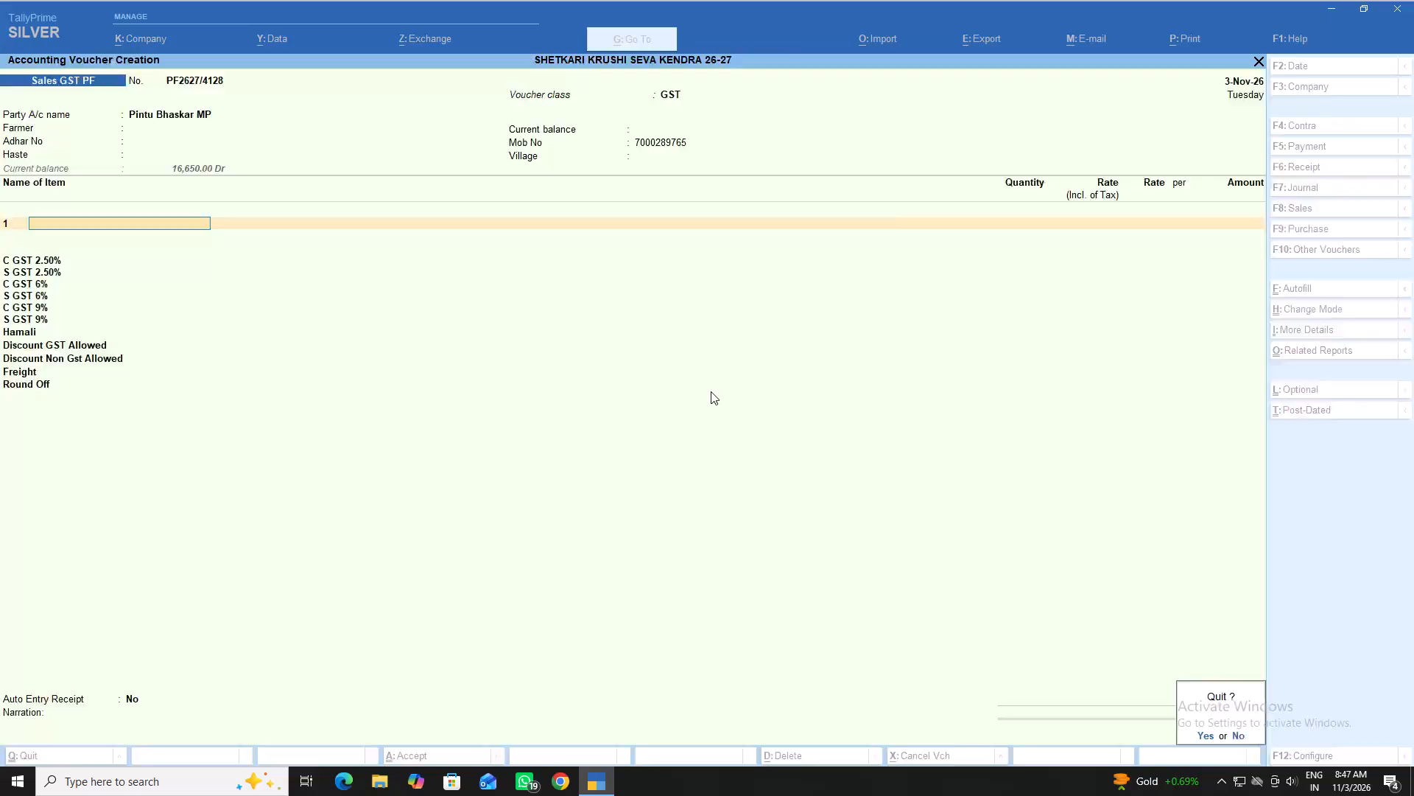
# Abandon the unfinished voucher entry and start a new Sales GST PF voucher.
pyautogui.press('Escape')
pyautogui.press('Escape')
pyautogui.press('Down')
pyautogui.press('Down')
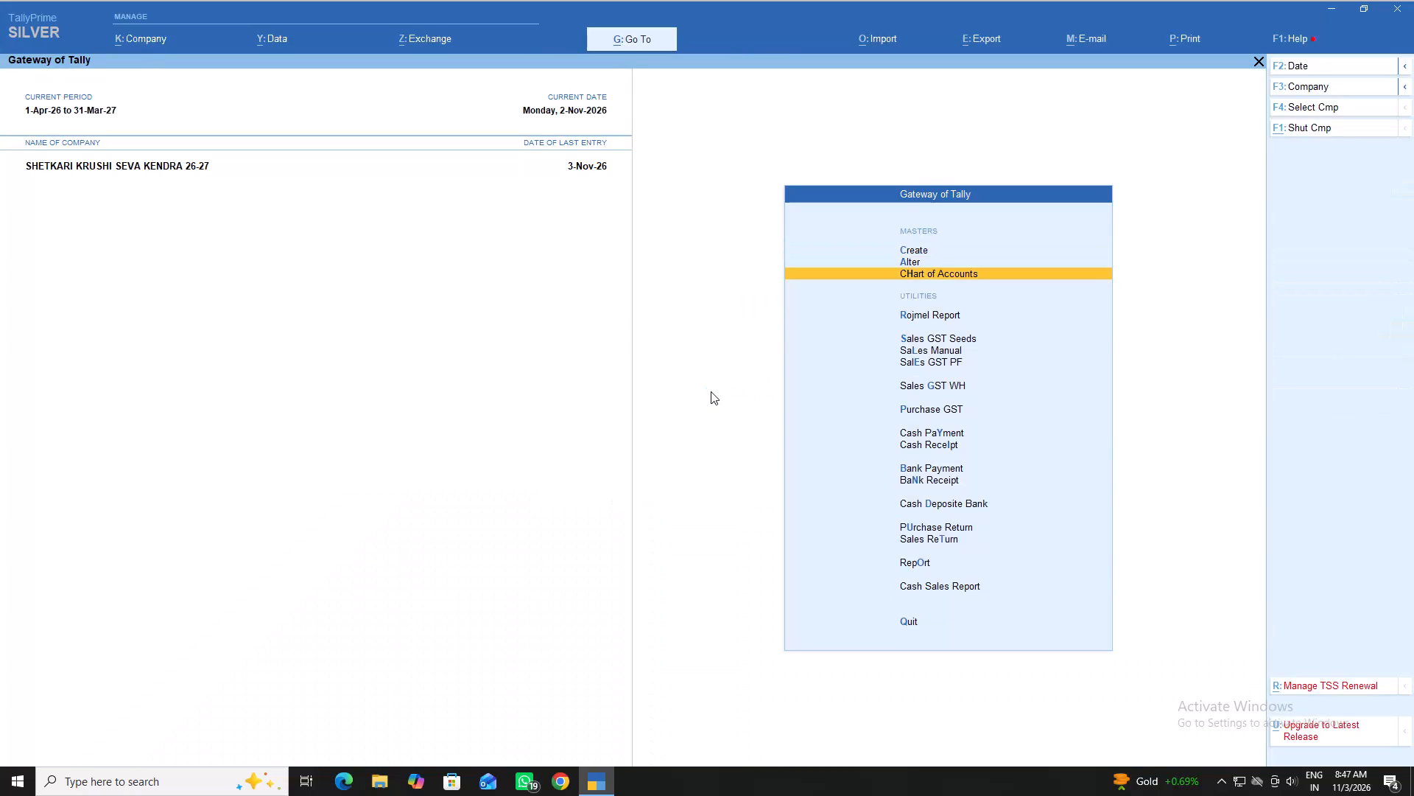
pyautogui.press('Down')
pyautogui.press('Down')
pyautogui.press('Down')
pyautogui.press('Down')
pyautogui.press('Return')
pyautogui.press('Return')
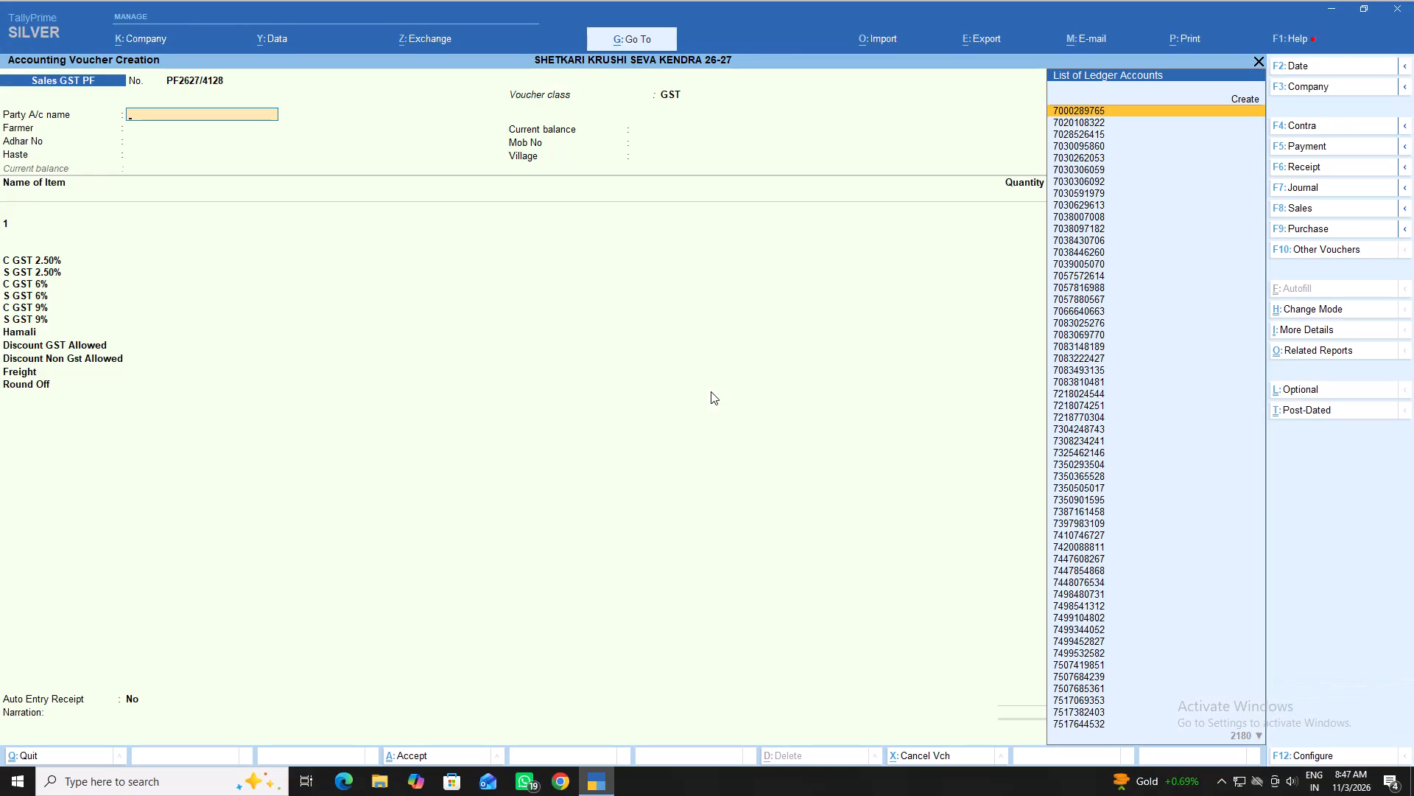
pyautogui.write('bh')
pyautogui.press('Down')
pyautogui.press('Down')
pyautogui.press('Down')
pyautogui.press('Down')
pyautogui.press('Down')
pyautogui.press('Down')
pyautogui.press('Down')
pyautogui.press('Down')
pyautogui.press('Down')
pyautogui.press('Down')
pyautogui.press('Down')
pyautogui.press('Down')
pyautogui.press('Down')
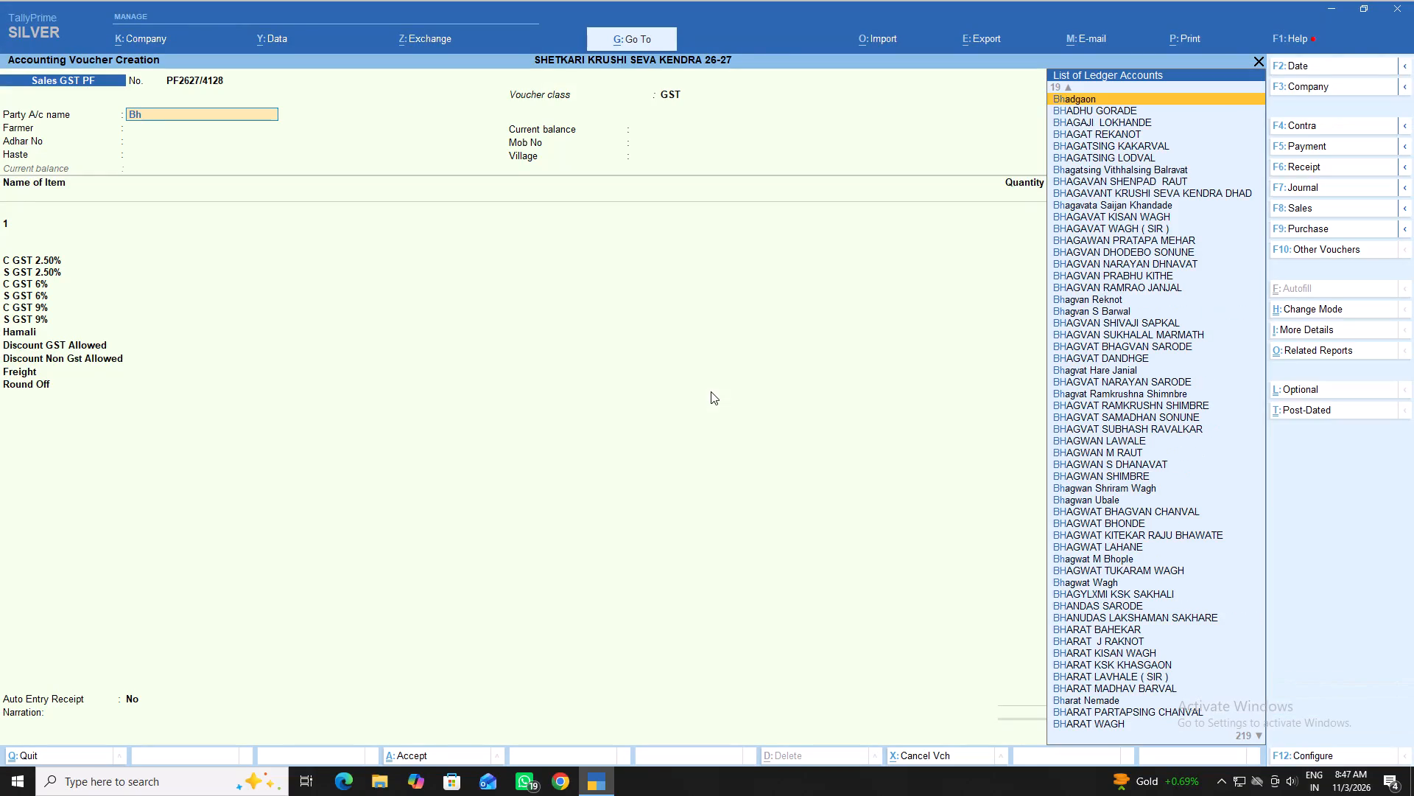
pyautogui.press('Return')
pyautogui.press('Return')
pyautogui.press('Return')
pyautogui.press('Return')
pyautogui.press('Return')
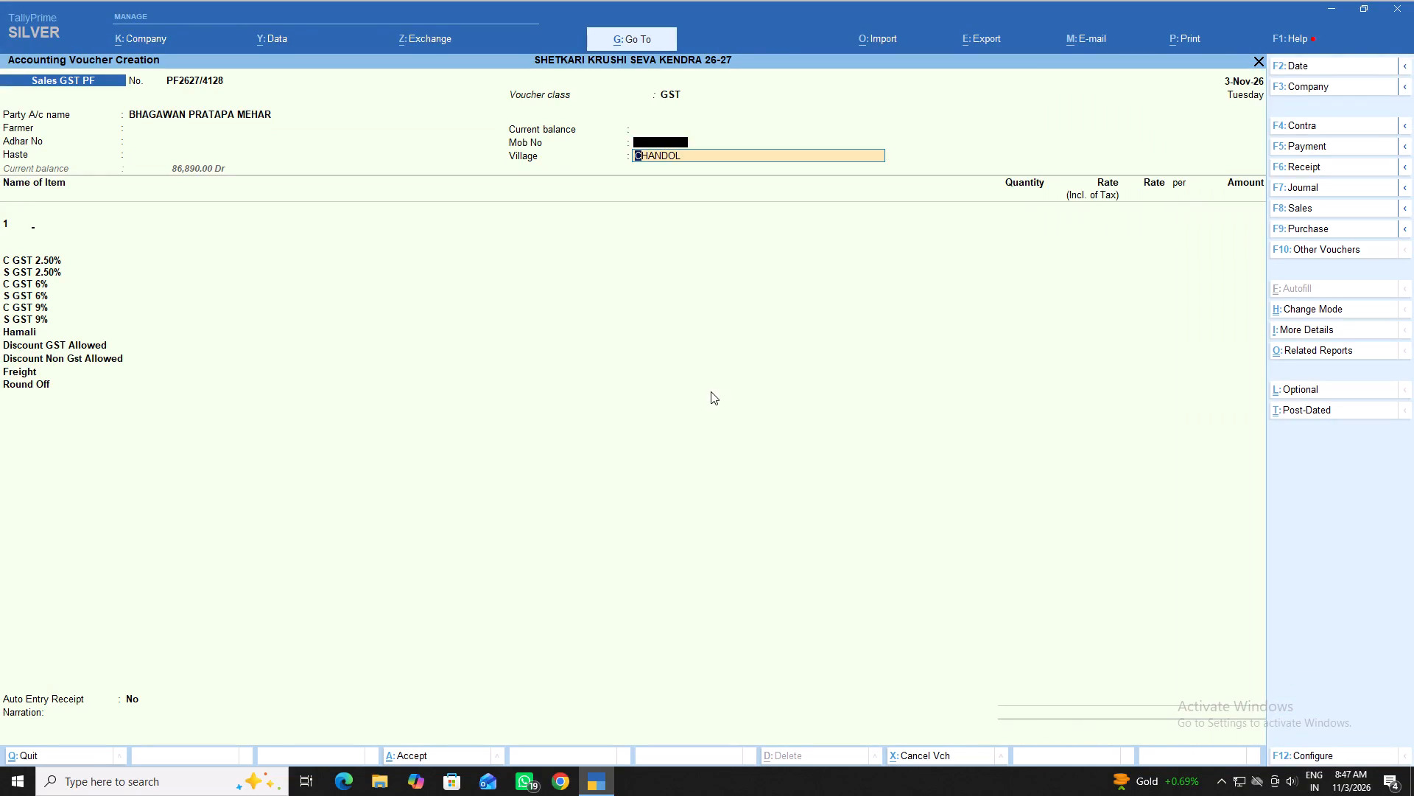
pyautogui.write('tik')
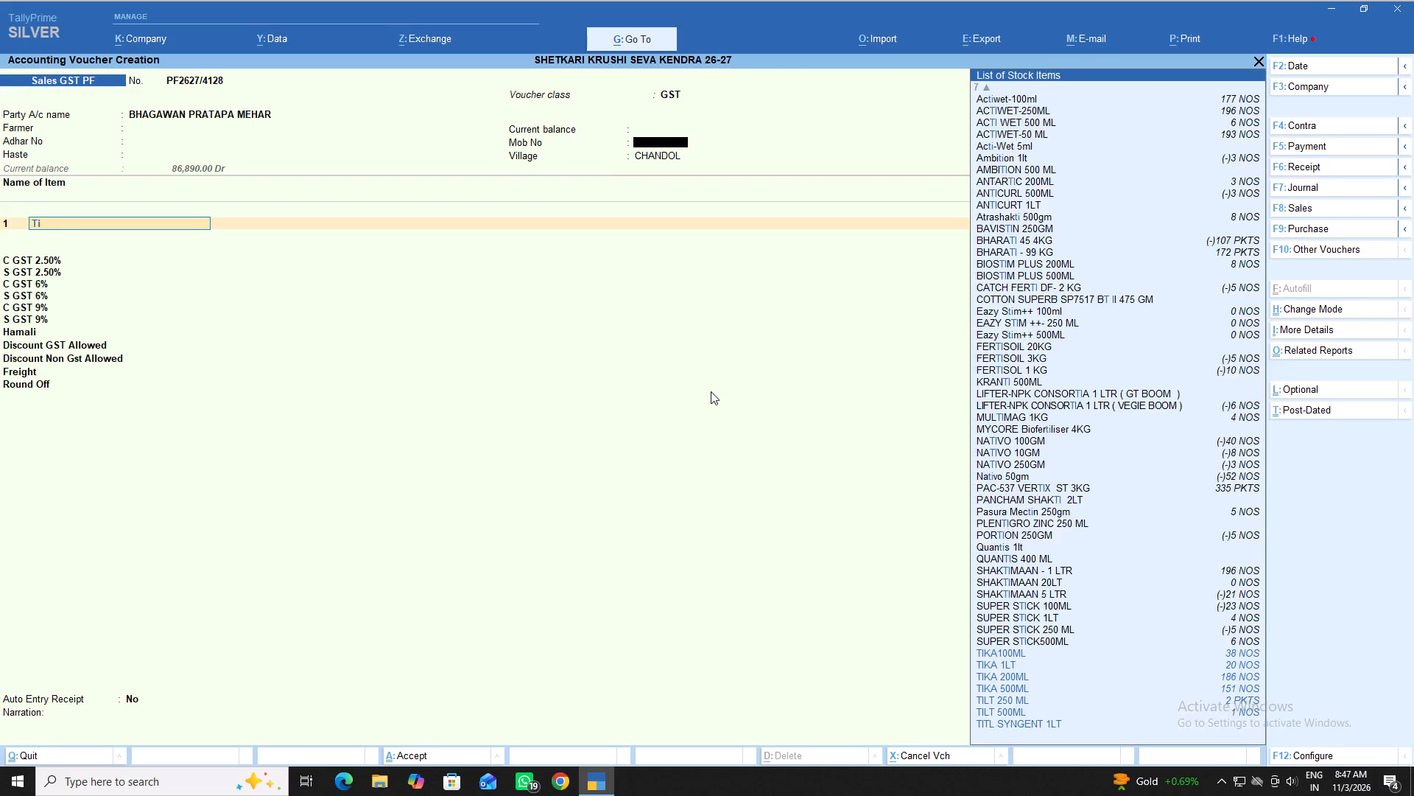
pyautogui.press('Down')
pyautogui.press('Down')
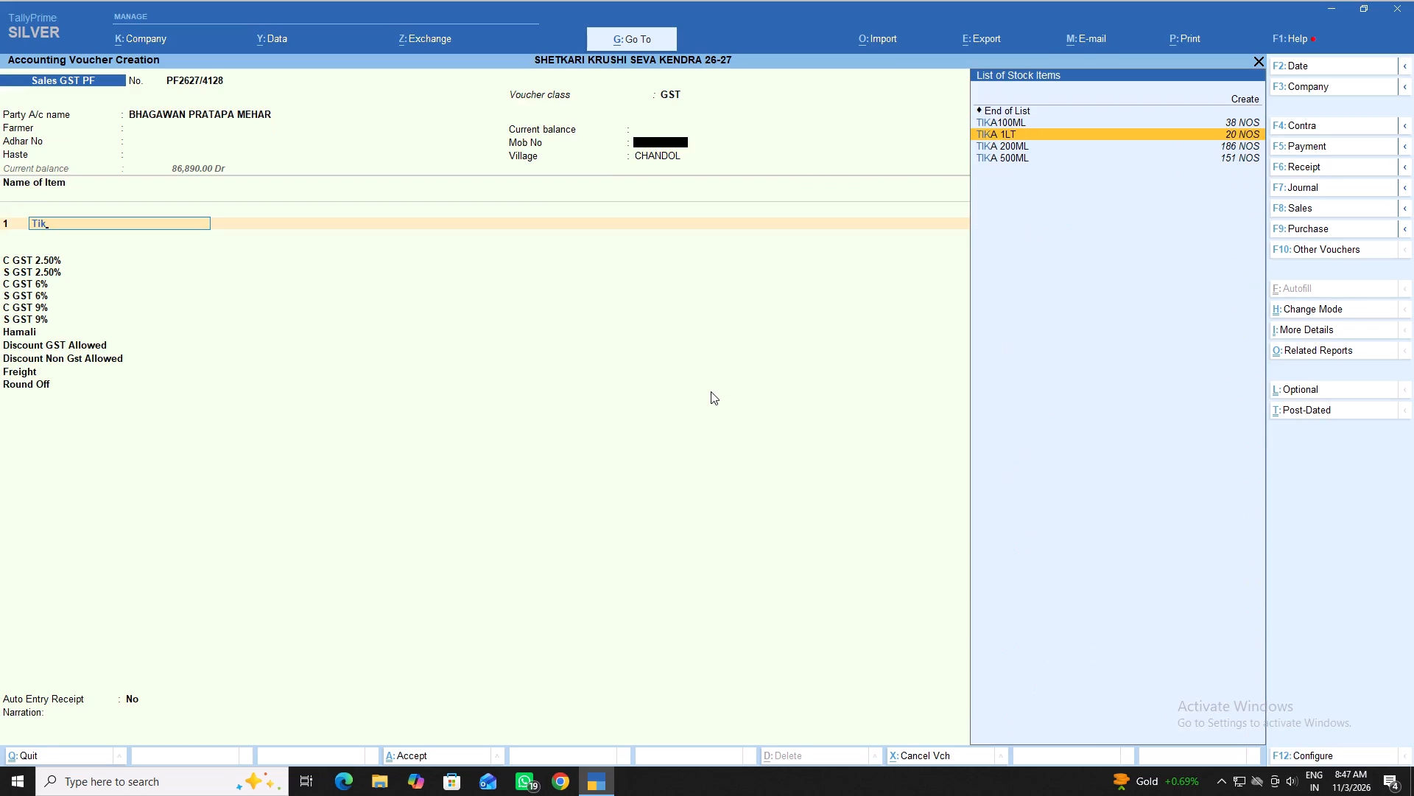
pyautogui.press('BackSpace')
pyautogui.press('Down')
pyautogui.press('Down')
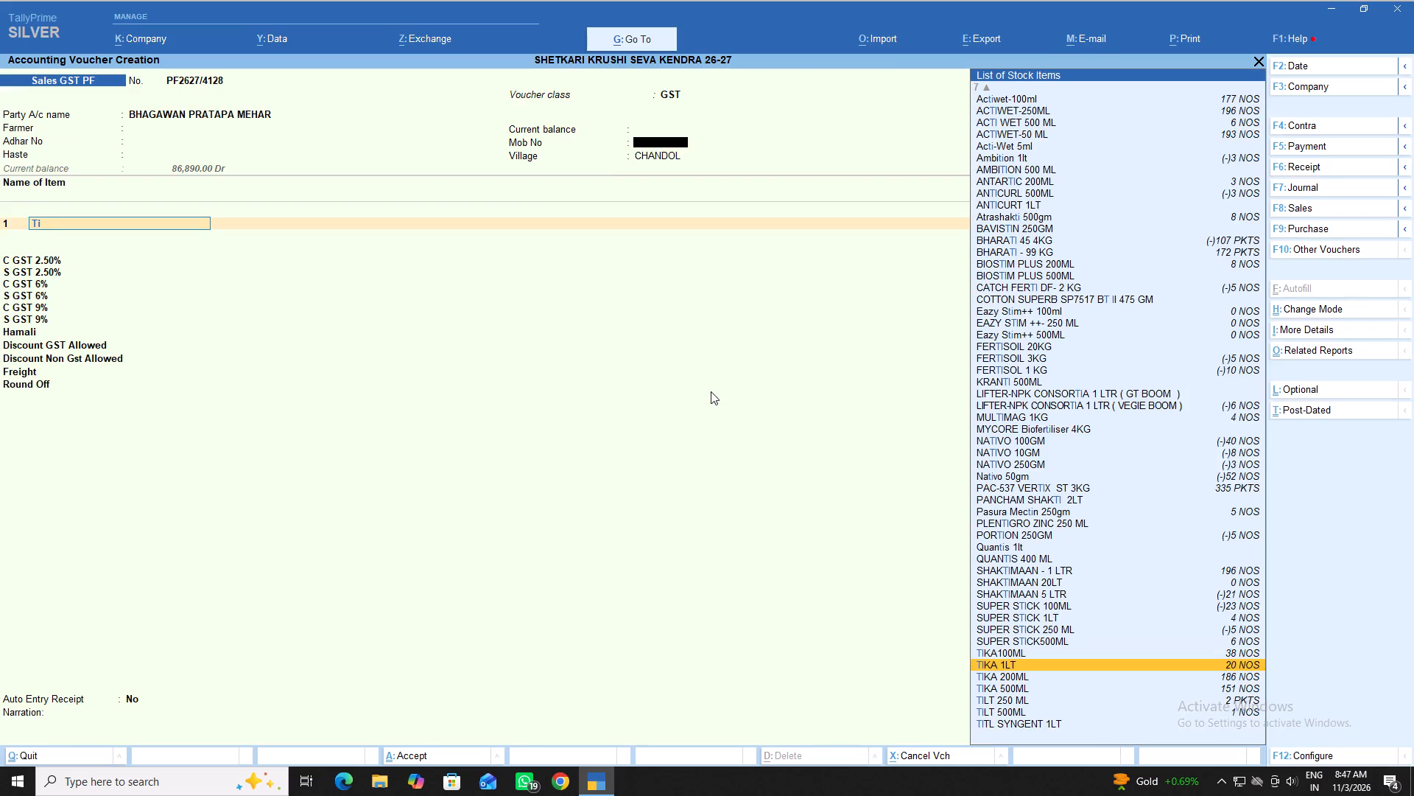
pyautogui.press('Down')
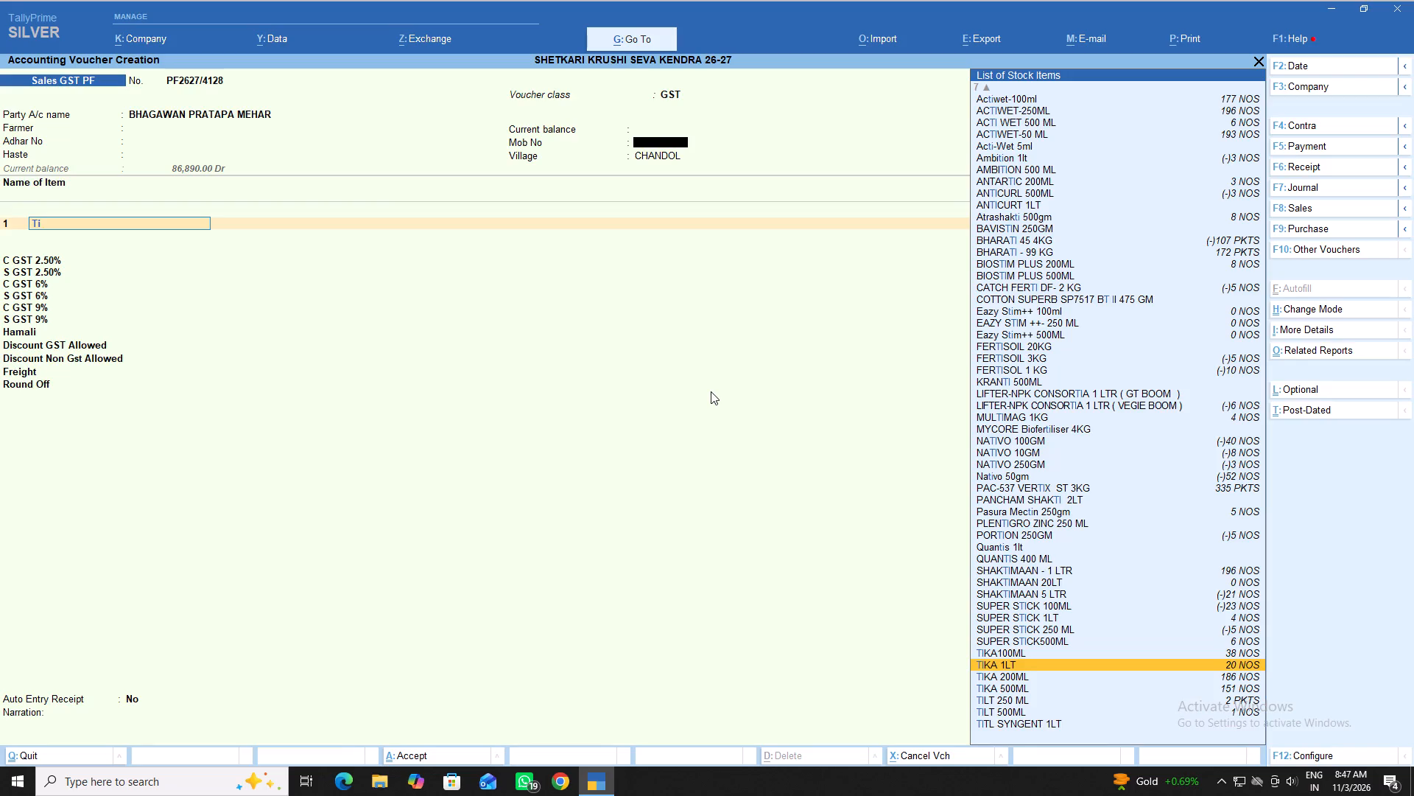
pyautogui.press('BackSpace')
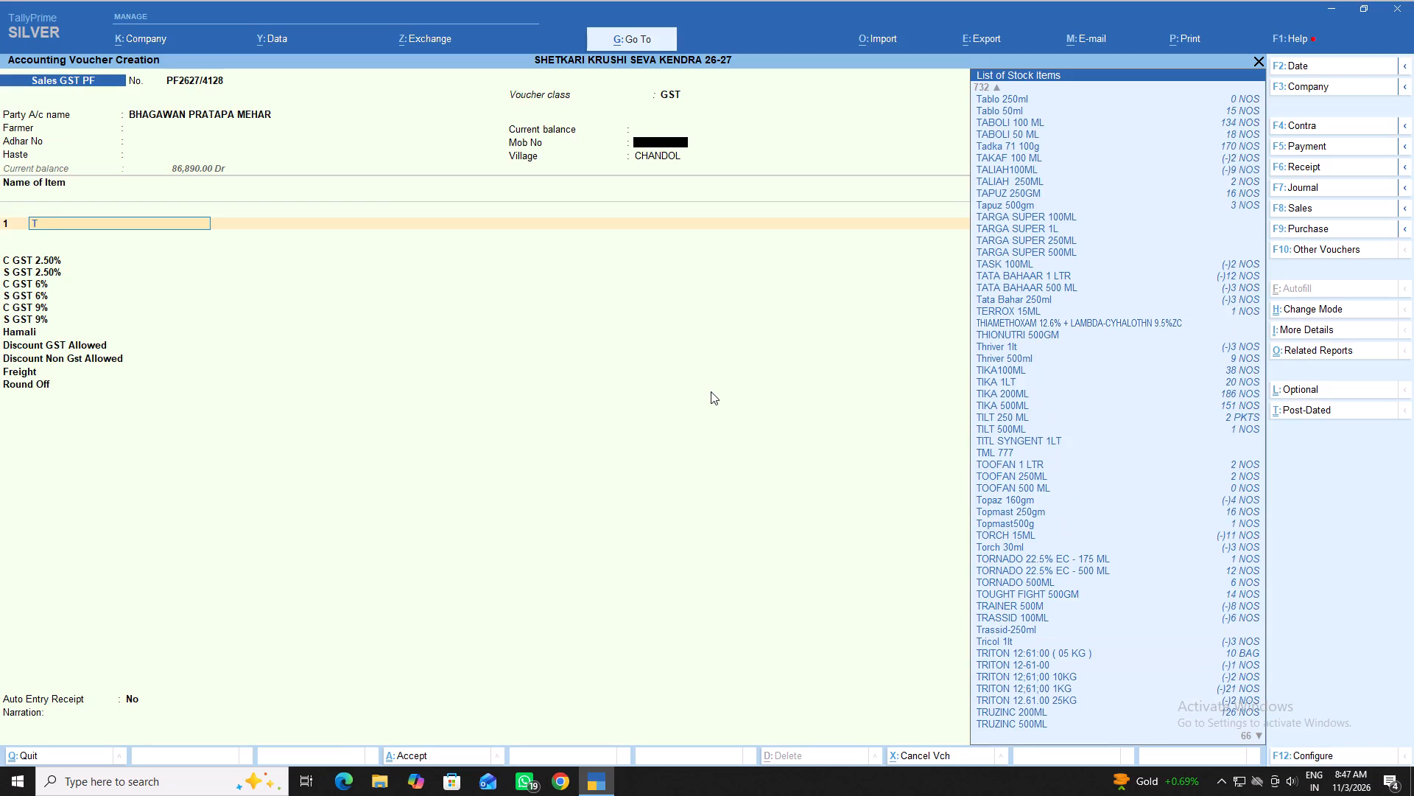
# Add TABOLI 100 ML as the first item, batch Btbl608010, quantity 1 NOS at a tax-inclusive rate of 780.
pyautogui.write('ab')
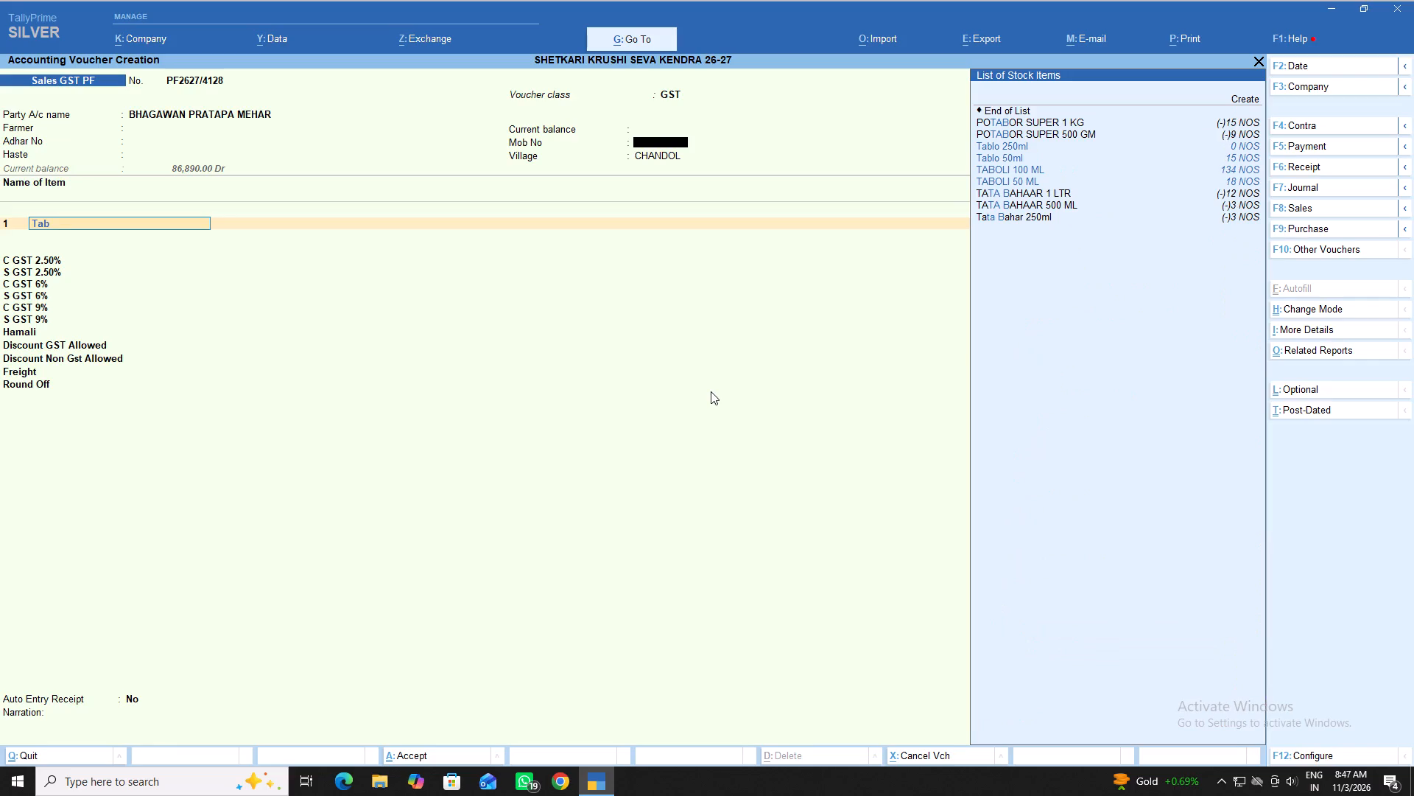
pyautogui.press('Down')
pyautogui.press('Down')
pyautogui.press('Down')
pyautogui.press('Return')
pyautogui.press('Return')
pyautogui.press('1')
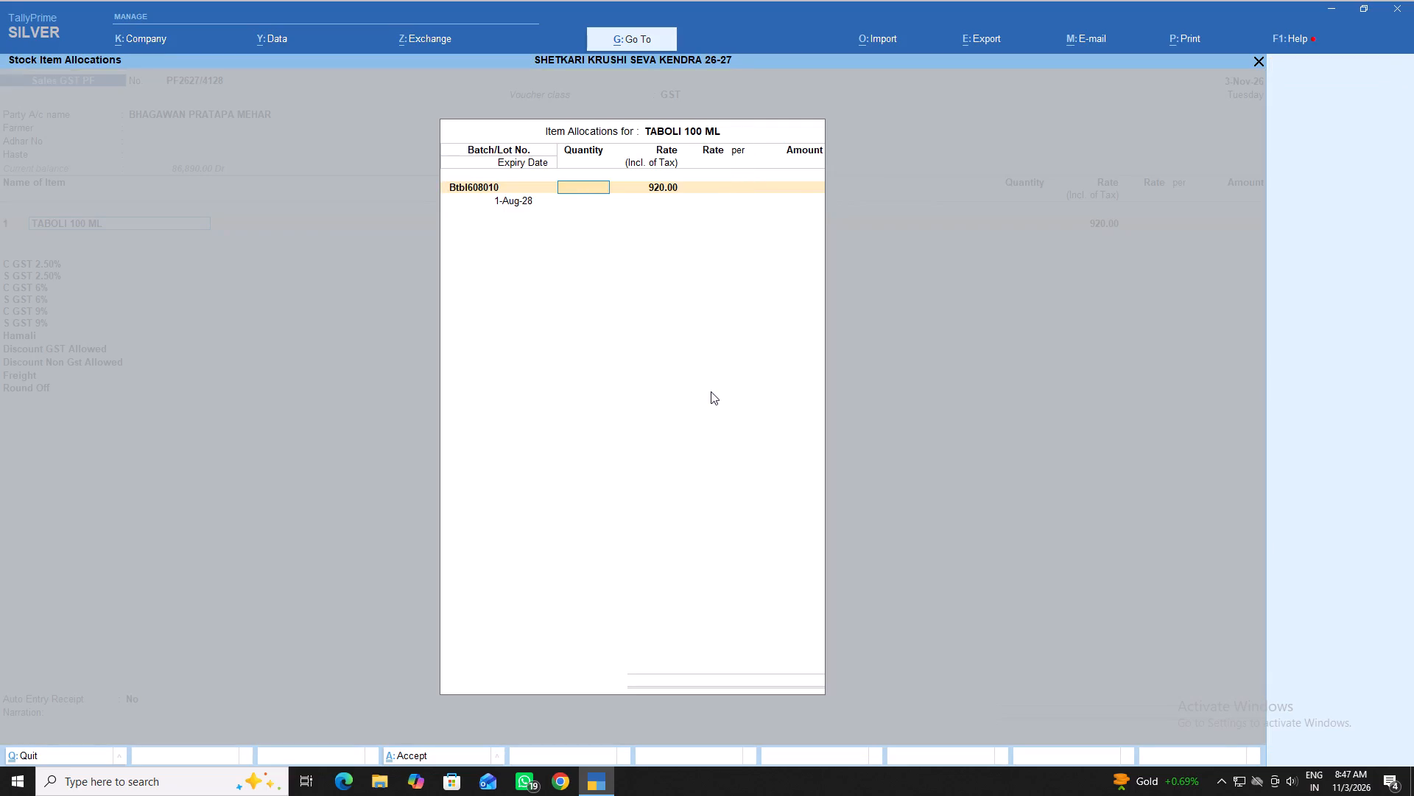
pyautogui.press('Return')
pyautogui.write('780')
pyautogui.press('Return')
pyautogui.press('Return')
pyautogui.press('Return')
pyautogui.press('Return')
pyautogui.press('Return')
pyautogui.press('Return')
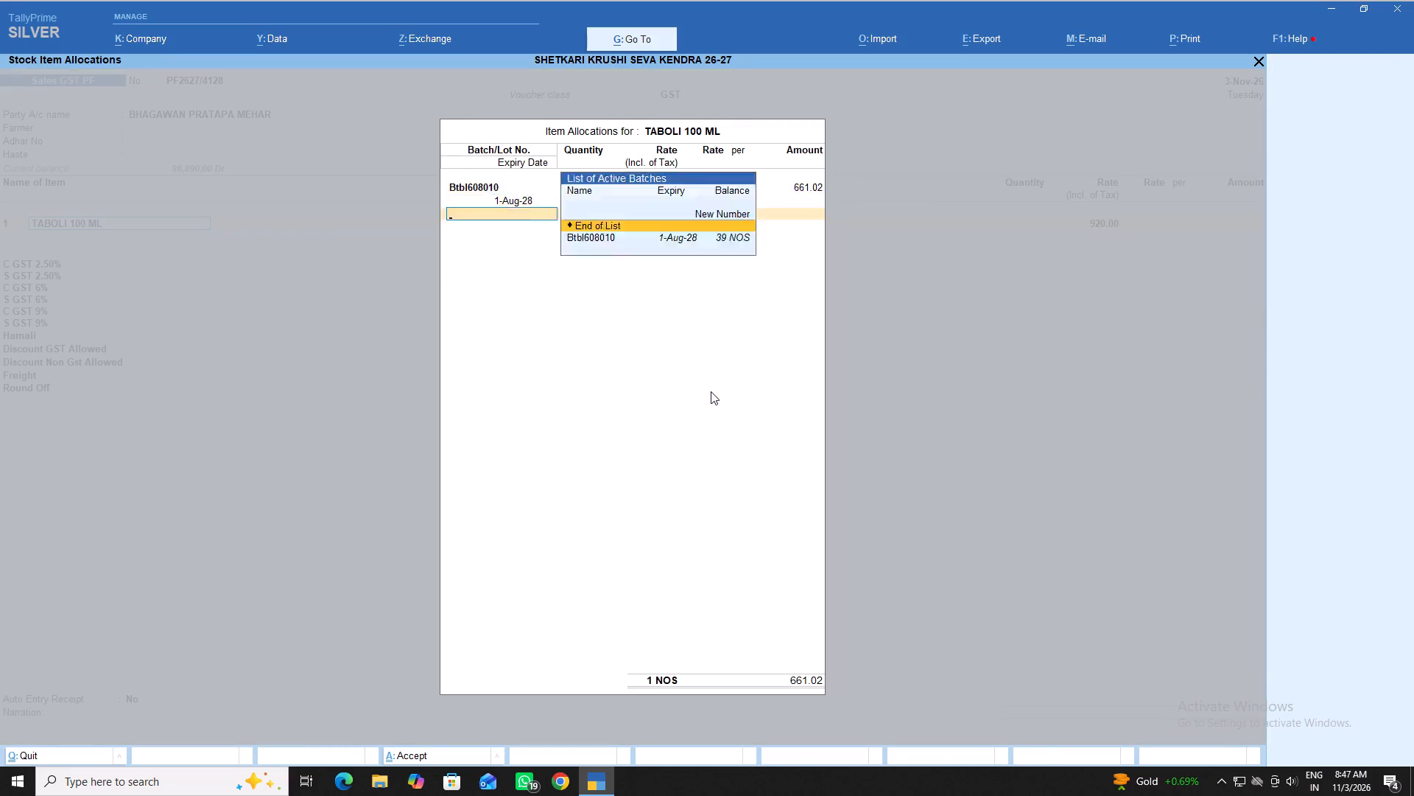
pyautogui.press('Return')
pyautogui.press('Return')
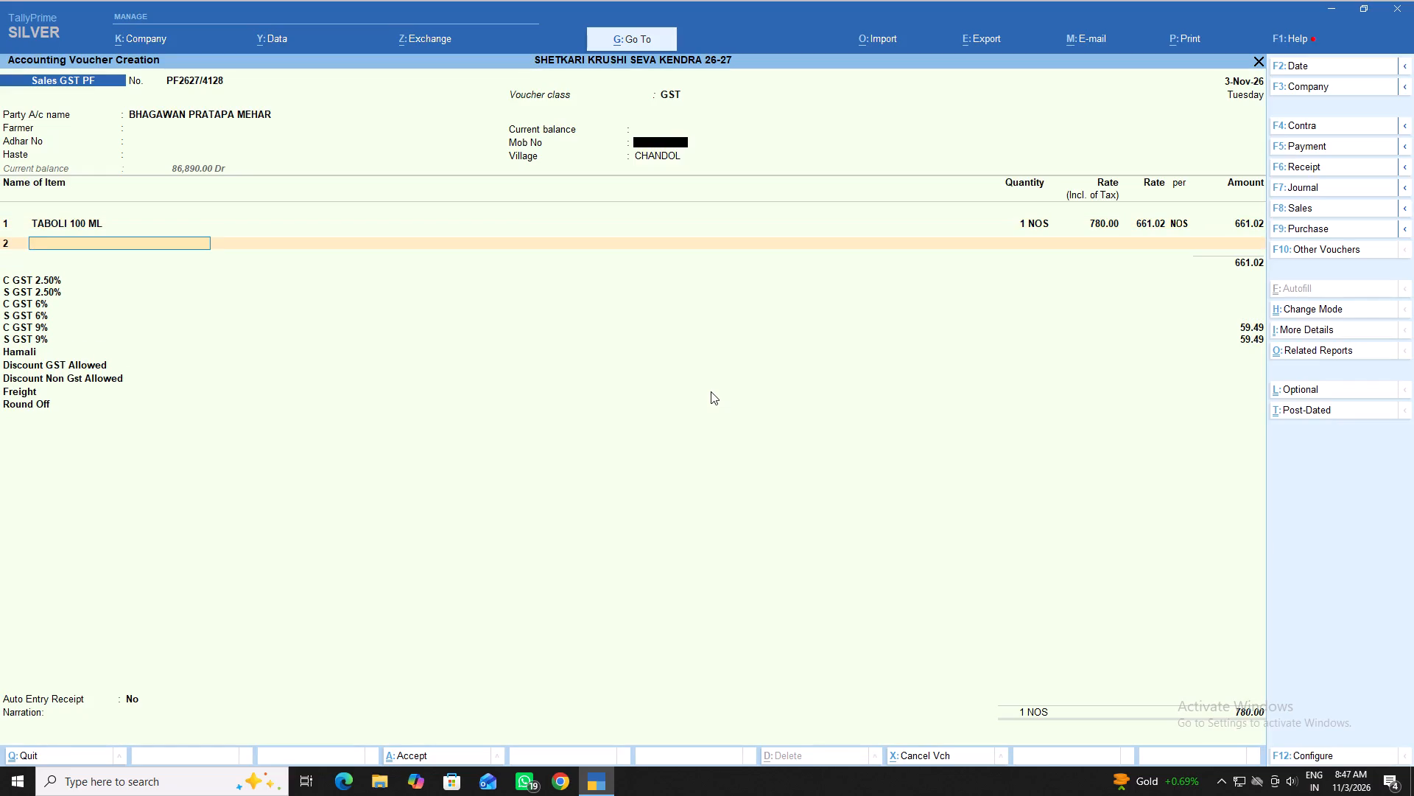
# Add INDOTPM 500GM as the second item, quantity 1 NOS at a tax-inclusive rate of 500.
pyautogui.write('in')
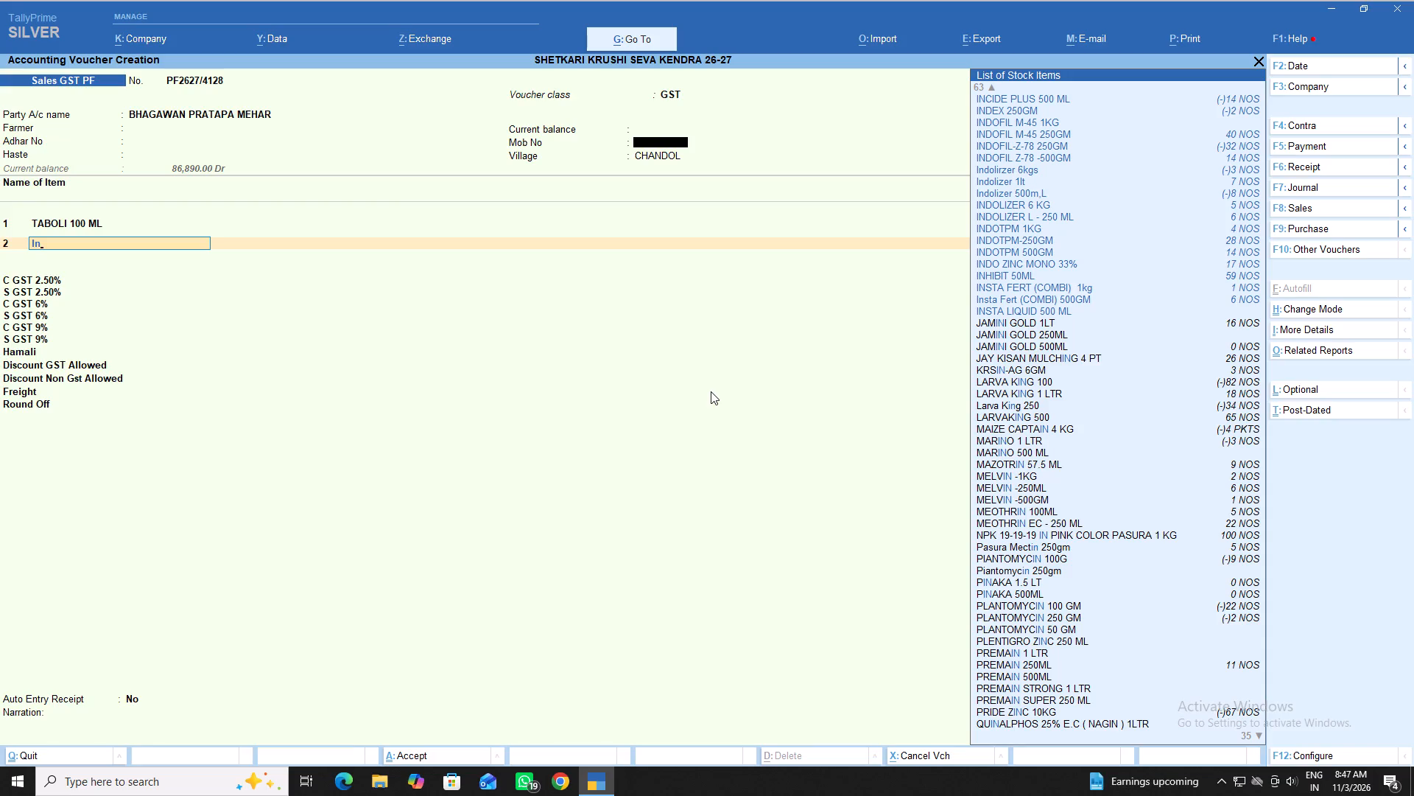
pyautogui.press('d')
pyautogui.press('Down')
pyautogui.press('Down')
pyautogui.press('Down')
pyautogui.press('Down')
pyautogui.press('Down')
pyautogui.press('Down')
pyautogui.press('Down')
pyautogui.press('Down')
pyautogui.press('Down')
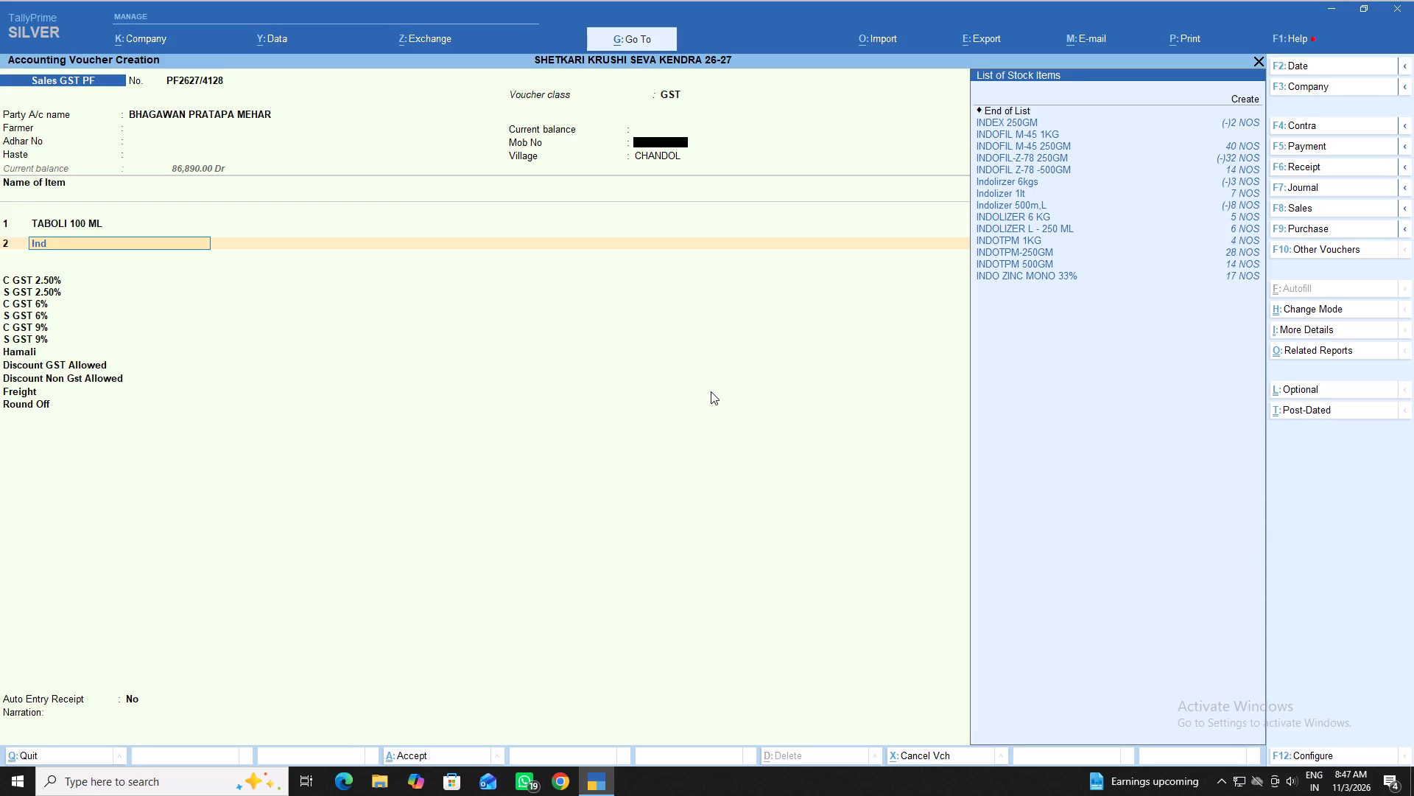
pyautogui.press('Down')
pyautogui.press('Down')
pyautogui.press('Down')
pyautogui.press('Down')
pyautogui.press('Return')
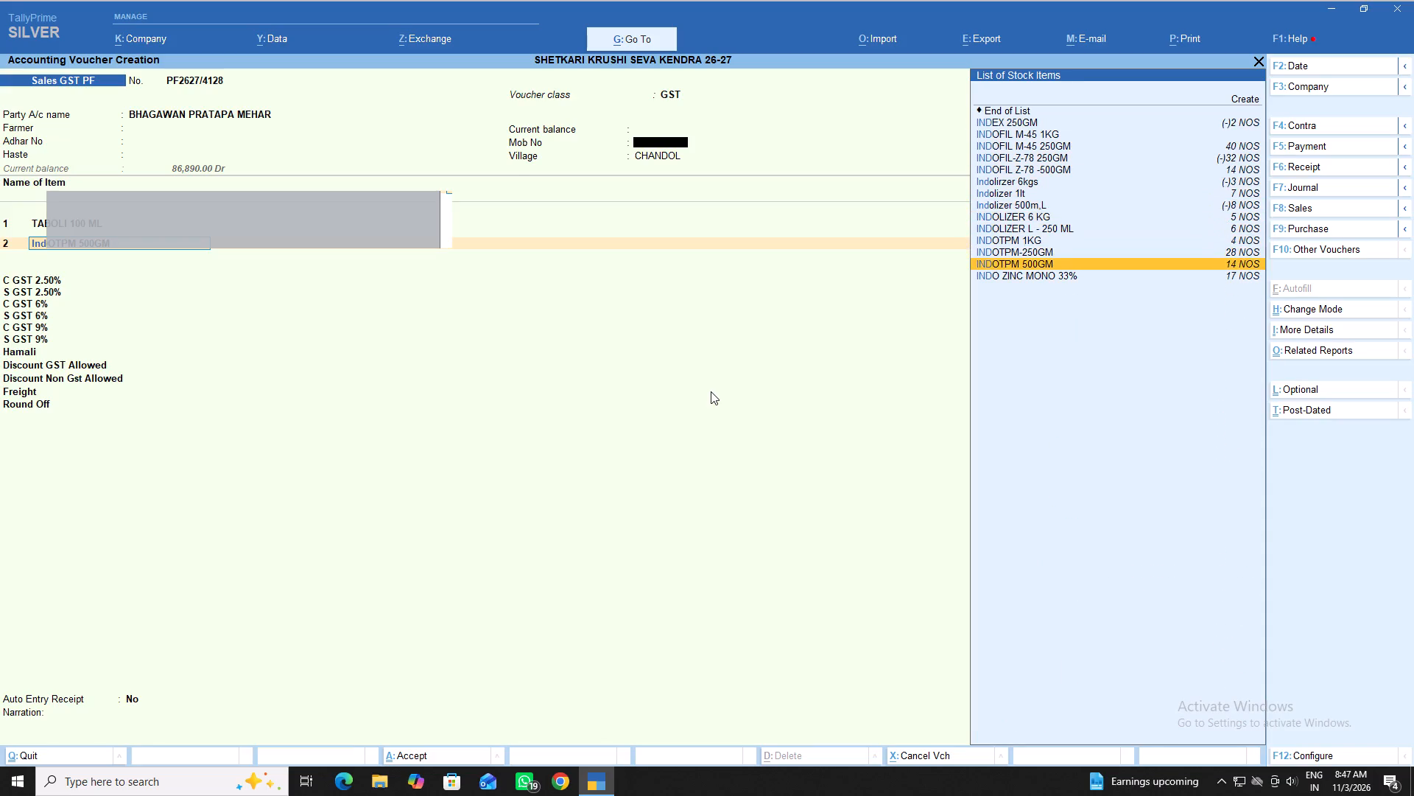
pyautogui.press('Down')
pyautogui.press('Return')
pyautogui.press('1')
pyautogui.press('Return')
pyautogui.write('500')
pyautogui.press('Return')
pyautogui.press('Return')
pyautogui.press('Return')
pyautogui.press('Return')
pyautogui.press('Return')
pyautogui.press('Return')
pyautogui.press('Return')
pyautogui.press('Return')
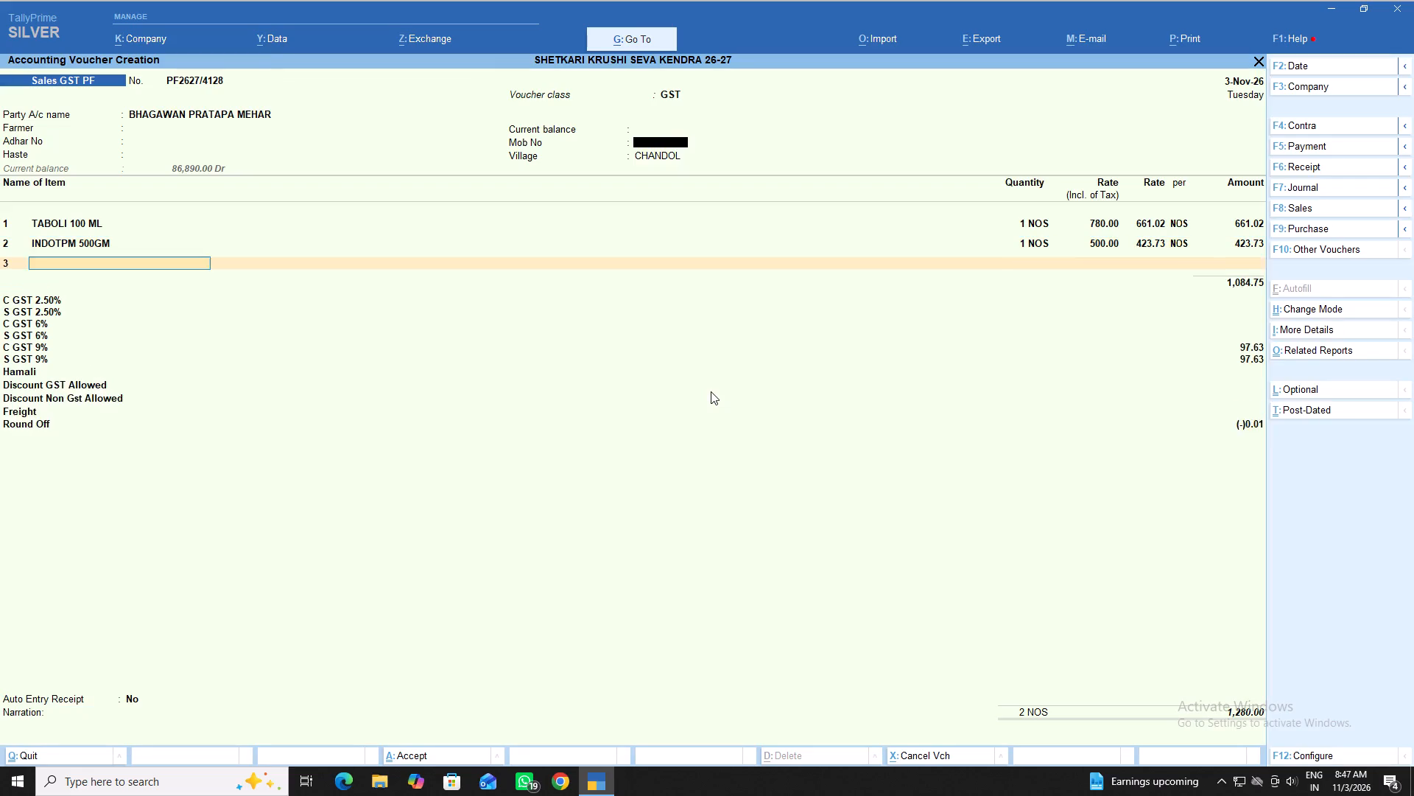
# Accept the tax and round-off lines, save the sales voucher without printing it, and leave voucher entry.
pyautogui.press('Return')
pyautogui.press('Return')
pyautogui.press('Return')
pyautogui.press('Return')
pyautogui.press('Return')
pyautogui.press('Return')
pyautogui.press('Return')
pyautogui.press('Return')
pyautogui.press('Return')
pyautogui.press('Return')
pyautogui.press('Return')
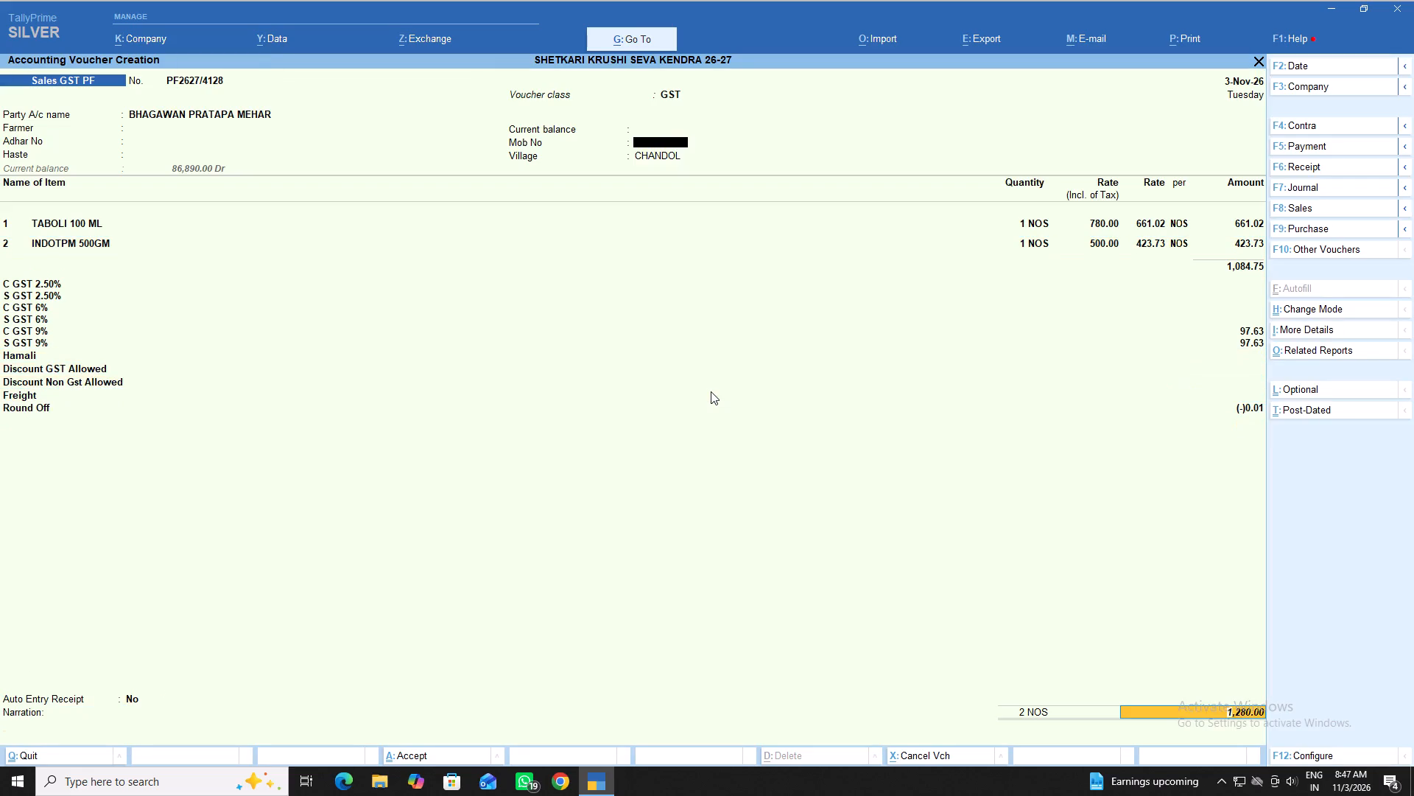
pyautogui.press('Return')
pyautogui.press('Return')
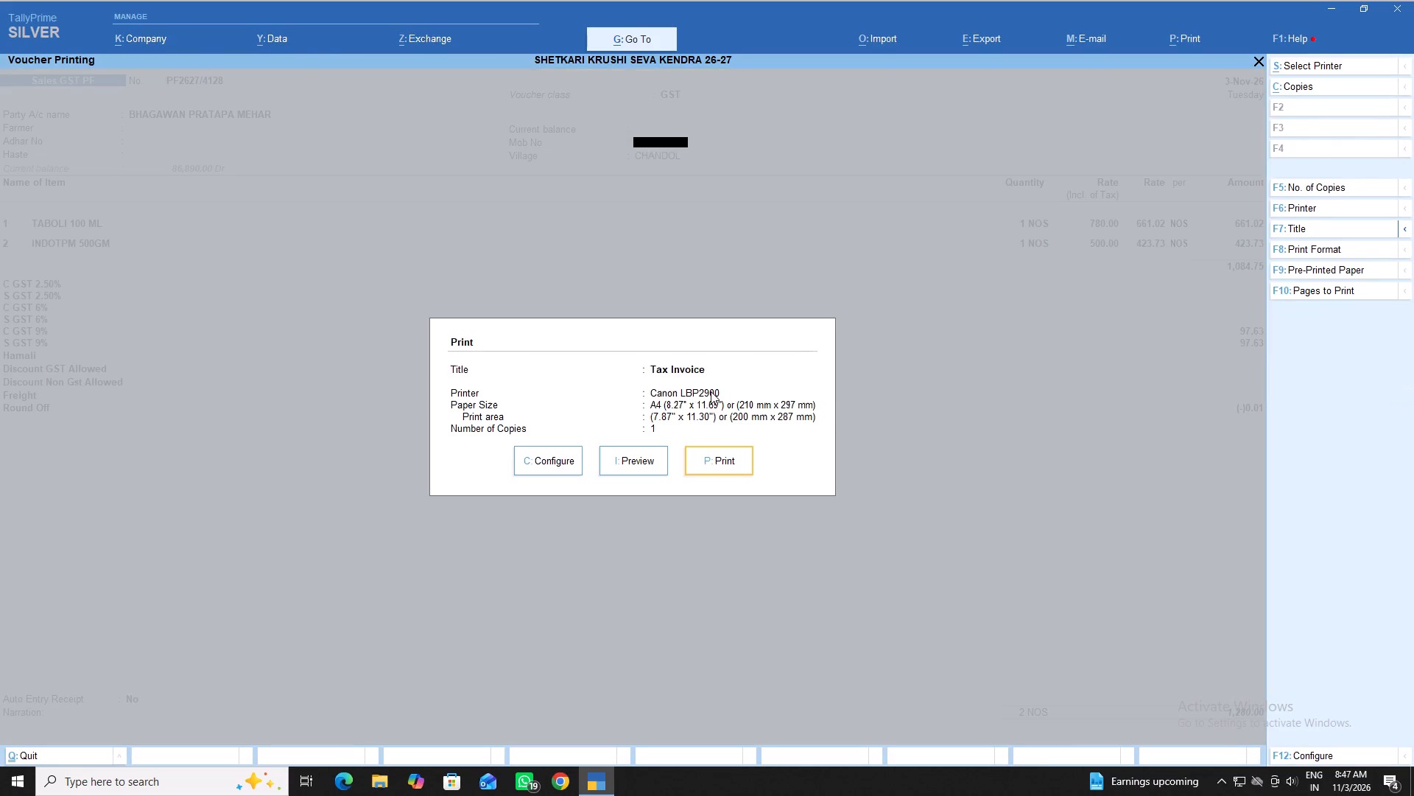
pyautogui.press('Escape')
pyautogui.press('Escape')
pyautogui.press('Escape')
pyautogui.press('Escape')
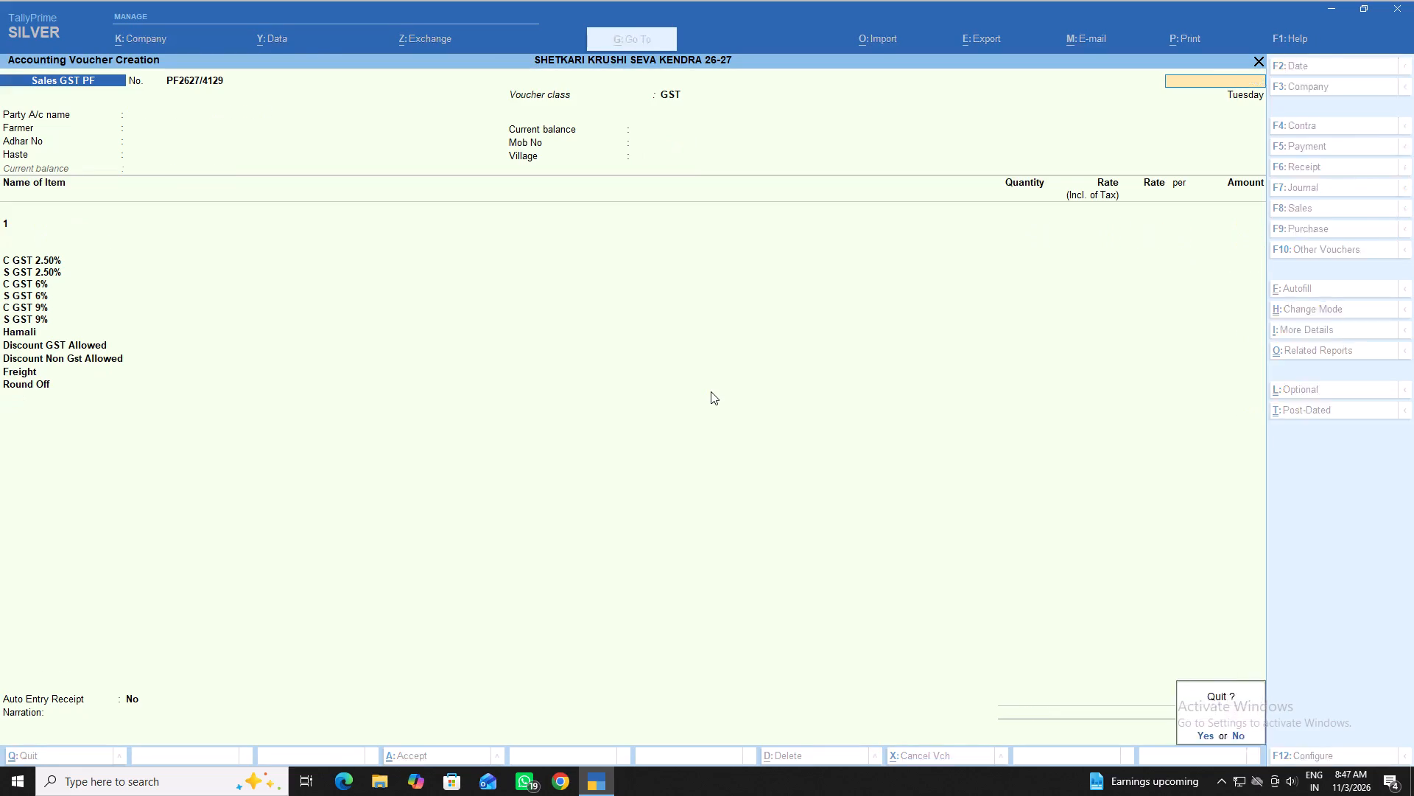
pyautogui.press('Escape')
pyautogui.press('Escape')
# Open the ledger statement for the first Chandansing customer from the reports.
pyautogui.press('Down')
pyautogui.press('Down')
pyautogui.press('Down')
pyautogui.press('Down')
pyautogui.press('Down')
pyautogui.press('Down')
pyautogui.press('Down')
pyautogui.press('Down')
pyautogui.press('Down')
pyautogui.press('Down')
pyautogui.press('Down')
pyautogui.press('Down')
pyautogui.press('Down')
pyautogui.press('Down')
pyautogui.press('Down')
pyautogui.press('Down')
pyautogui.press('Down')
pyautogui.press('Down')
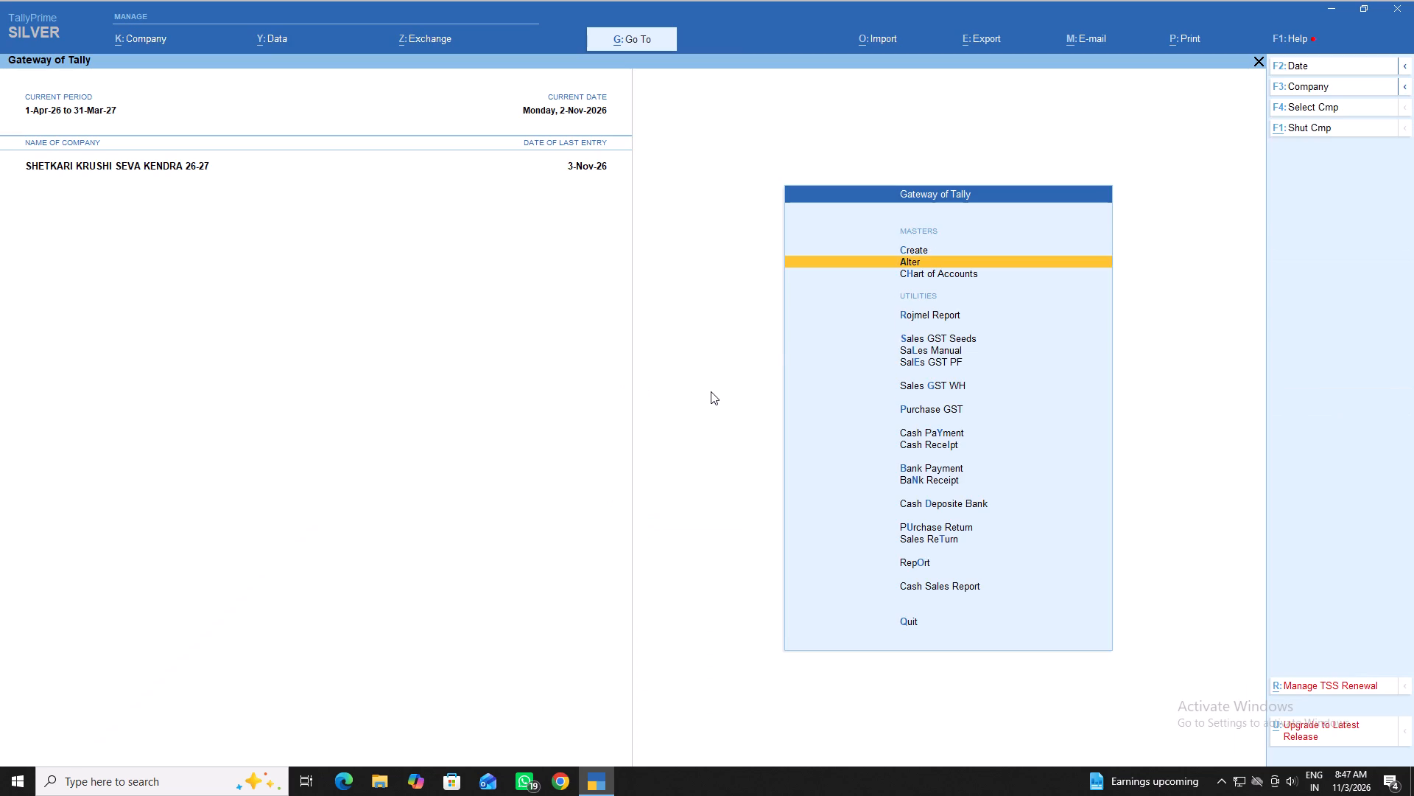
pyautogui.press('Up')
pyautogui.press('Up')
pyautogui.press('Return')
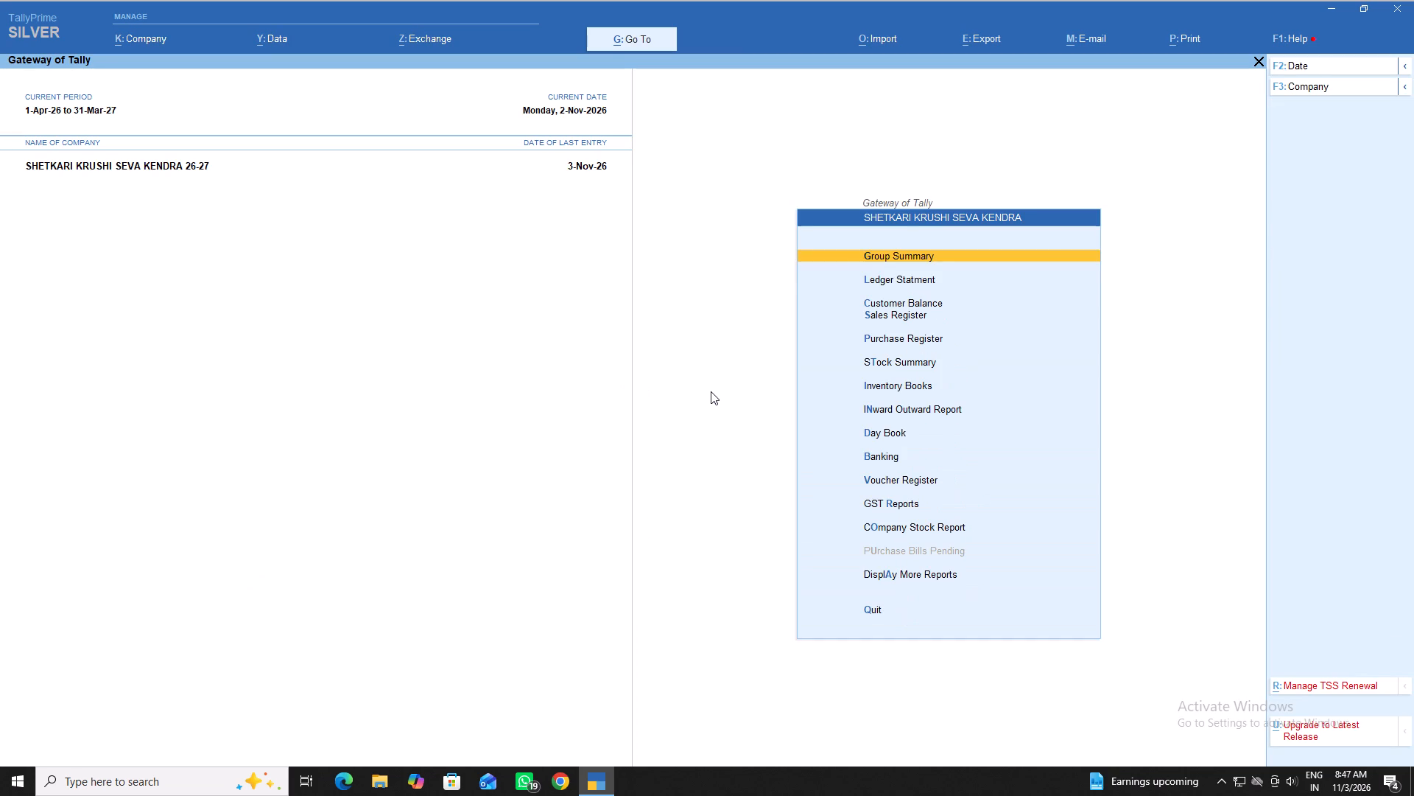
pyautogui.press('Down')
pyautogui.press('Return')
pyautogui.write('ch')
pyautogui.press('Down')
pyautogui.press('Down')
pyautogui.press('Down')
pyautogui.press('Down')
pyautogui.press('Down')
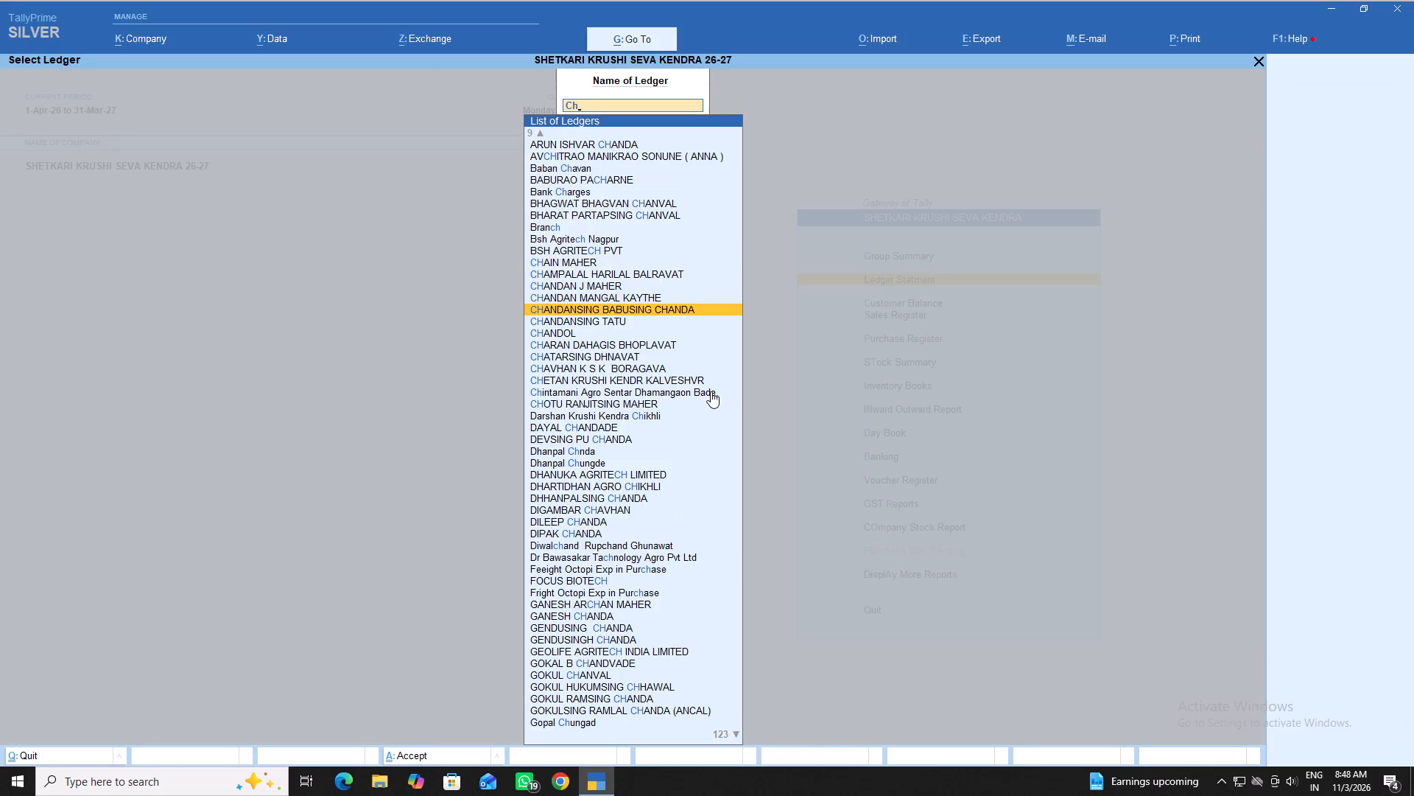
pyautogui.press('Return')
# Open the customer's 28-Oct-26 sales voucher PF2627/3993 from the ledger for alteration and accept its party name fields.
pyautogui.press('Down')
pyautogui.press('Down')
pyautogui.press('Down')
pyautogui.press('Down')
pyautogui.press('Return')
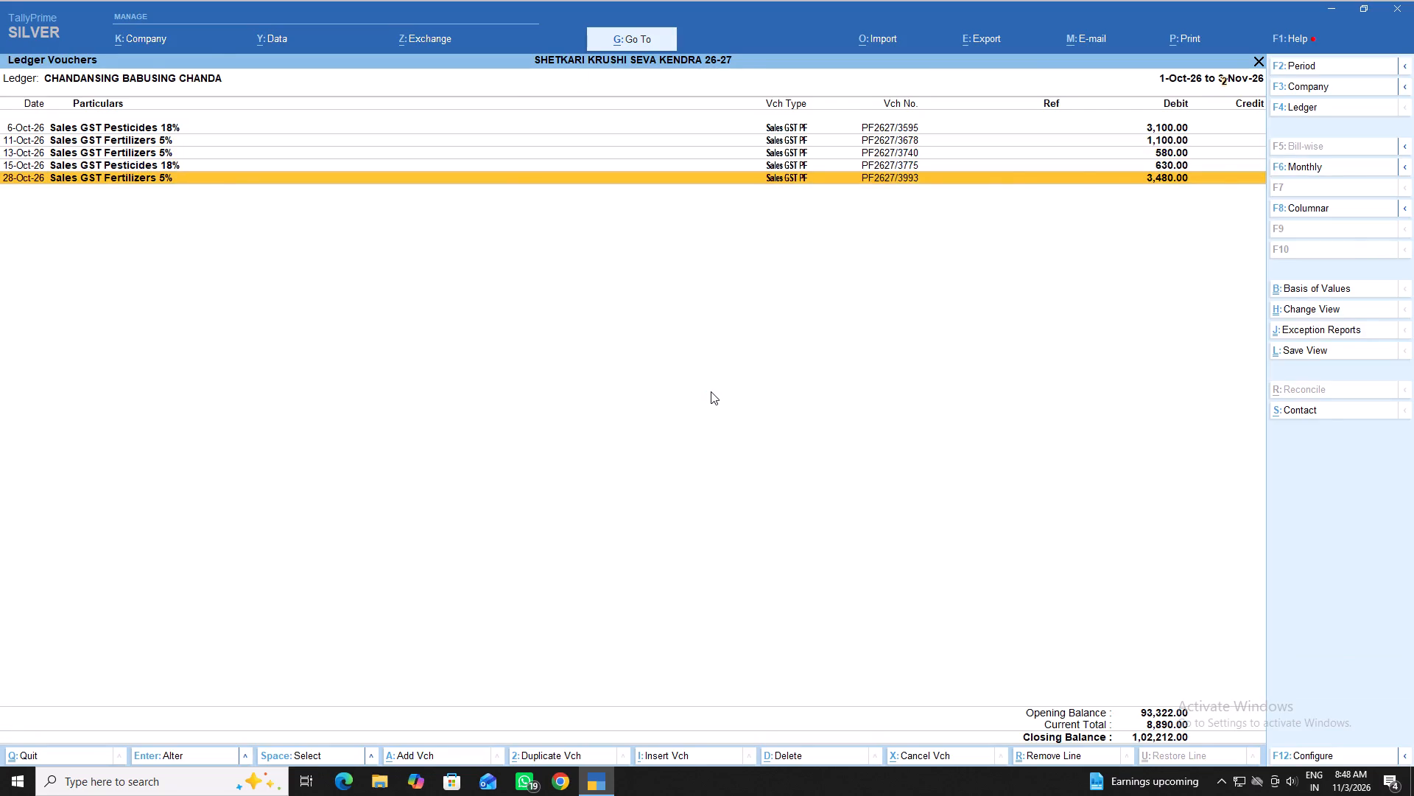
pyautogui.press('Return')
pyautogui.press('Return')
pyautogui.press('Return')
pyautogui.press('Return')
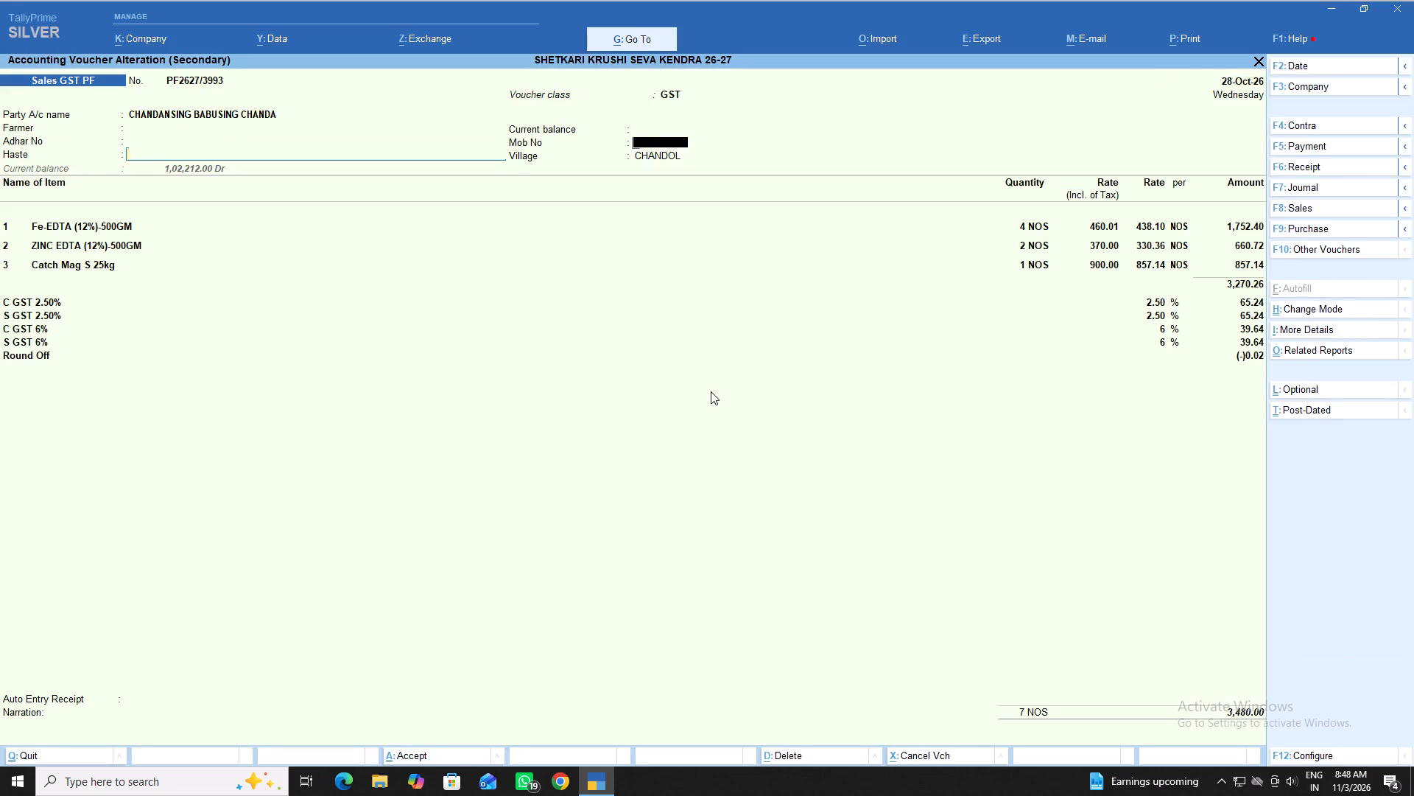
# Go through the remaining party details and the Fe-EDTA and ZINC EDTA item lines, keeping them as entered.
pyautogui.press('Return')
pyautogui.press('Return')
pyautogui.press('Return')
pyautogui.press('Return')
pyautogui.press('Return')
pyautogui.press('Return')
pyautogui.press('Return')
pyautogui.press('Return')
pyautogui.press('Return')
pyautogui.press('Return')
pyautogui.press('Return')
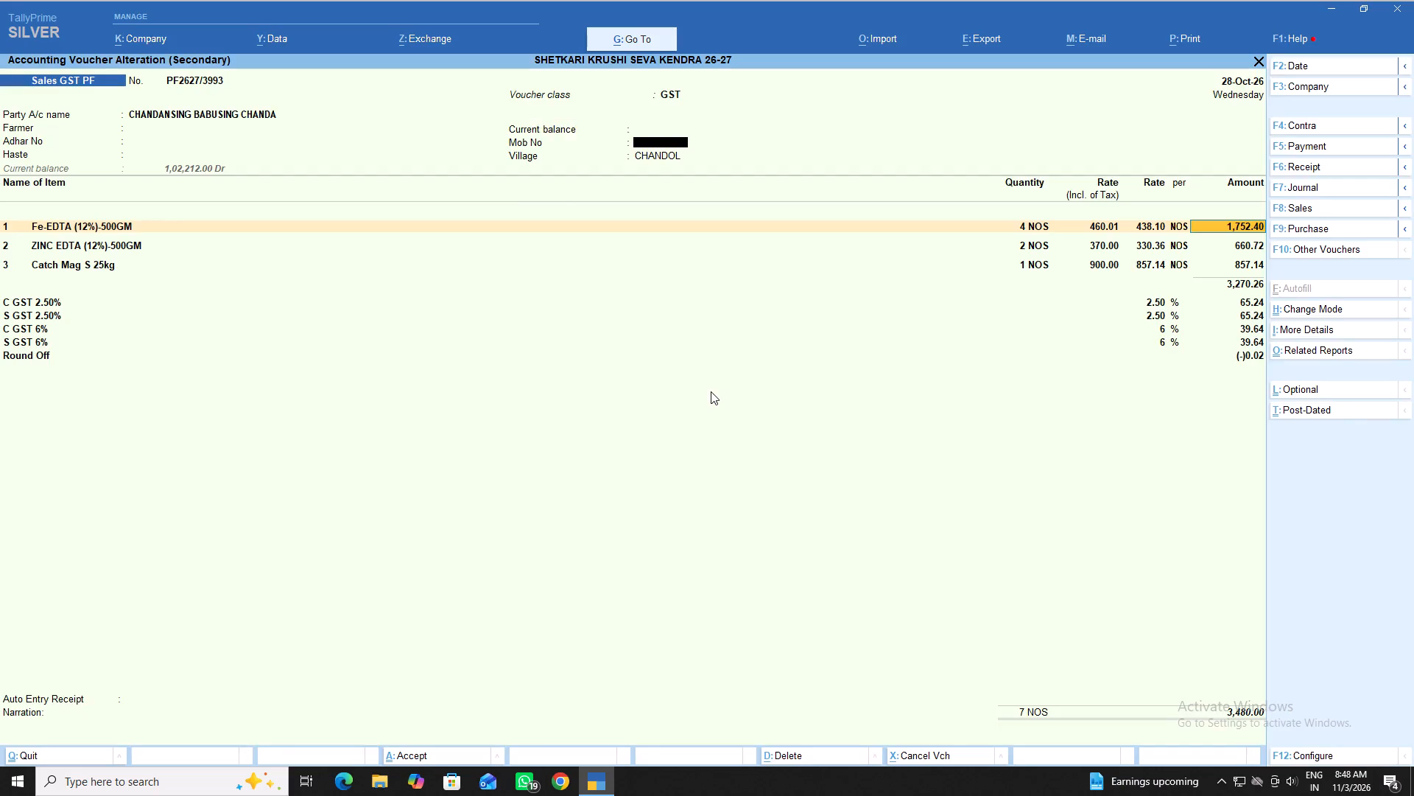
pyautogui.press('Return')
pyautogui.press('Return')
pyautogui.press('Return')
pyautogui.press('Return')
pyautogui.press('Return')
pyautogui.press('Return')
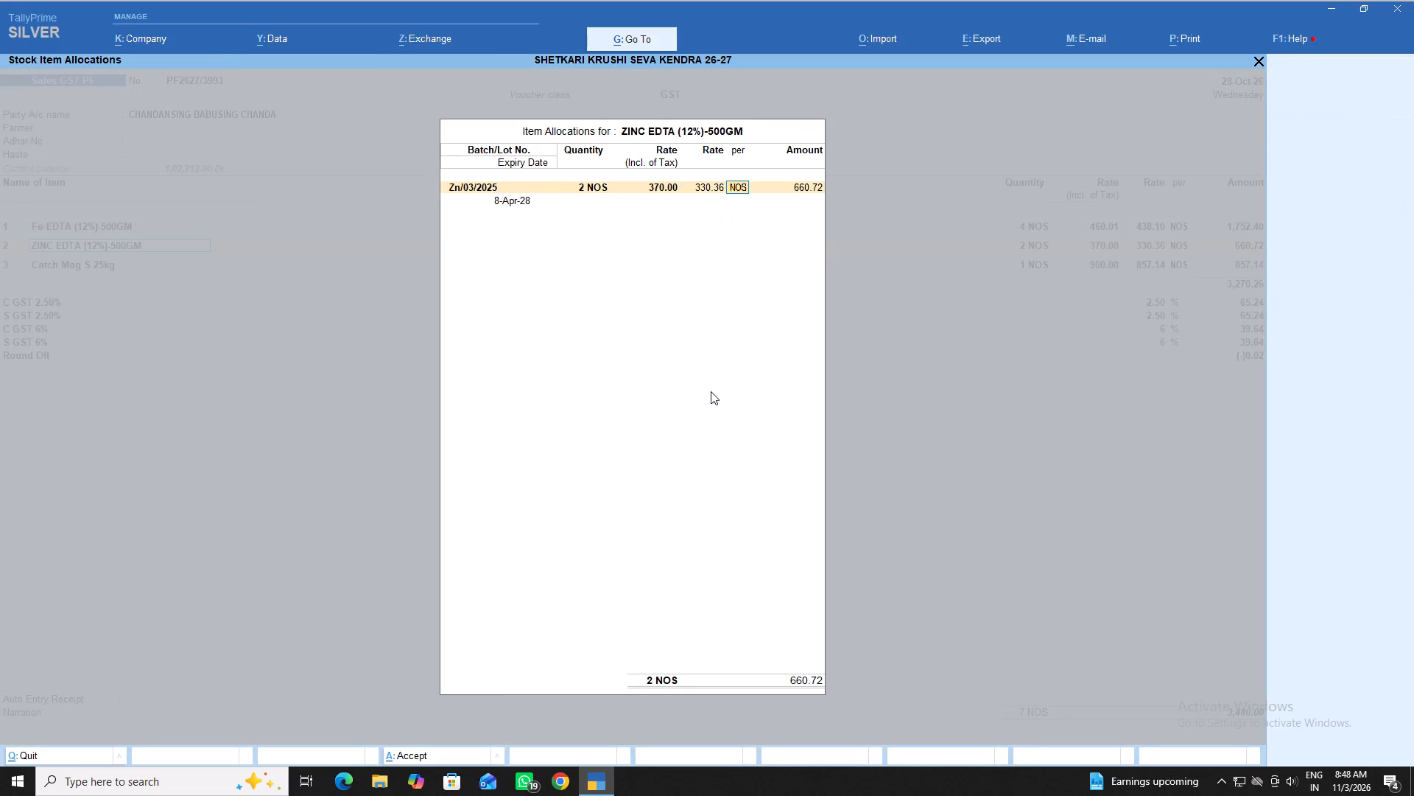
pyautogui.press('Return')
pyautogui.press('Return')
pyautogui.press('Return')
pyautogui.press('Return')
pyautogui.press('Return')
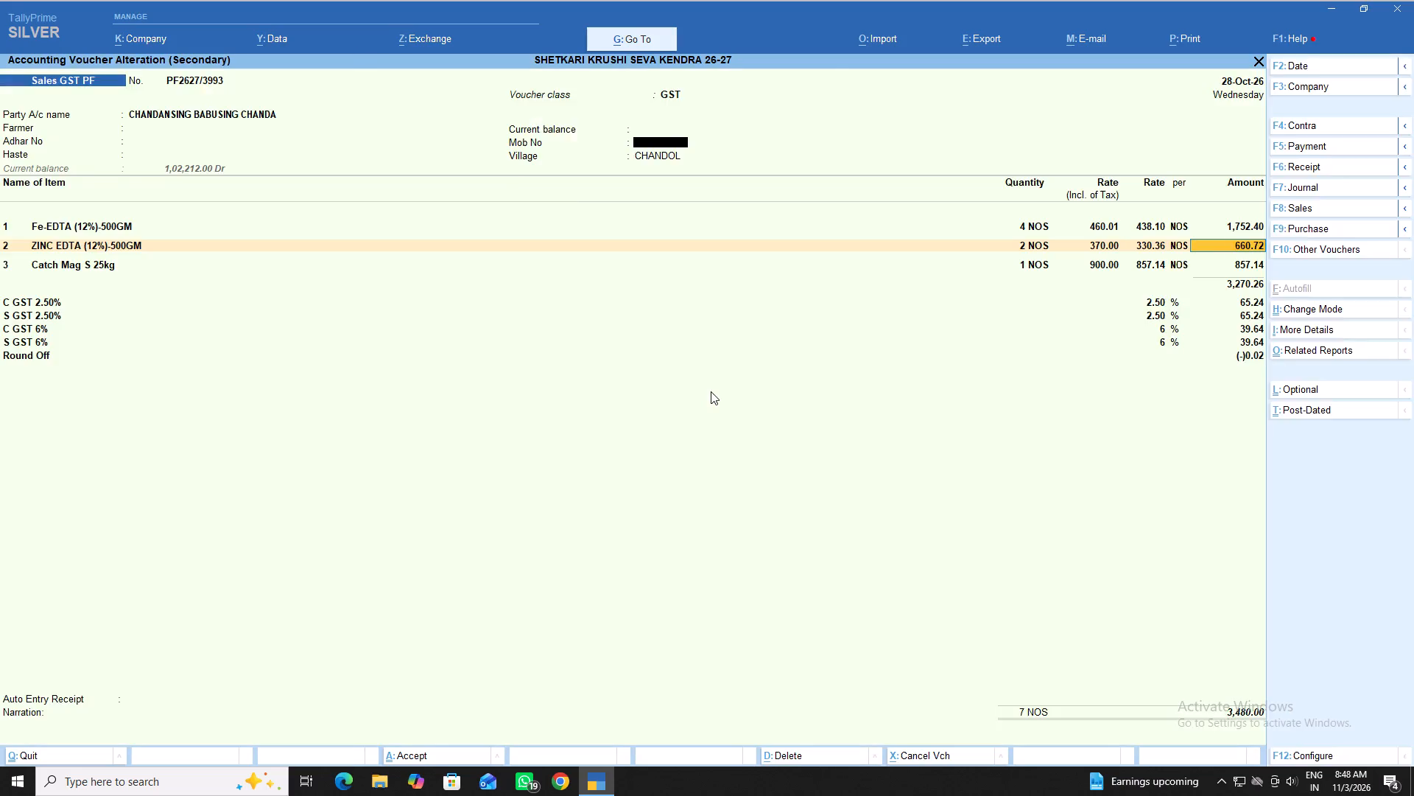
# Set the tax-inclusive rate of the Catch Mag S 25kg item to 800 and finish the item list.
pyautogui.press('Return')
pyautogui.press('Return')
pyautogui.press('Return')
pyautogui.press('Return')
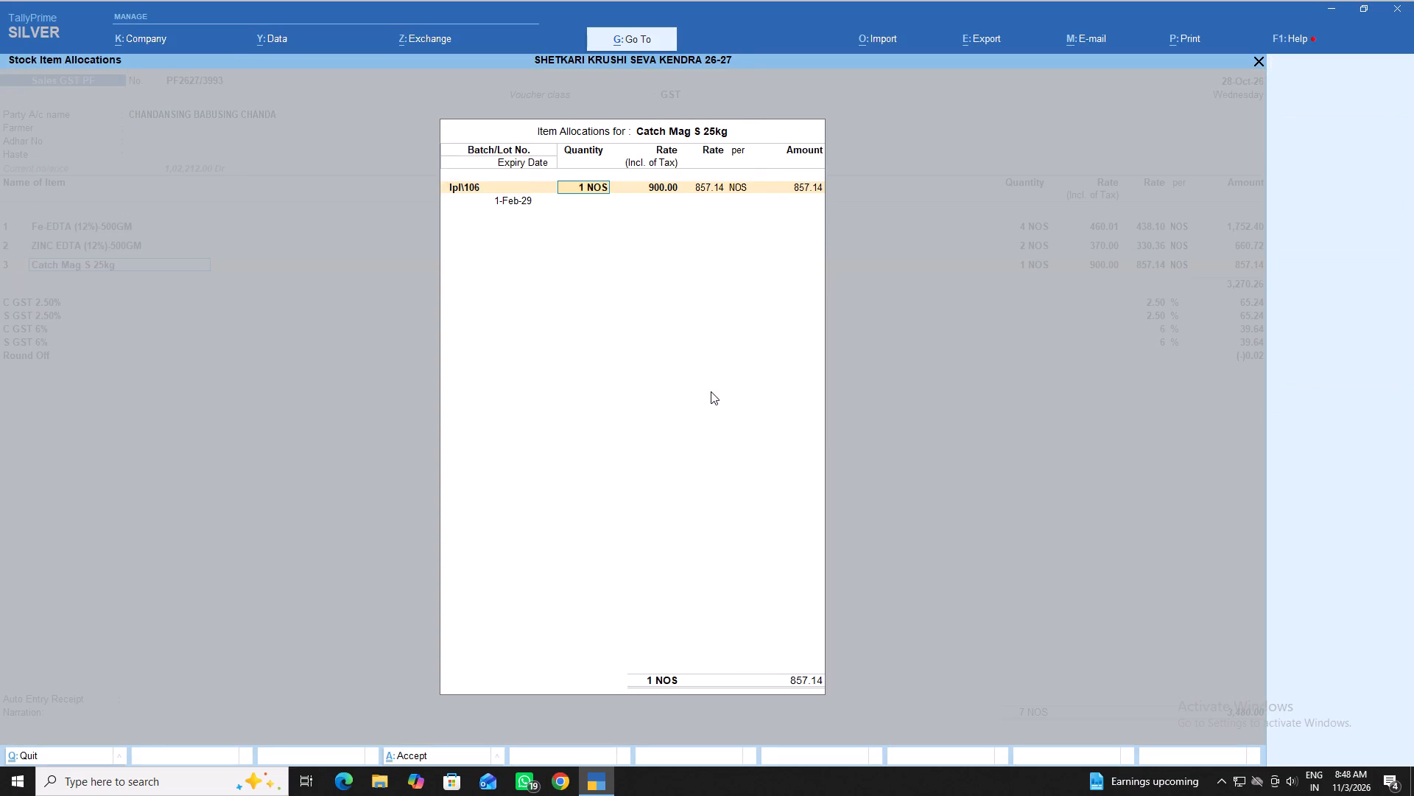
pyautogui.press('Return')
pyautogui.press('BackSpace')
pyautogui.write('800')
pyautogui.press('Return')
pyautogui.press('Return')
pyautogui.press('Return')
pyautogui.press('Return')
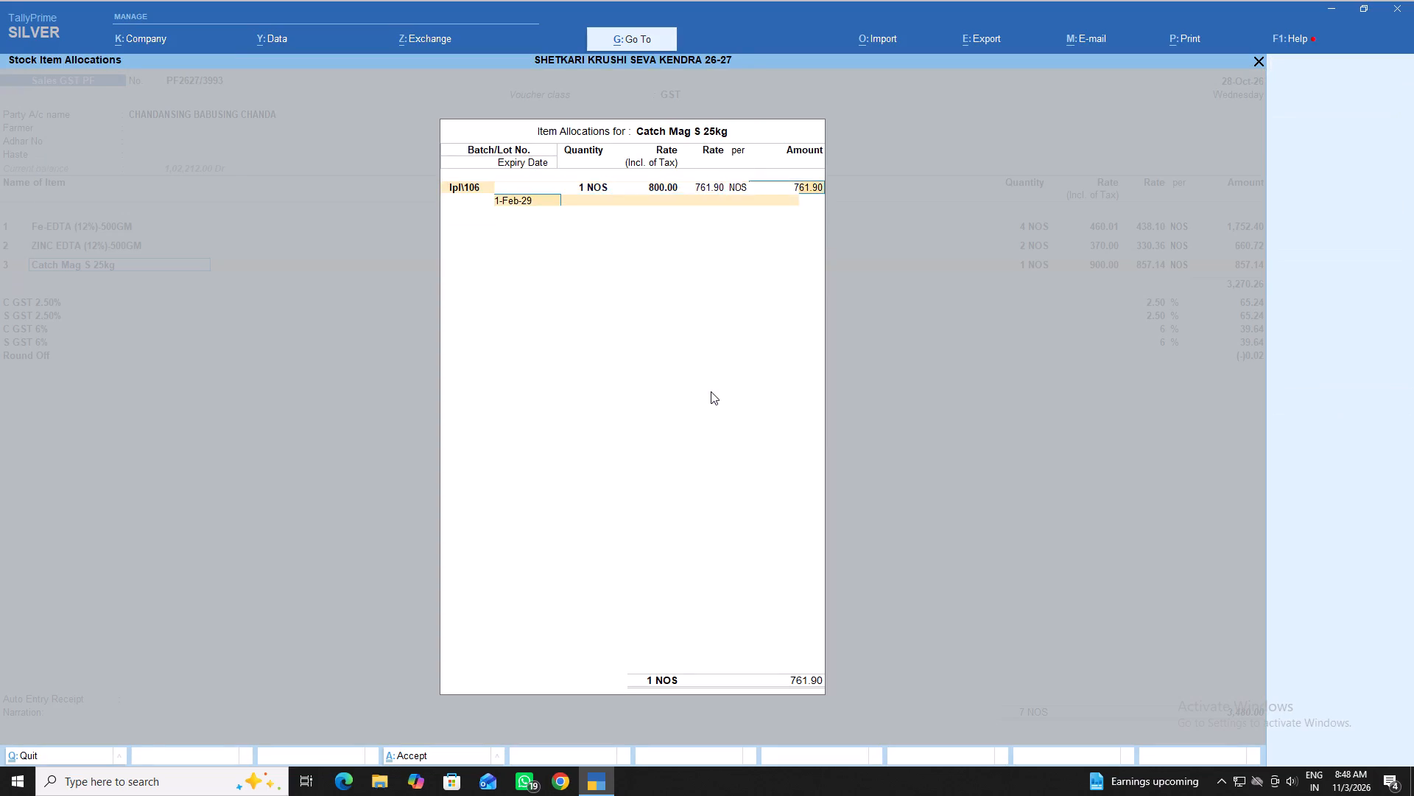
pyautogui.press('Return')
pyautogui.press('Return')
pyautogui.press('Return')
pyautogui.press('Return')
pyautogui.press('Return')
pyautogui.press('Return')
# Accept the tax and round-off lines, save and print the altered voucher, and minimise the printer status window.
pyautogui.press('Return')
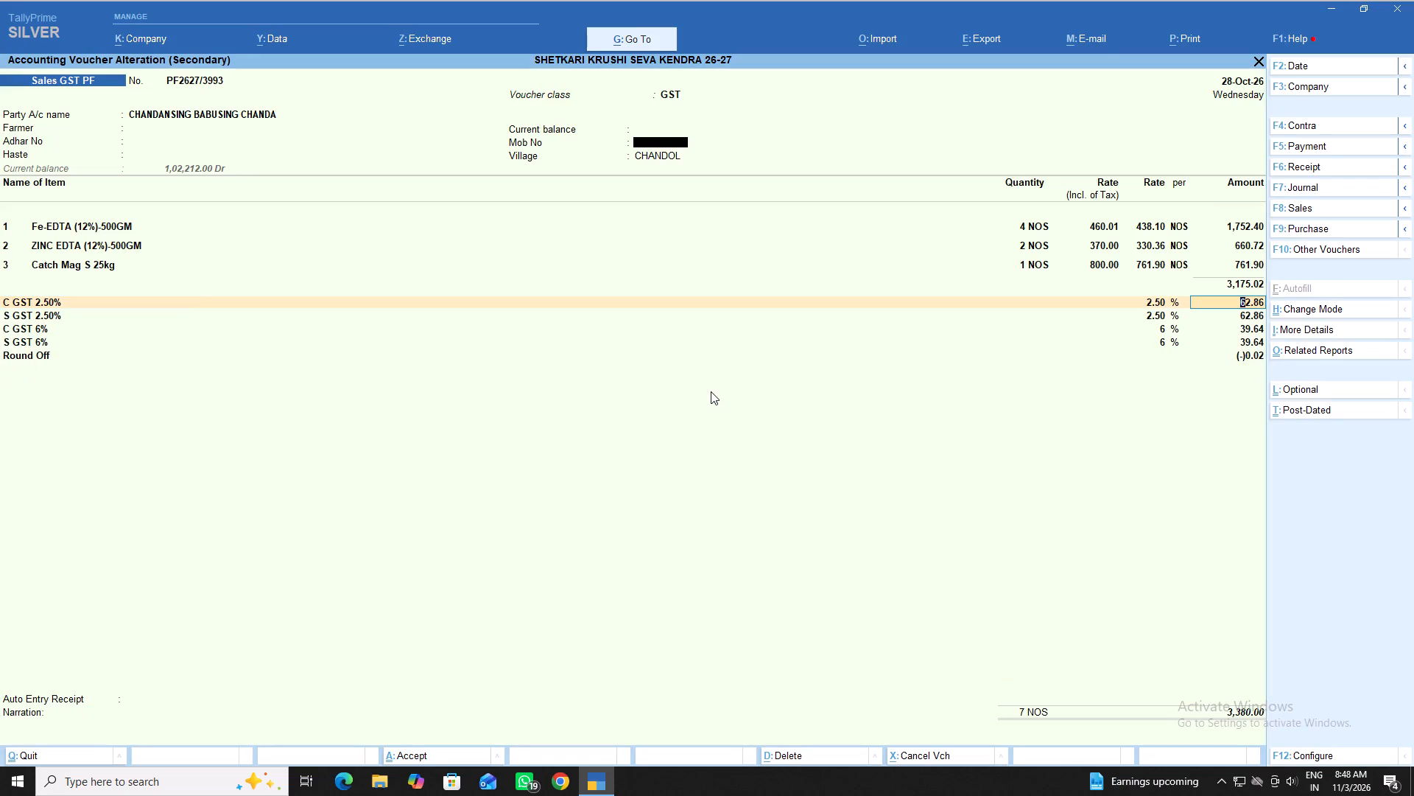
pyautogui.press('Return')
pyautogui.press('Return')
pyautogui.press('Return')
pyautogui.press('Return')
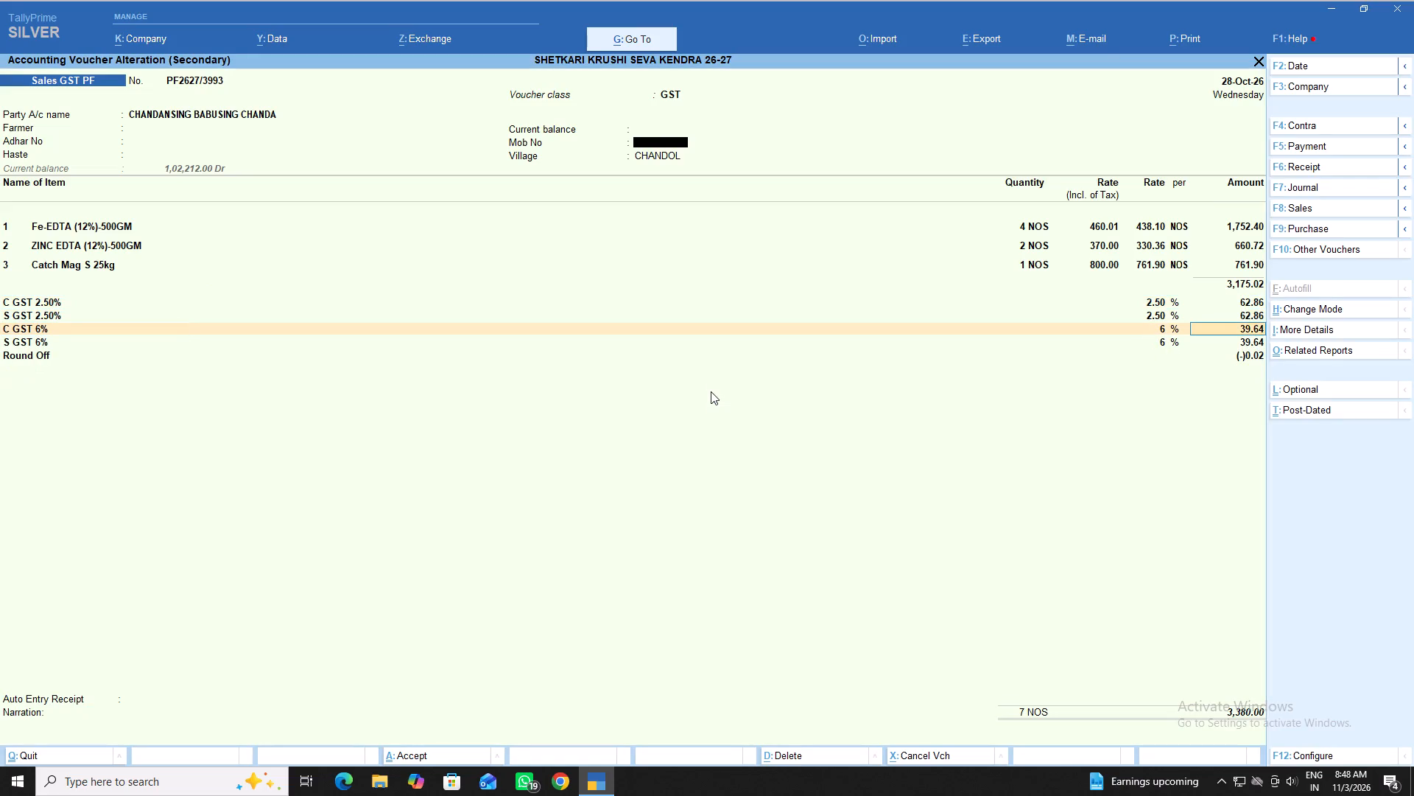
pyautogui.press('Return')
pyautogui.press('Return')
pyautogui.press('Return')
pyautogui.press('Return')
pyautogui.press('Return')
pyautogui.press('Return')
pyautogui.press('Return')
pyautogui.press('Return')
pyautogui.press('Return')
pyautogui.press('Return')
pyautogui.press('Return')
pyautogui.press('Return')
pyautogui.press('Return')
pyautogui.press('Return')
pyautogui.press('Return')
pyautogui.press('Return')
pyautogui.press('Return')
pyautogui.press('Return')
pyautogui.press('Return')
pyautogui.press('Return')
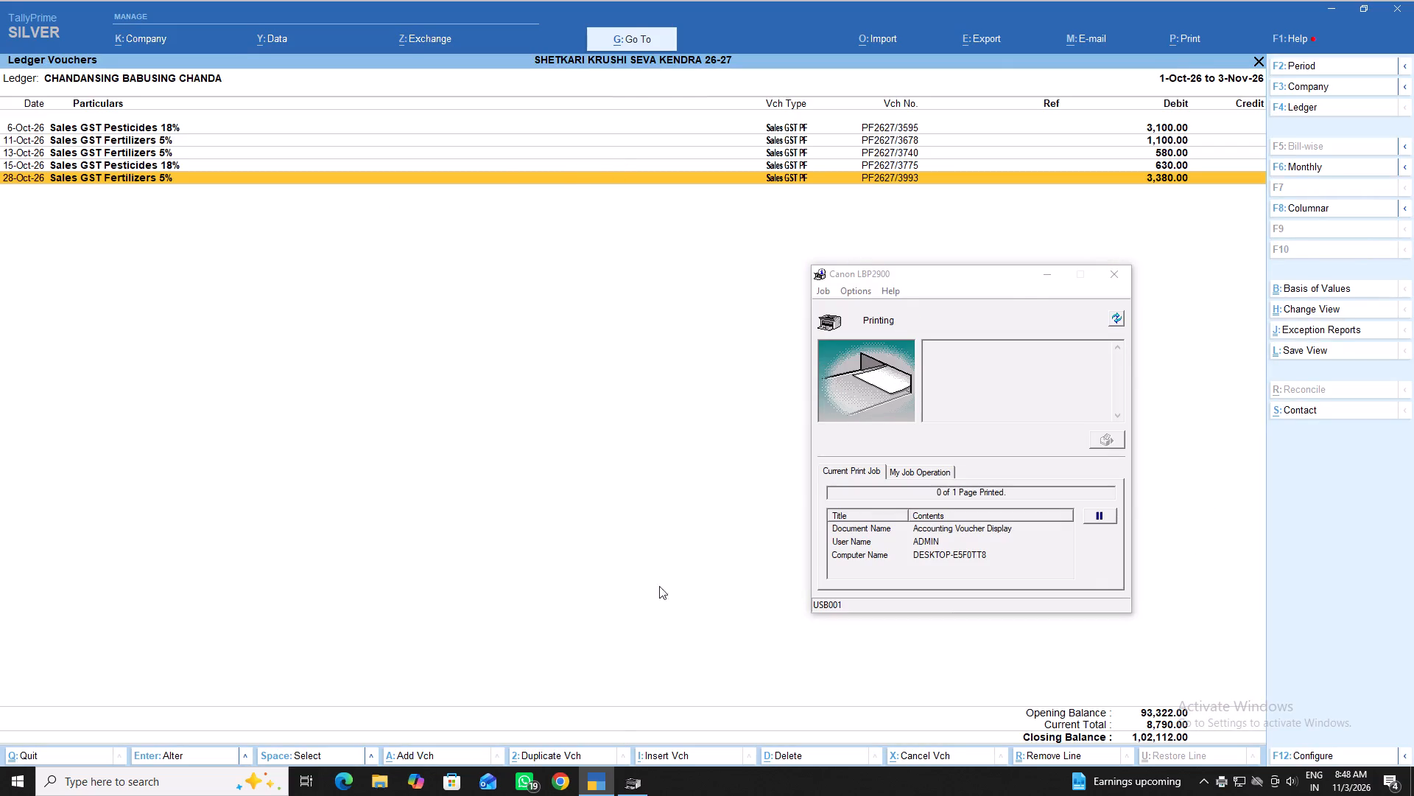
pyautogui.click(1043, 279)
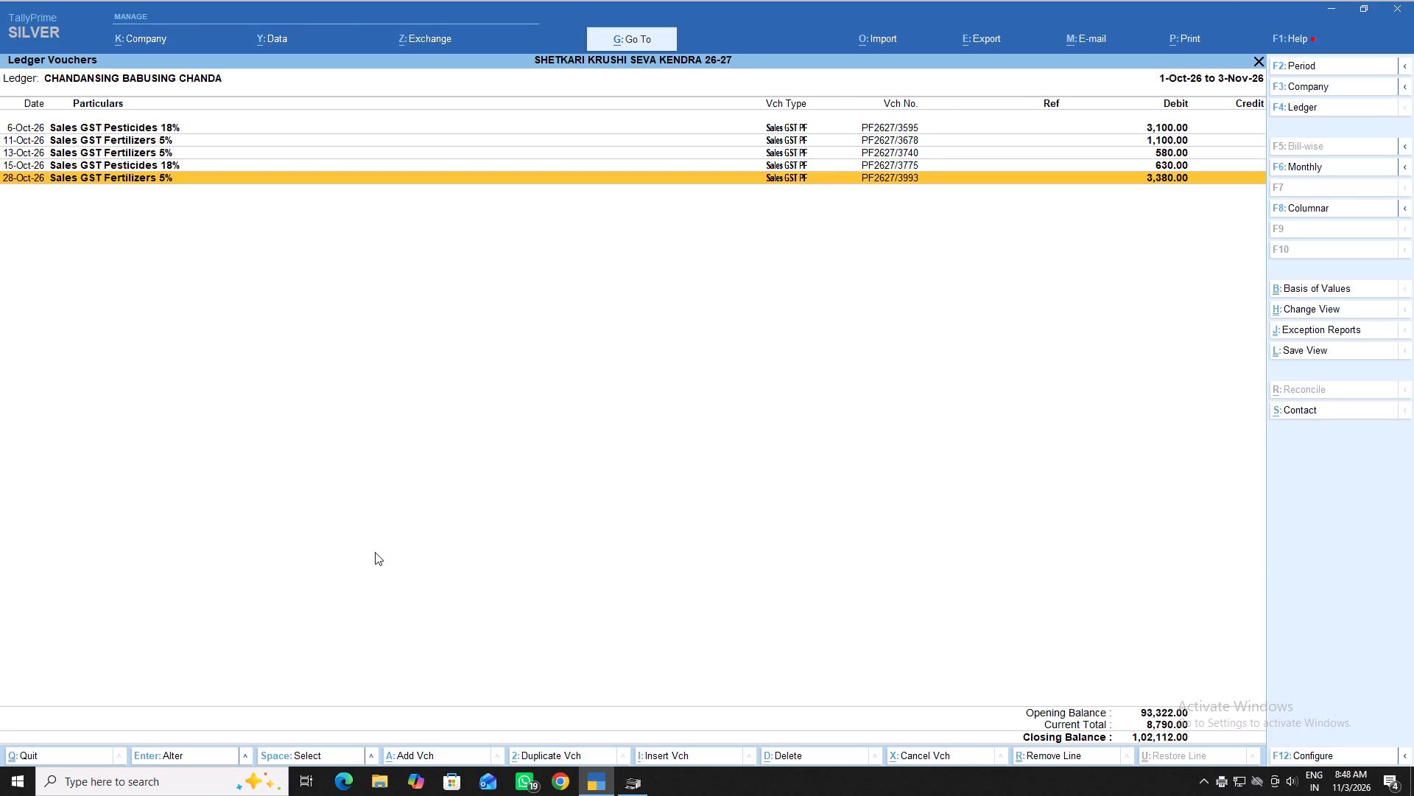
# Leave the ledger report and return to the Gateway of Tally.
pyautogui.press('Up')
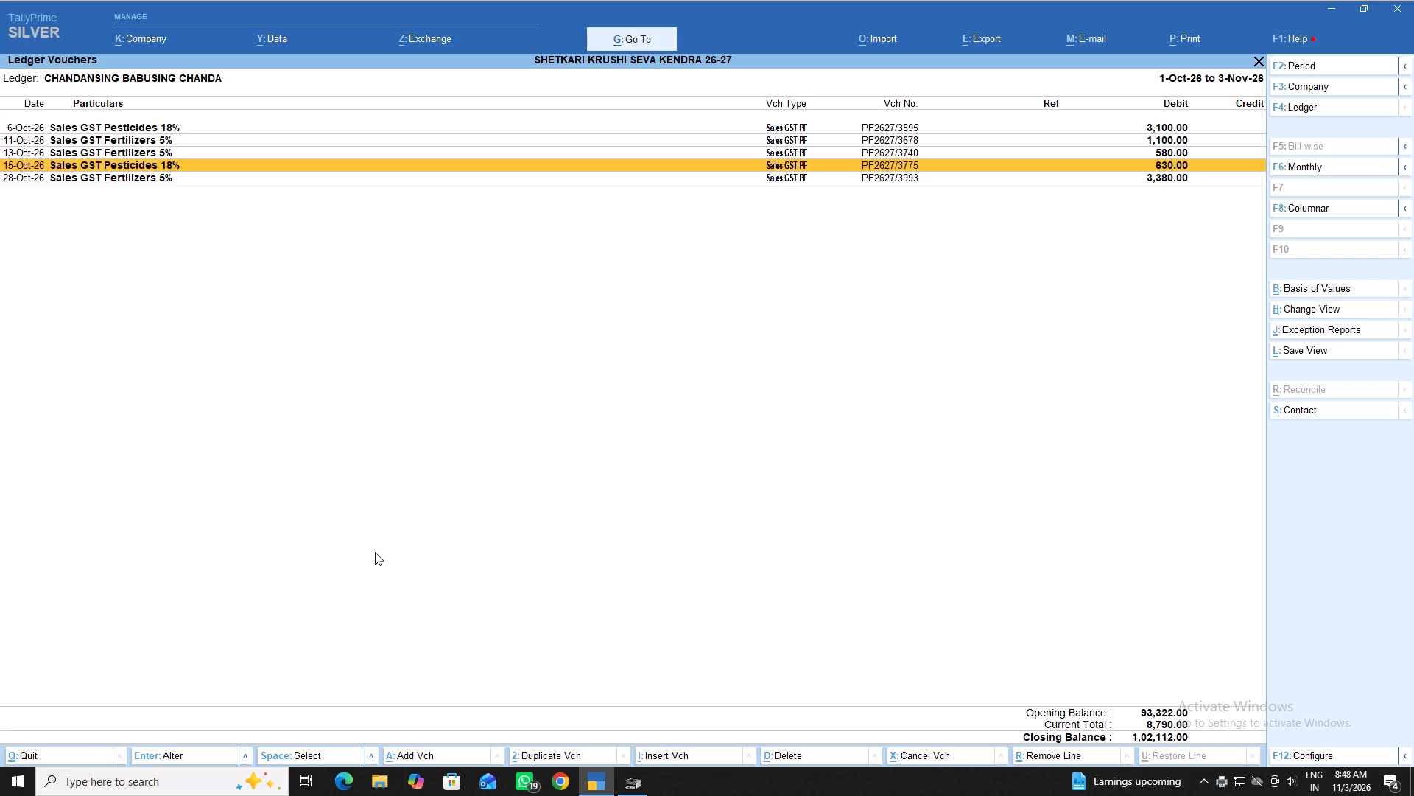
pyautogui.press('Escape')
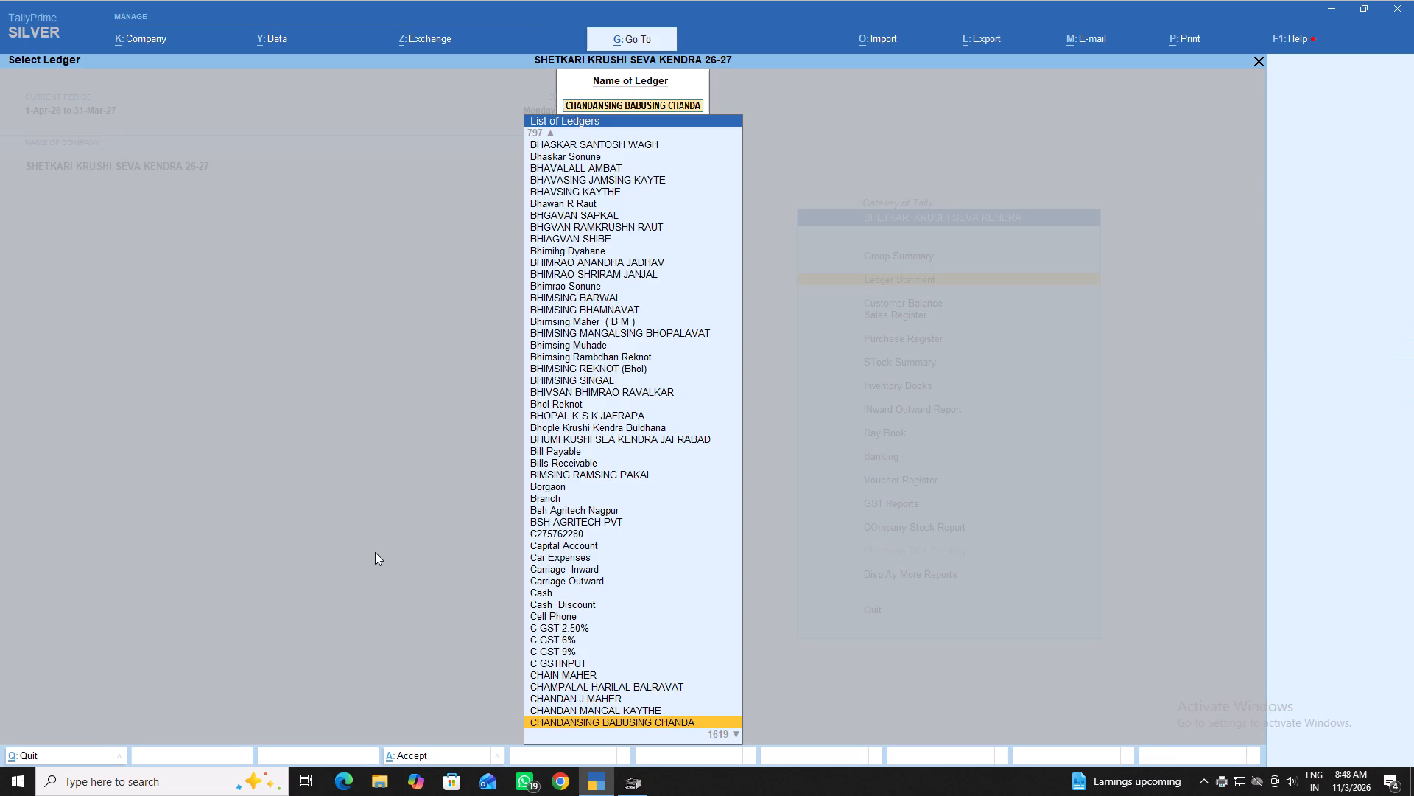
pyautogui.press('Escape')
pyautogui.press('Escape')
pyautogui.press('Escape')
pyautogui.press('Escape')
pyautogui.press('Escape')
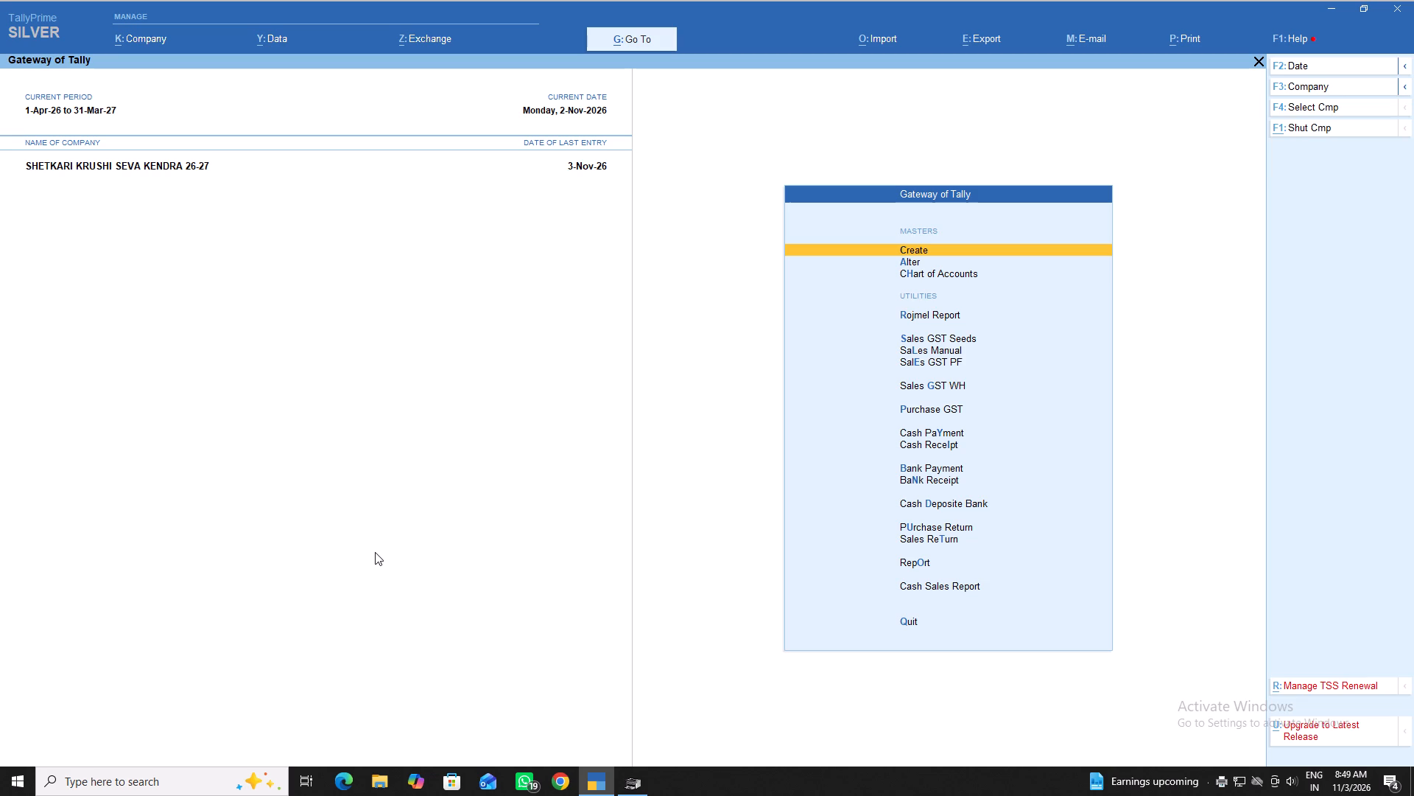
pyautogui.press('Down')
pyautogui.press('Down')
pyautogui.press('Down')
pyautogui.press('Down')
pyautogui.press('Down')
pyautogui.press('Down')
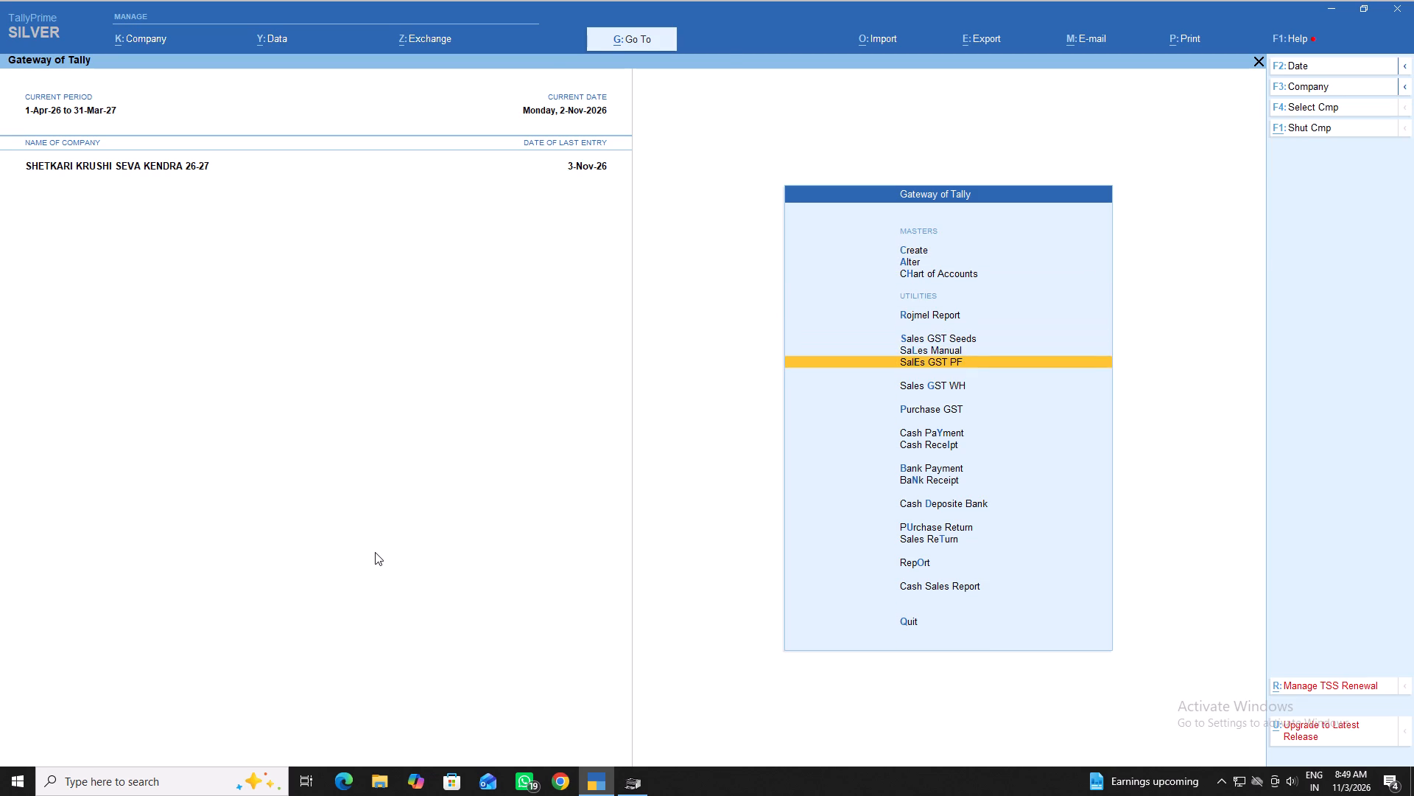
pyautogui.press('Return')
pyautogui.press('Return')
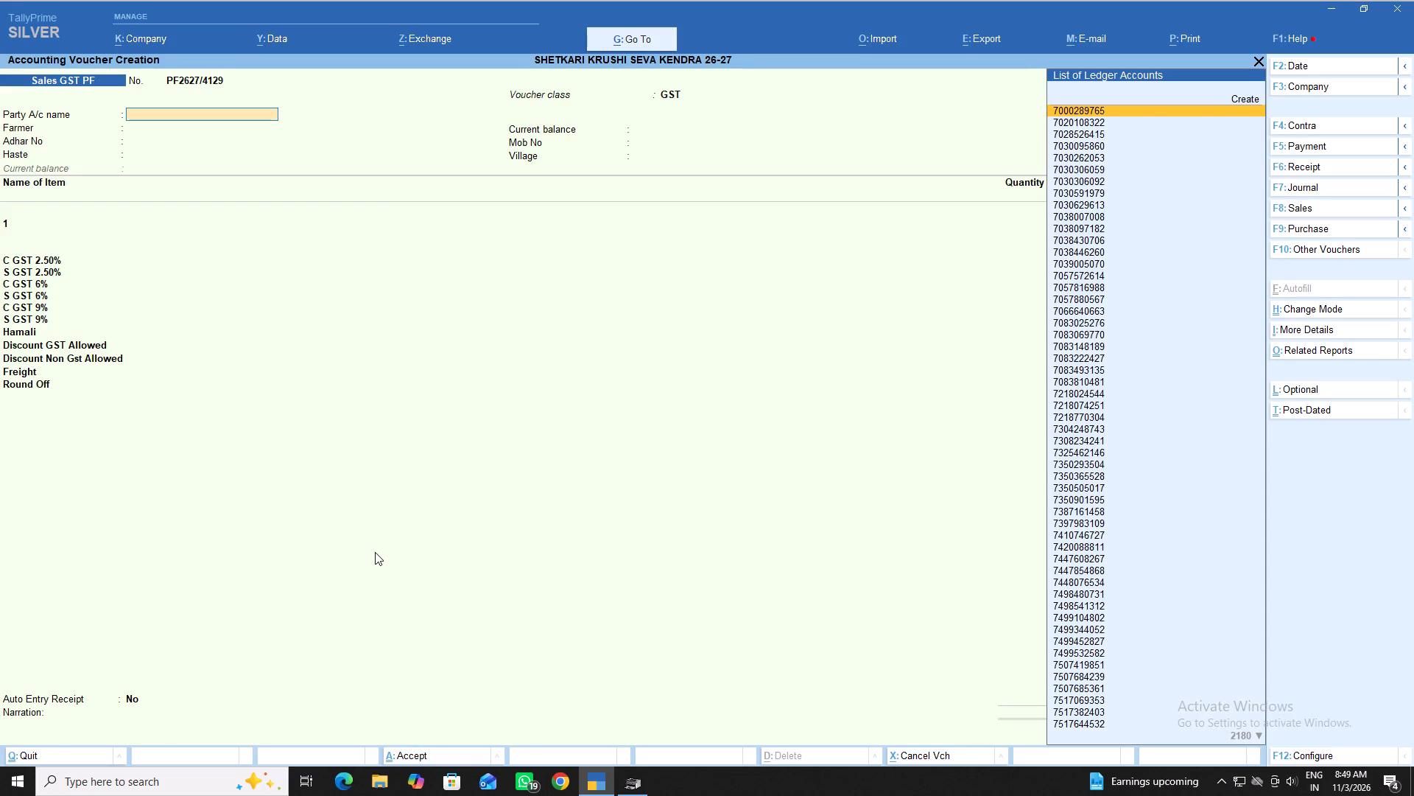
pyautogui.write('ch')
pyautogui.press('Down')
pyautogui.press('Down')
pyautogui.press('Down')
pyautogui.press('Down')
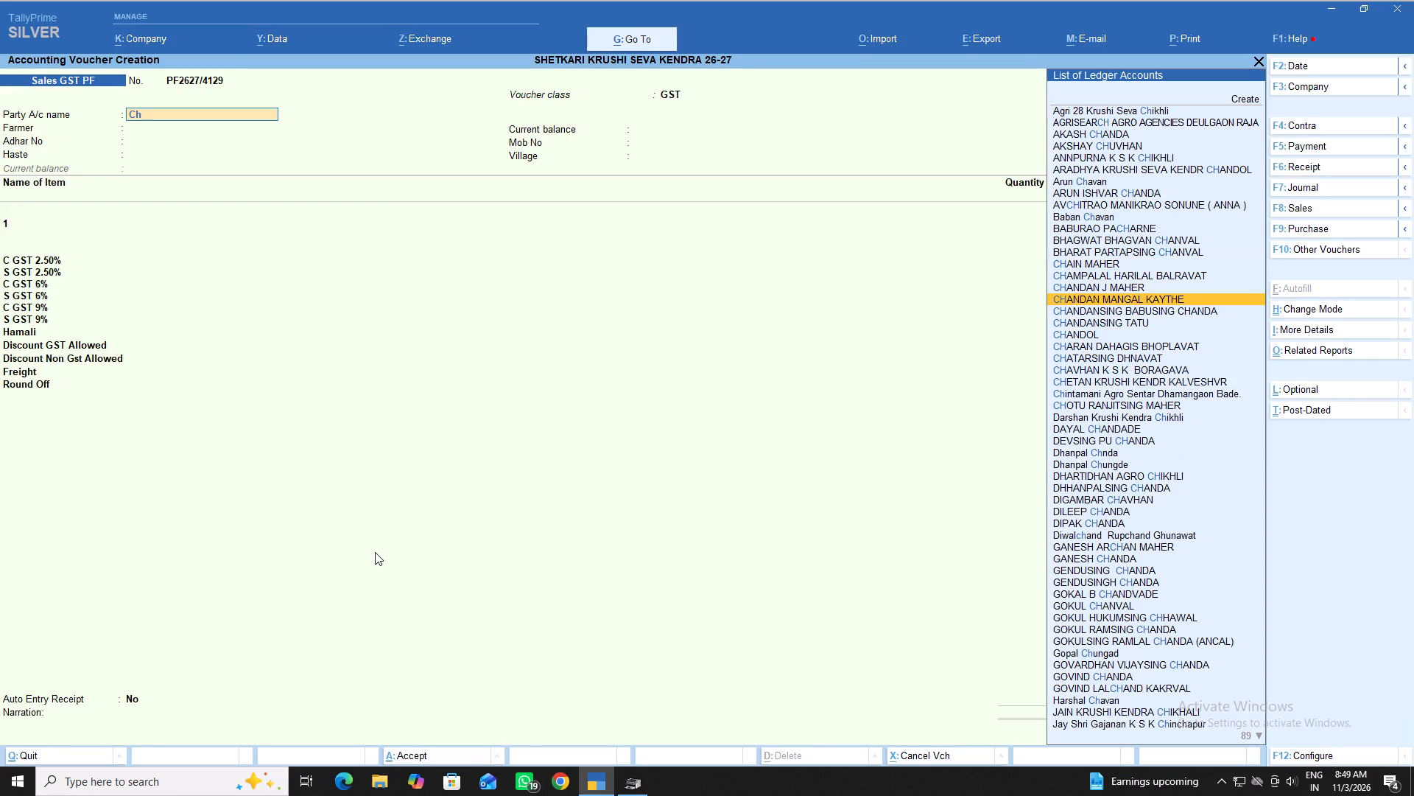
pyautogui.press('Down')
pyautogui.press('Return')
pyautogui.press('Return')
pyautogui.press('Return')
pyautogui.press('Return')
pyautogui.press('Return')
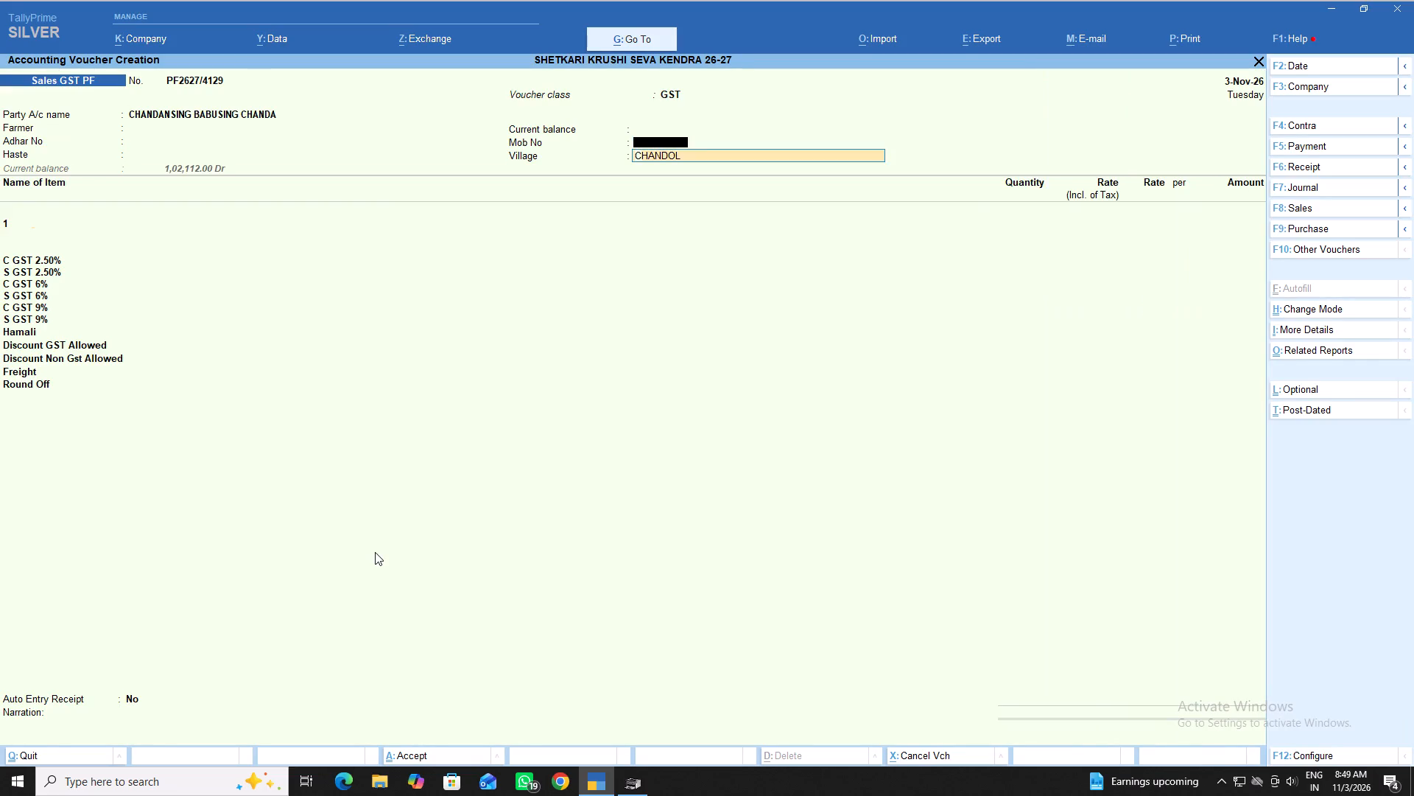
# Add AMMMEZ 1KG as the first item, batch 1, quantity 3 PKTS at a tax-inclusive rate of 570.
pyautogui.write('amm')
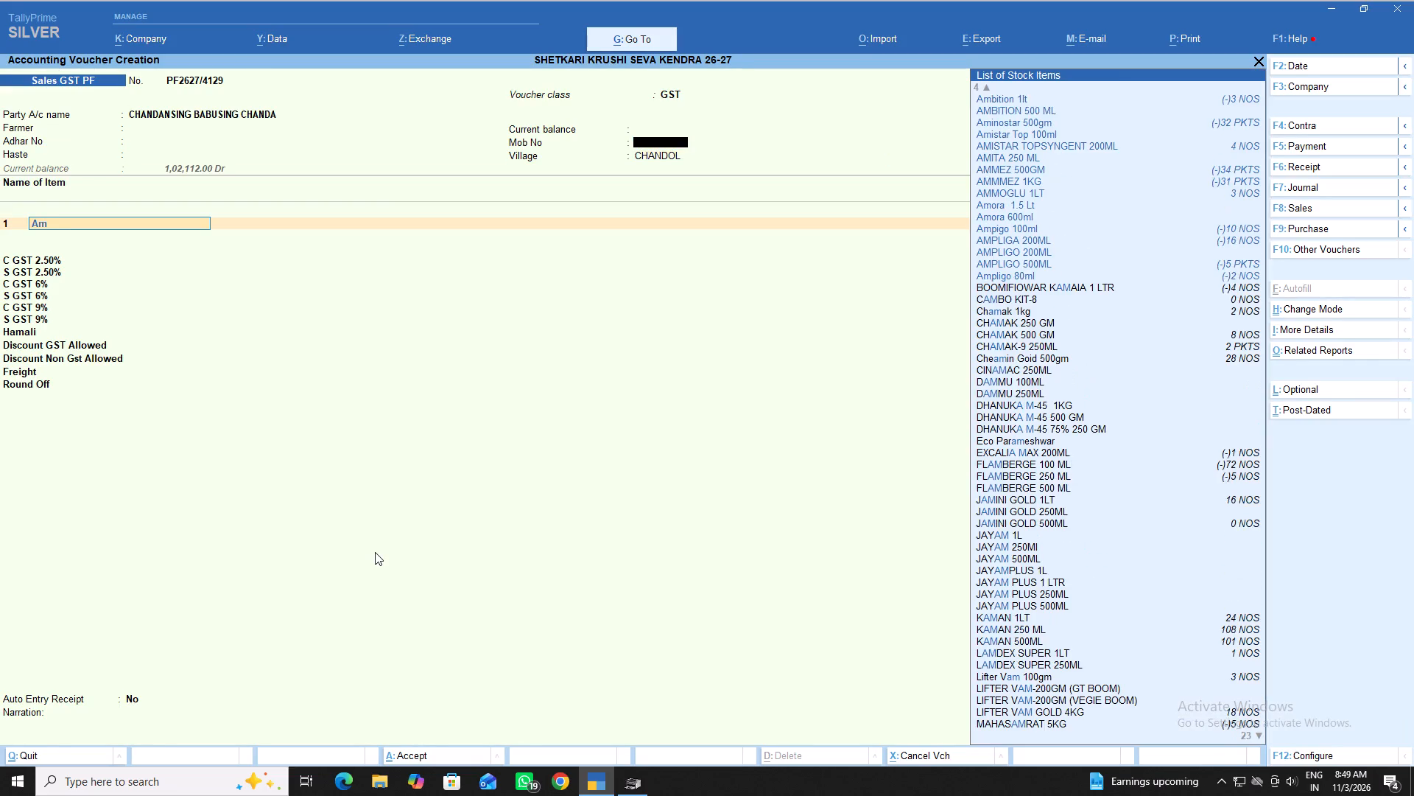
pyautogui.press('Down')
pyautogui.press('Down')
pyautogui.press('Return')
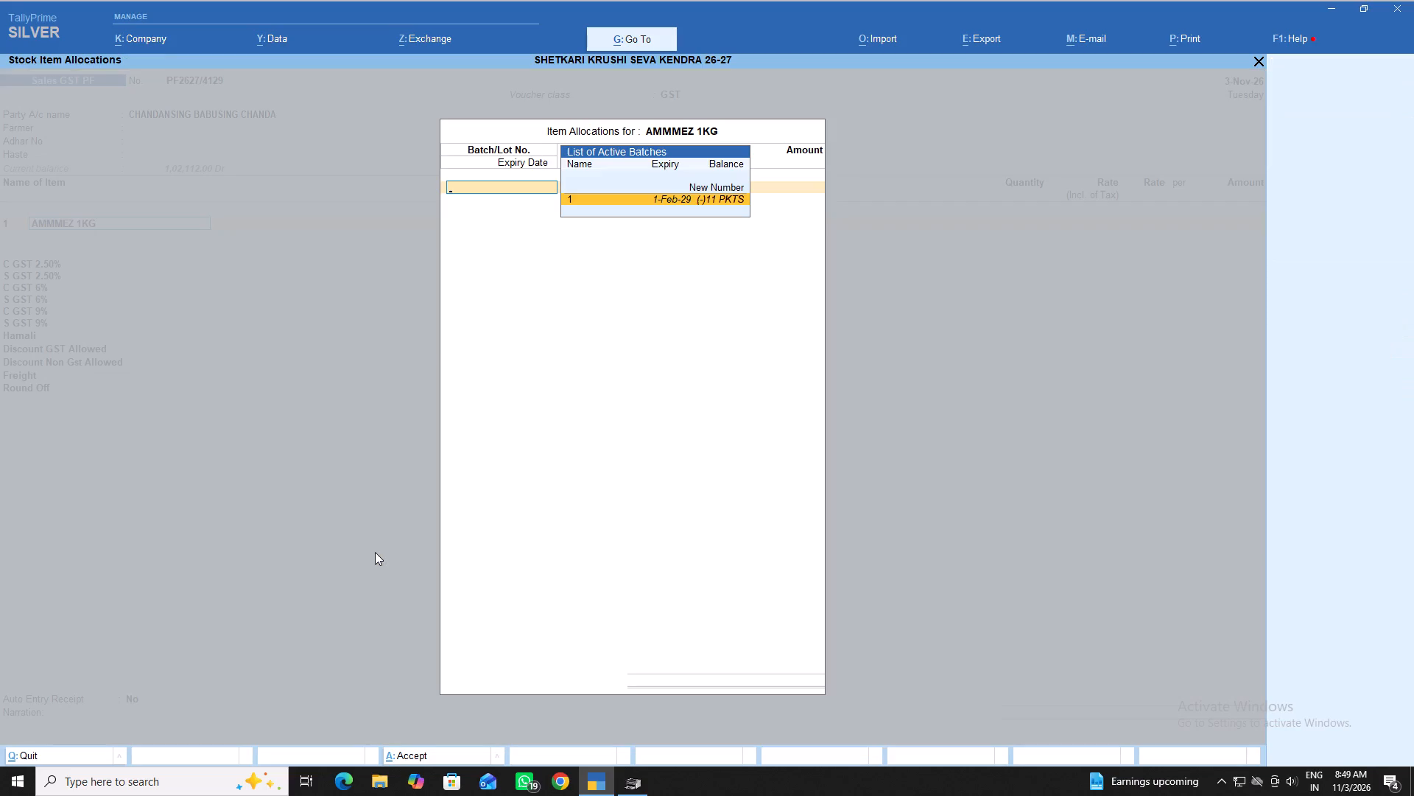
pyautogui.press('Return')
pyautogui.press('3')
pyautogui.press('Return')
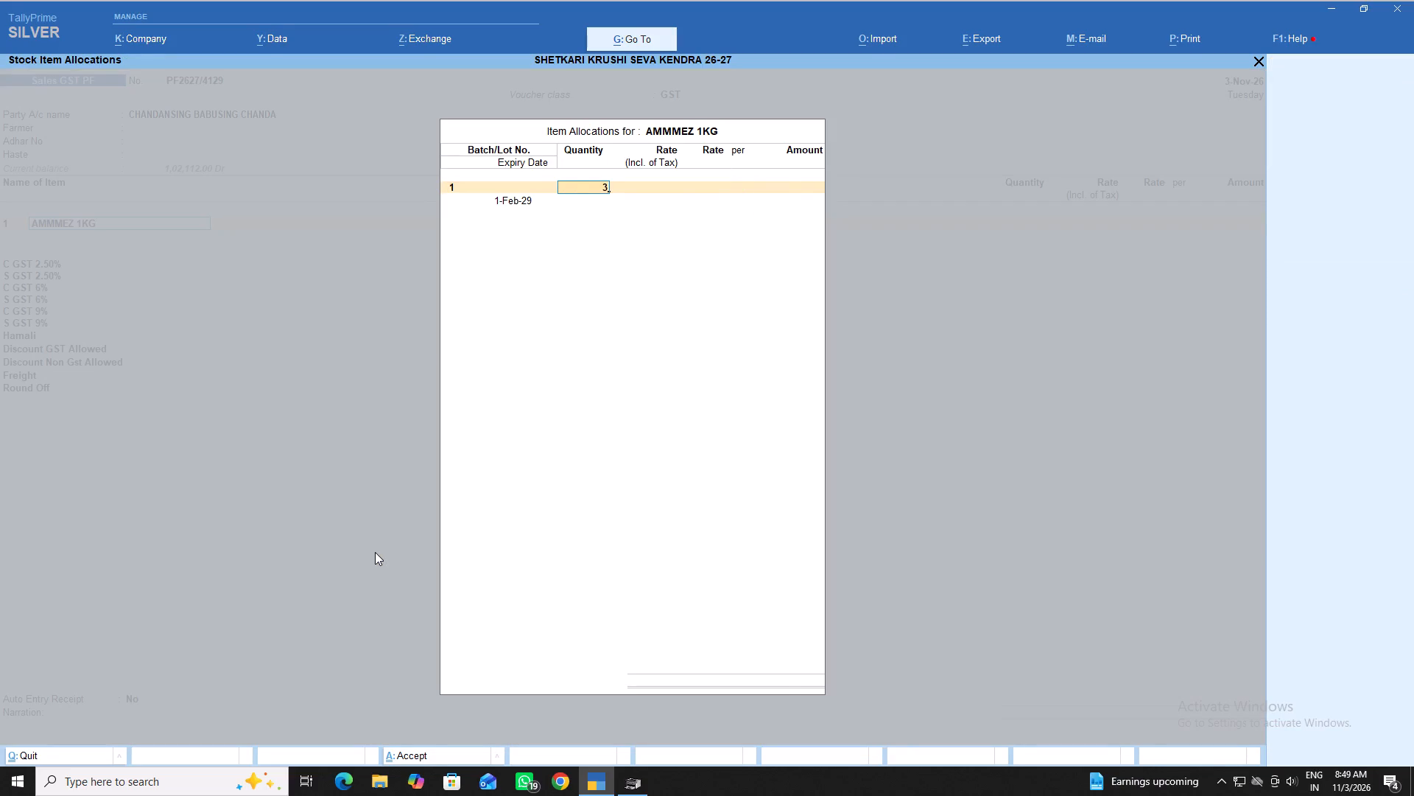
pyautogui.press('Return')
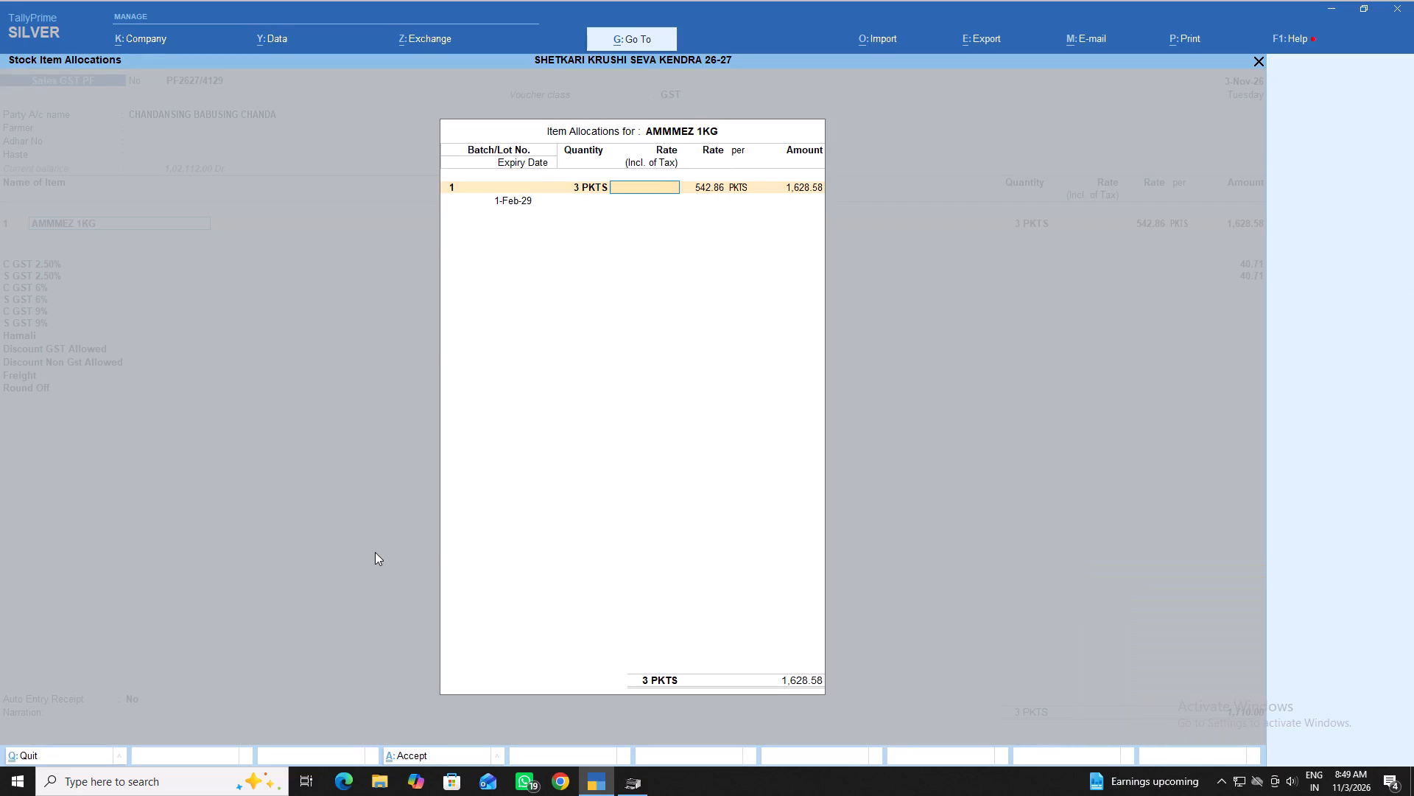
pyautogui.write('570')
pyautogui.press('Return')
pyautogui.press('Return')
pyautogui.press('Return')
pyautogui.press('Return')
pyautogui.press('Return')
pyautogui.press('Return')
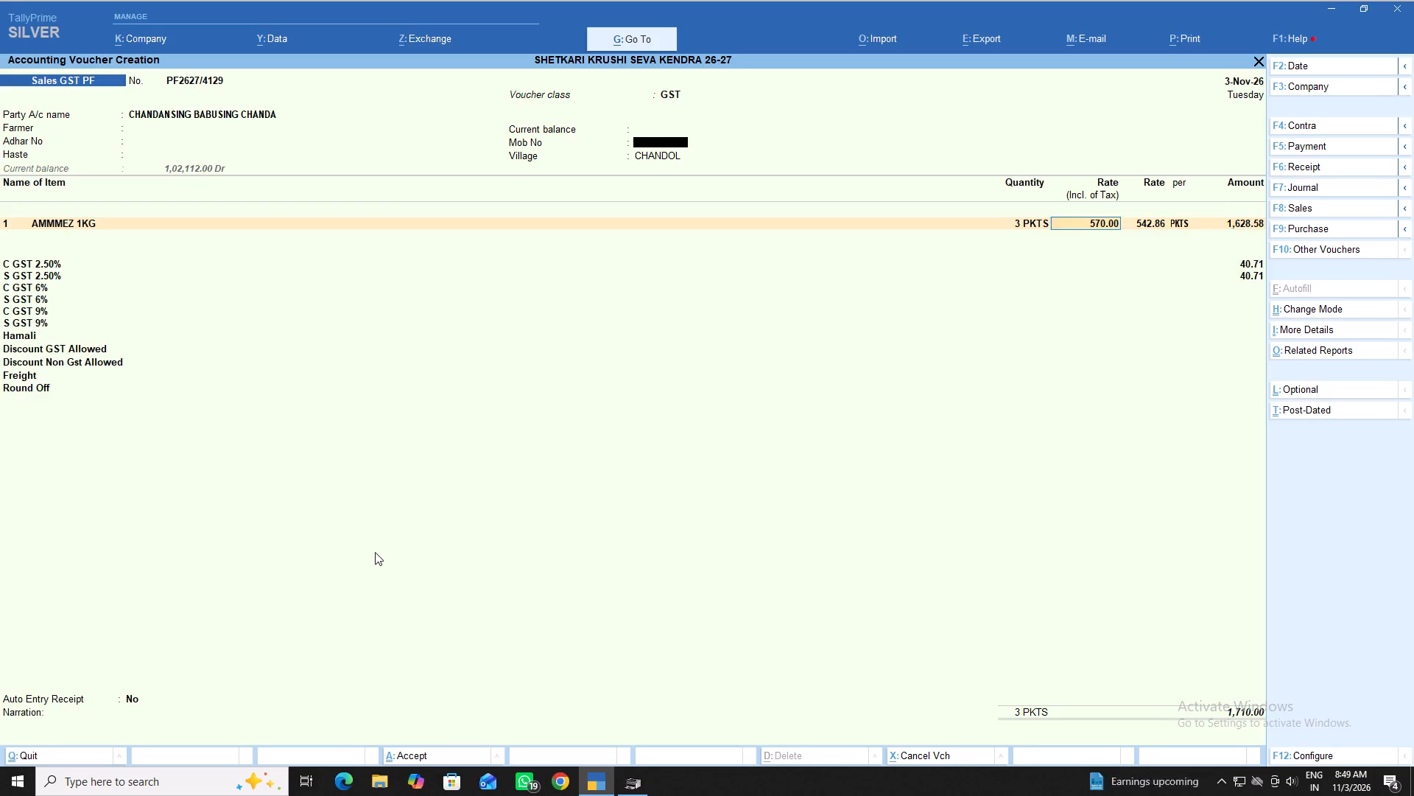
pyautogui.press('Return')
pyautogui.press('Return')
# Add NURELLE D-505 1 LTR as the second item, batch N-033/0014, quantity 1 NOS at a tax-inclusive rate of 750.
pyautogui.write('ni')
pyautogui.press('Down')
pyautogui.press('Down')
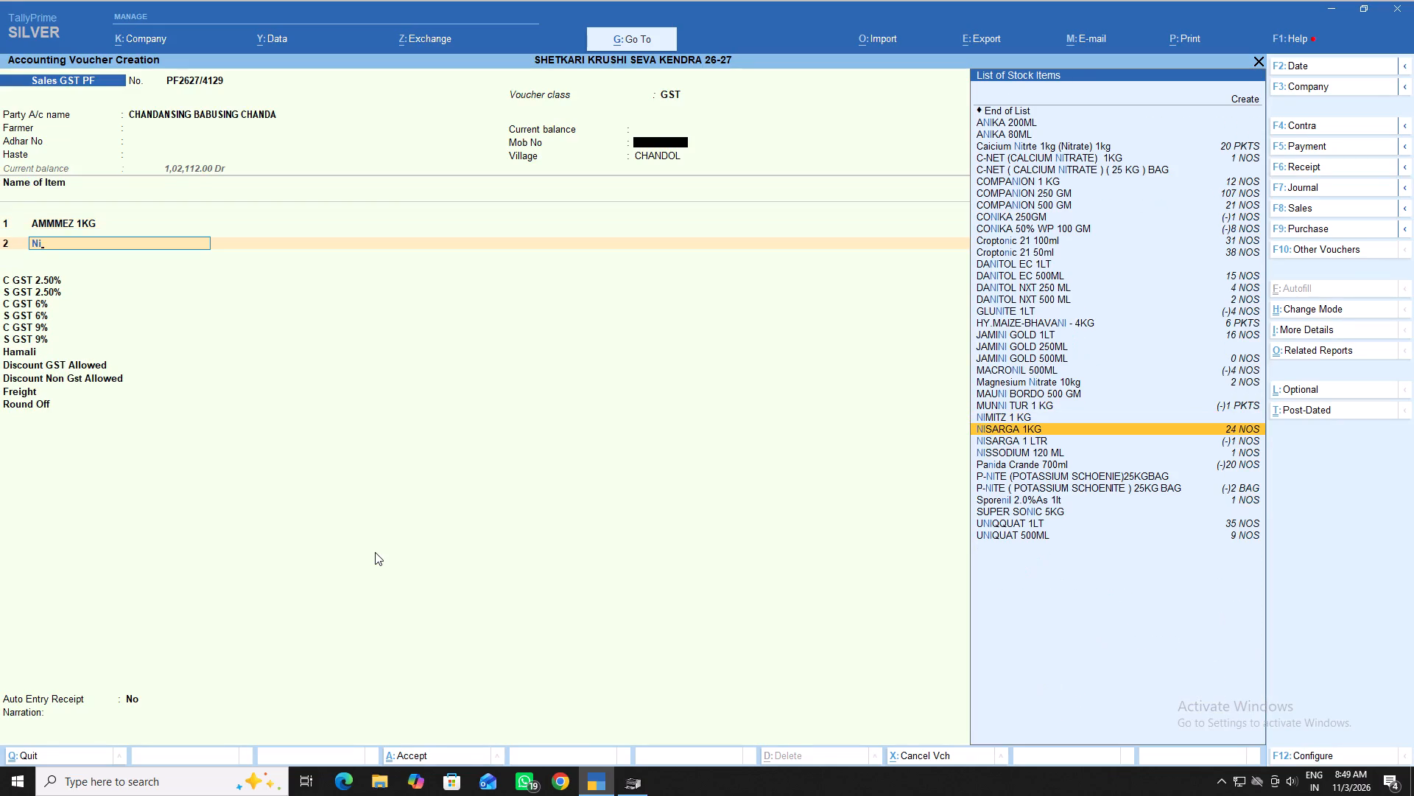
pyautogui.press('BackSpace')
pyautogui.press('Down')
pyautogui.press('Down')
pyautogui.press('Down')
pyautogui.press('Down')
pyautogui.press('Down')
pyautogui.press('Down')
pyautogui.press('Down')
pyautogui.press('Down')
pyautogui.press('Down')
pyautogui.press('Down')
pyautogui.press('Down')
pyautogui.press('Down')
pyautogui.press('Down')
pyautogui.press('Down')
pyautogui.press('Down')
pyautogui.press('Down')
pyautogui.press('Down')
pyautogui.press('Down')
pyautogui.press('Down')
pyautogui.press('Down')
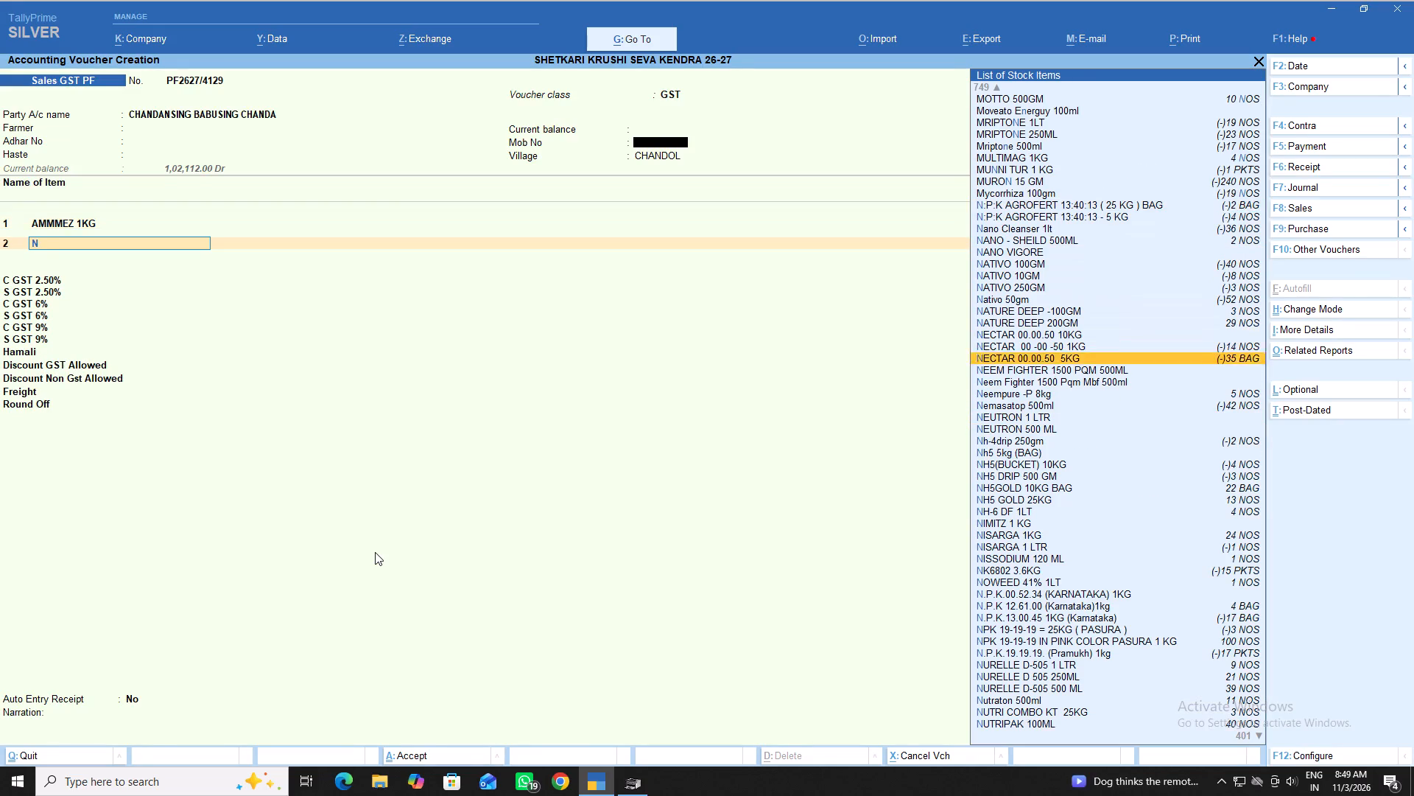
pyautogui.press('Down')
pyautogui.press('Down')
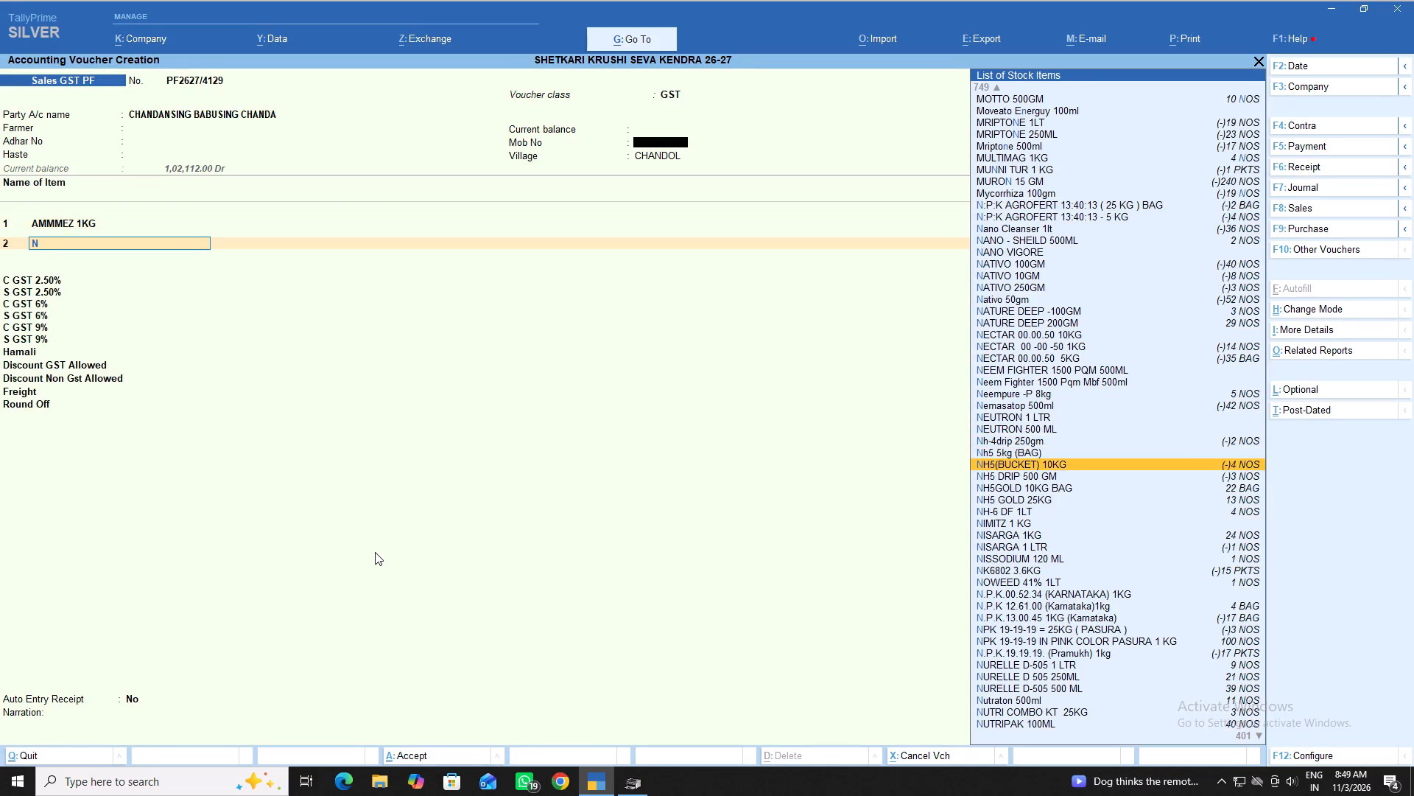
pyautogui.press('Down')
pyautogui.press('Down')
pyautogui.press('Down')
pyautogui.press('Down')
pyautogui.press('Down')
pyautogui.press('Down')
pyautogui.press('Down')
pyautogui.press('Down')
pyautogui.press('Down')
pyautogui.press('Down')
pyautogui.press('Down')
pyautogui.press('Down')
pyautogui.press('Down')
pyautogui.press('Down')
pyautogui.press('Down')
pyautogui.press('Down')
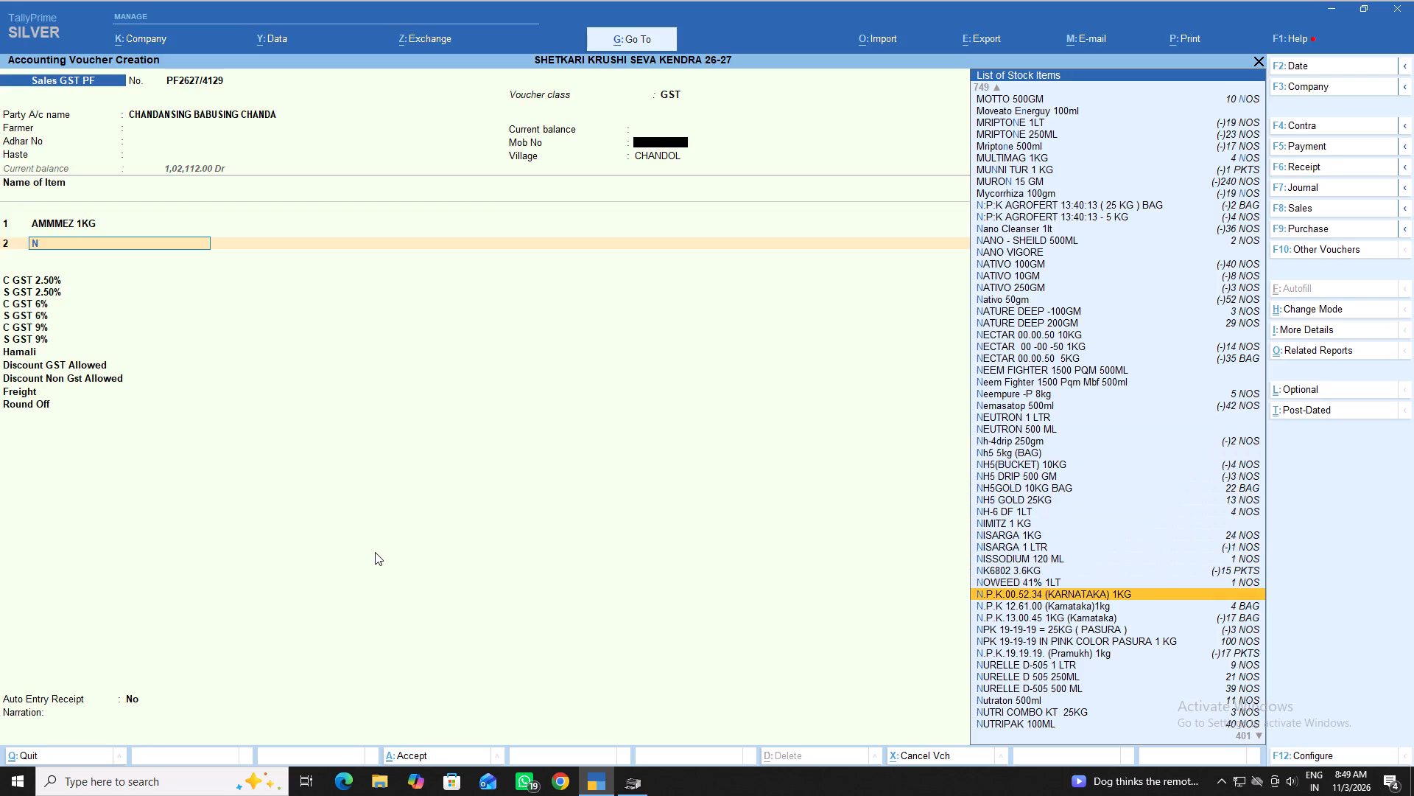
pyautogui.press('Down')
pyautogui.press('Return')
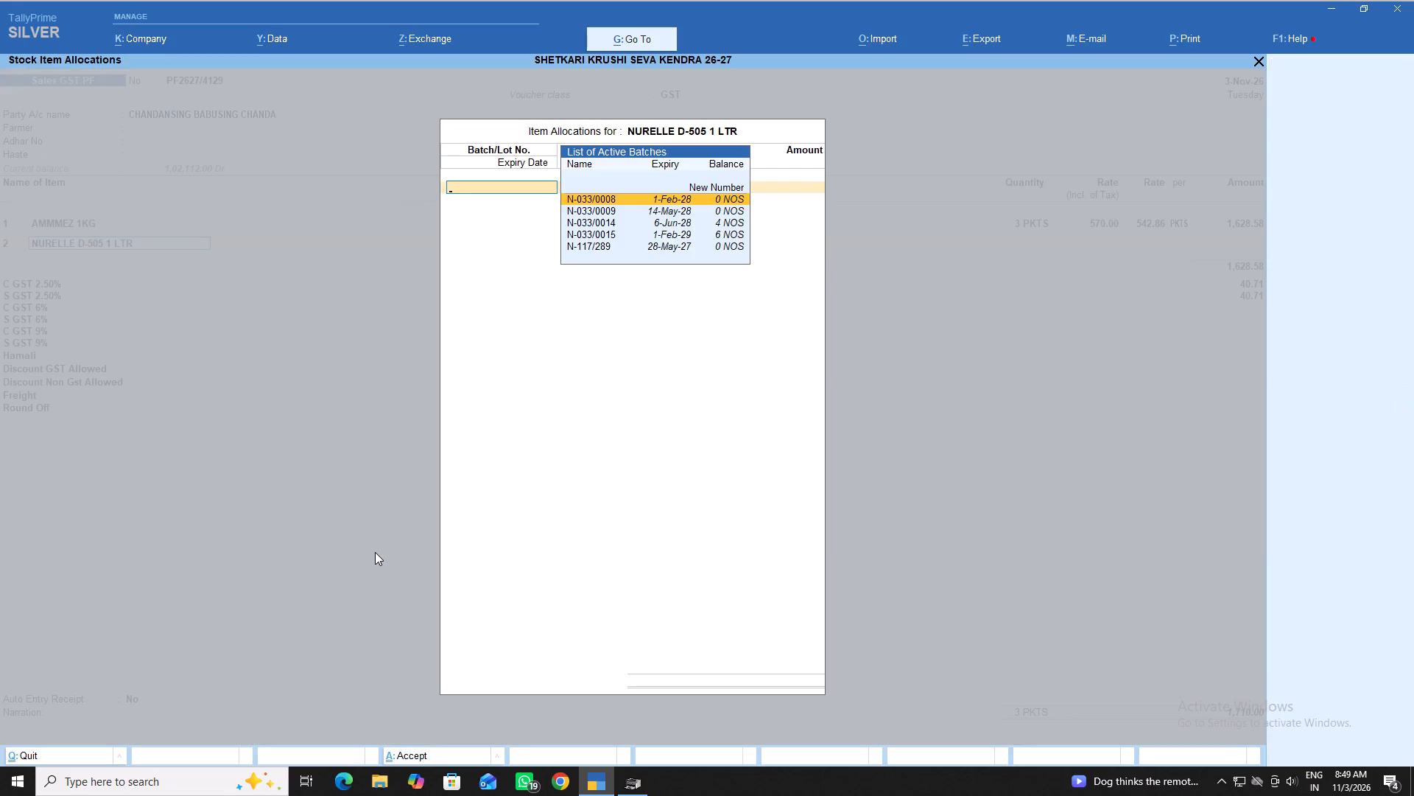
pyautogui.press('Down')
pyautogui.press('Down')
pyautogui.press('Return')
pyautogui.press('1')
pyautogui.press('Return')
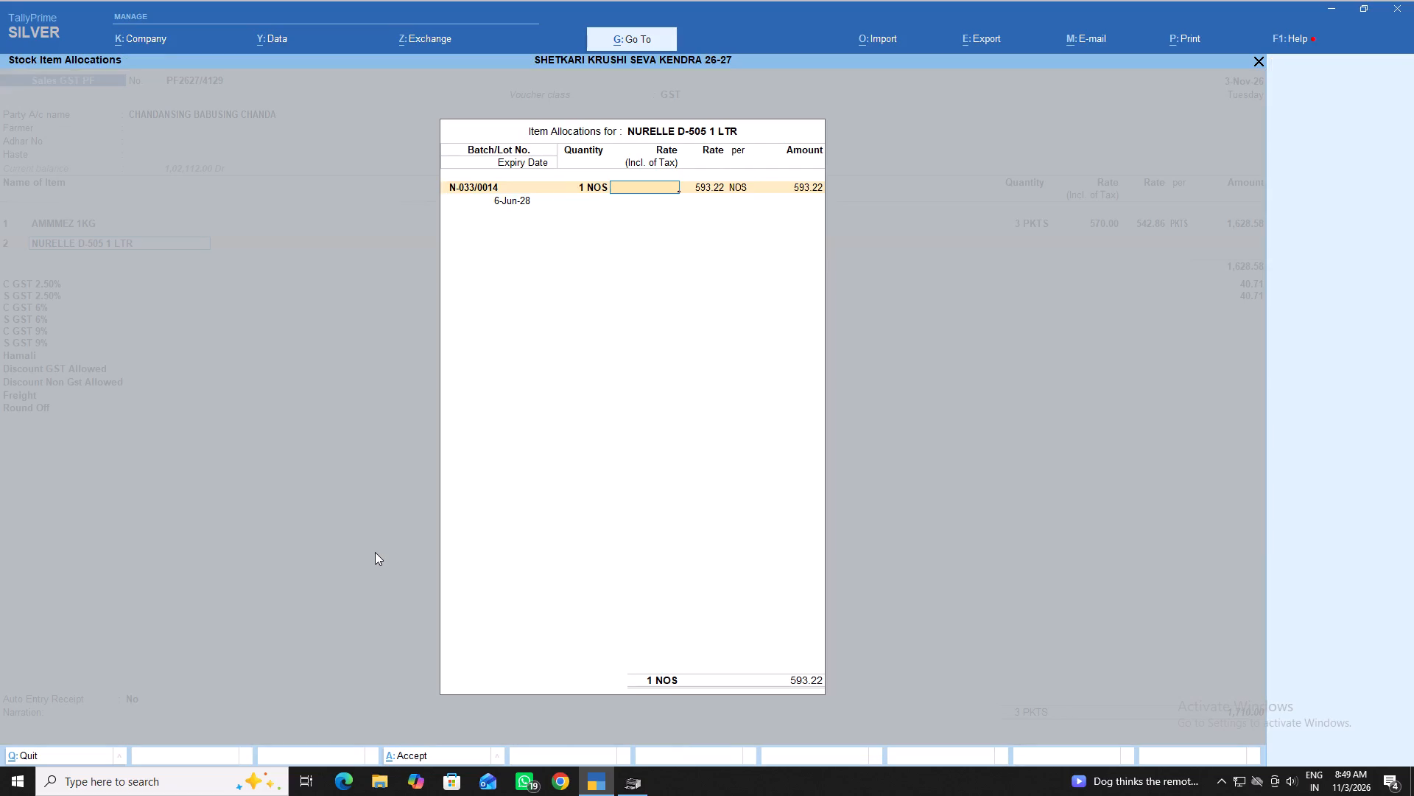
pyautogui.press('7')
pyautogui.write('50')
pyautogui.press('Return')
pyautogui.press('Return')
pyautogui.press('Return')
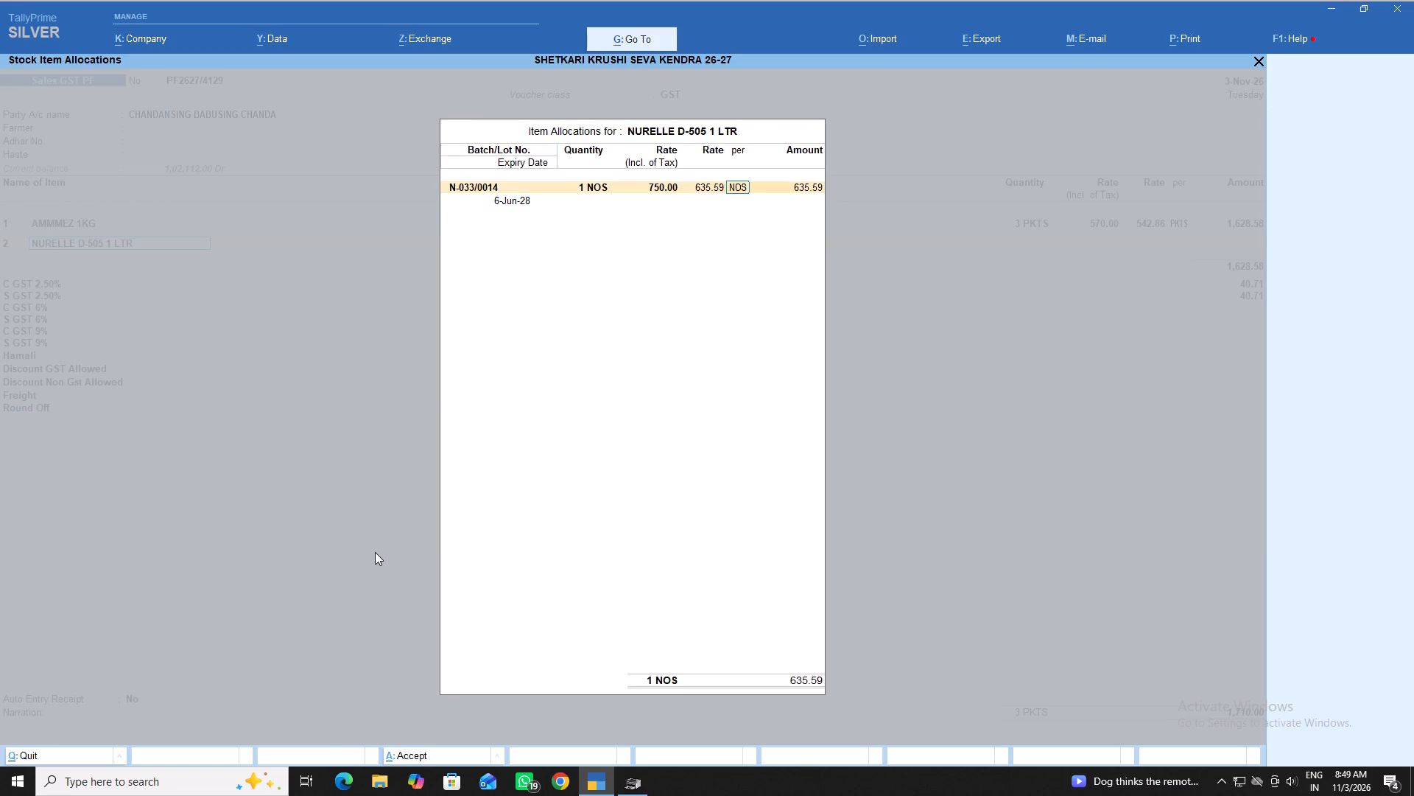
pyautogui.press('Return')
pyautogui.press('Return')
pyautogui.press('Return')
# End the item list and accept the tax, Hamali, discount, freight and round-off lines as they are, proceeding to the narration.
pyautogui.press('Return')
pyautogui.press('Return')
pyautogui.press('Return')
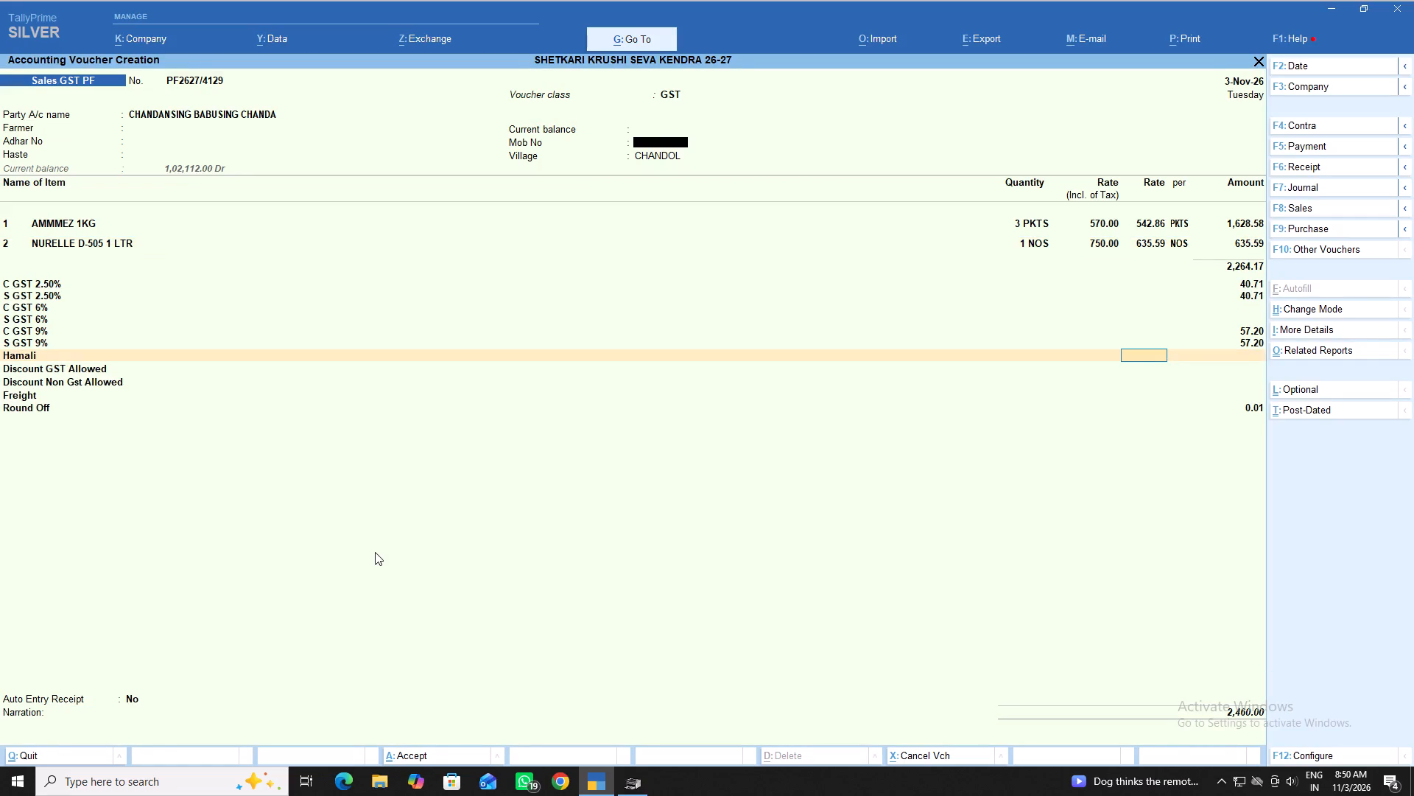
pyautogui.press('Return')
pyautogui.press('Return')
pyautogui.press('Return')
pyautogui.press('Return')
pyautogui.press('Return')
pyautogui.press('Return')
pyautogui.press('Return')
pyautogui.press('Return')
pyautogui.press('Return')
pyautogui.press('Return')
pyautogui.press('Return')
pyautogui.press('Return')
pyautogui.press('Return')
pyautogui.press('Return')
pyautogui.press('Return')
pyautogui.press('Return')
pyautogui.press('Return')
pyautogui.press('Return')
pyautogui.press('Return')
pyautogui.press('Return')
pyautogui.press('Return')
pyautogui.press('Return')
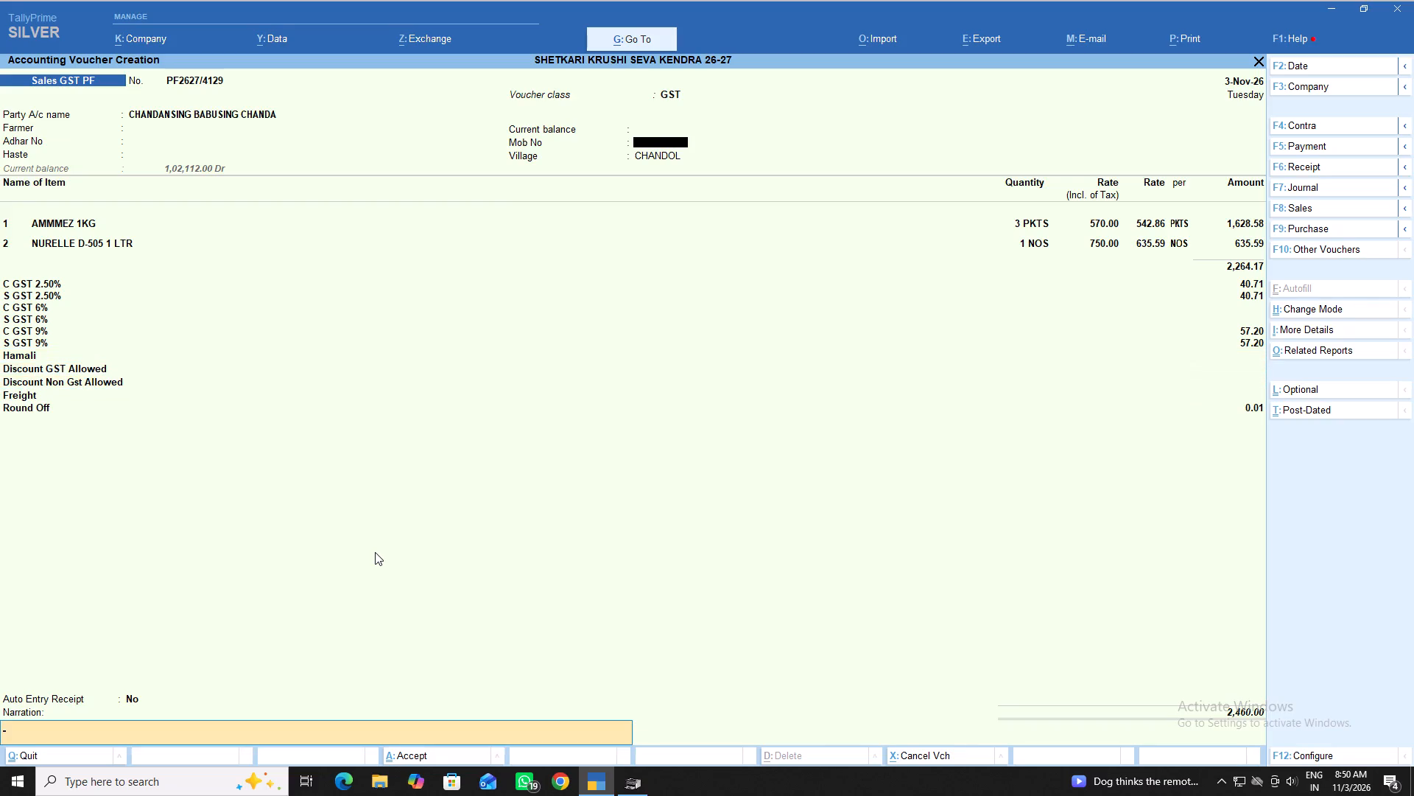
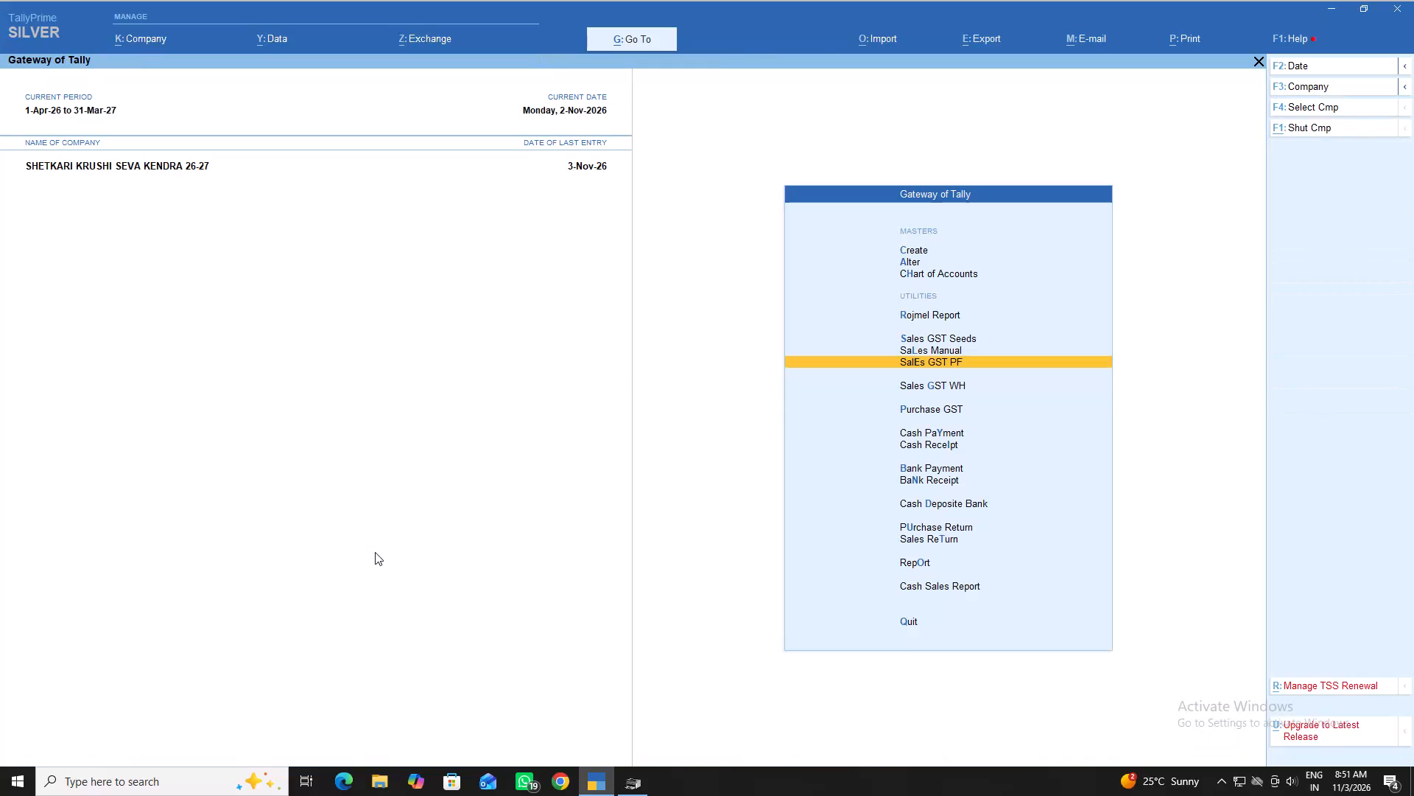
# Open the ledger statement of the first Chandansing customer from the reports.
pyautogui.press('Down')
pyautogui.press('Down')
pyautogui.press('Down')
pyautogui.press('Down')
pyautogui.press('Down')
pyautogui.press('Down')
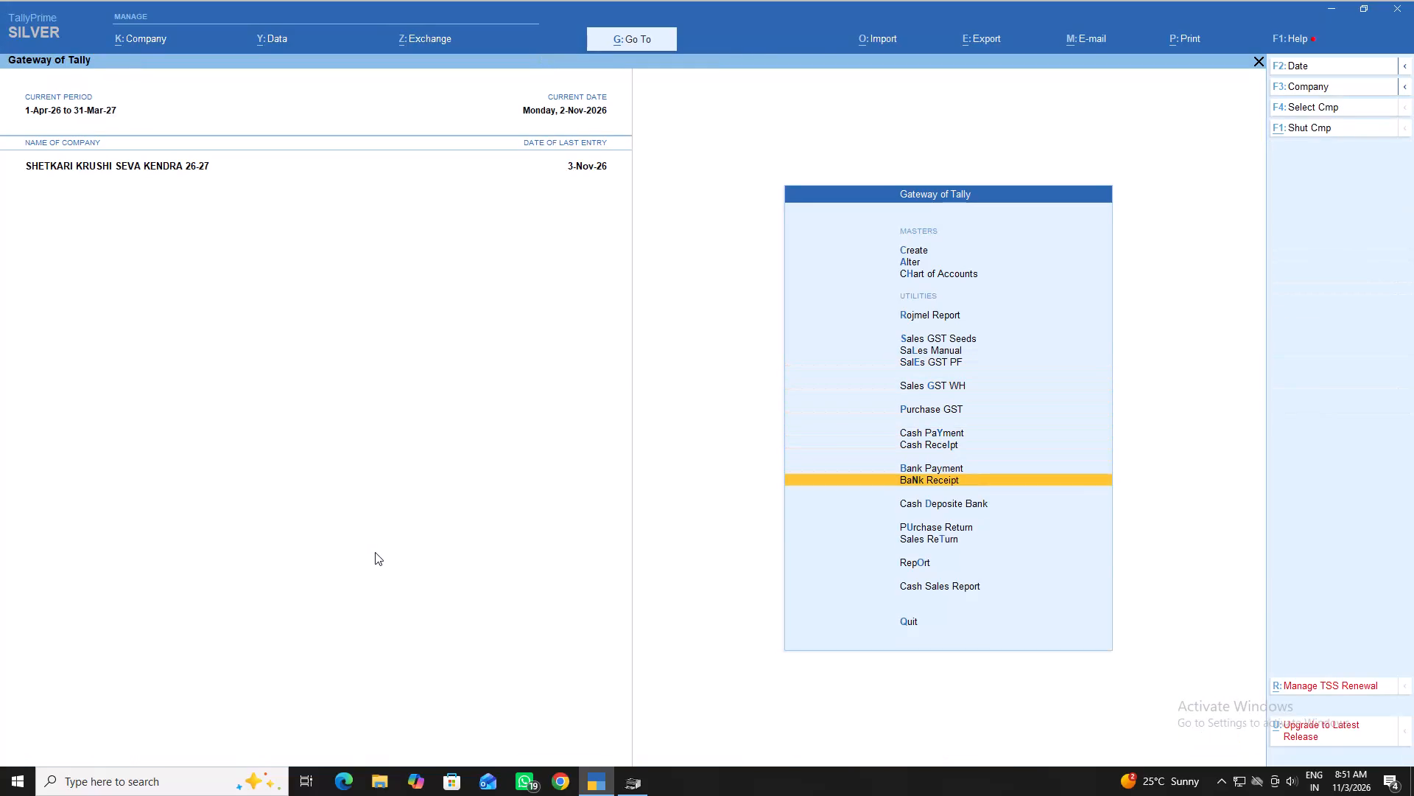
pyautogui.press('Down')
pyautogui.press('Down')
pyautogui.press('Down')
pyautogui.press('Down')
pyautogui.press('Return')
pyautogui.press('Down')
pyautogui.press('Return')
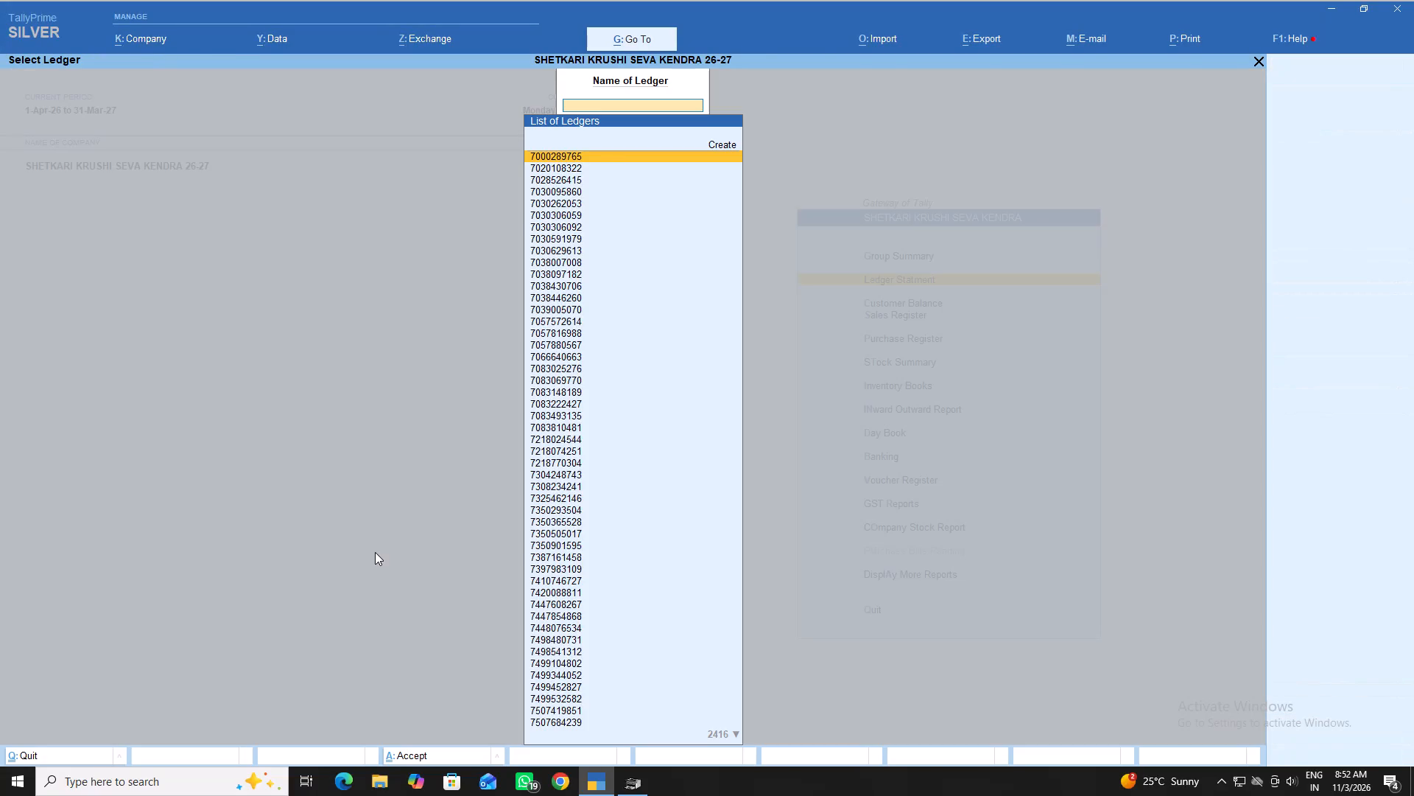
pyautogui.write('ch')
pyautogui.press('Down')
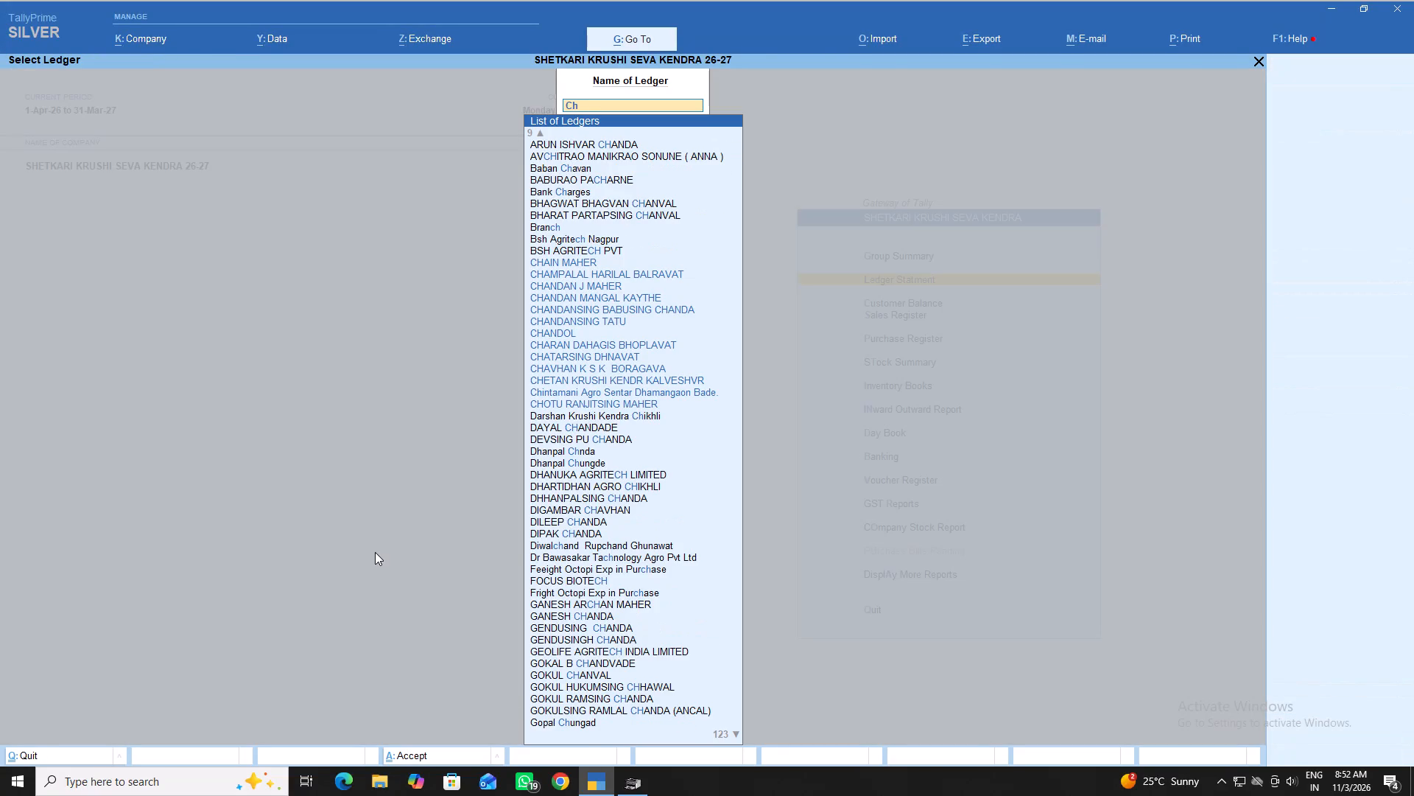
pyautogui.press('Down')
pyautogui.press('Down')
pyautogui.press('Down')
pyautogui.press('Down')
pyautogui.press('Return')
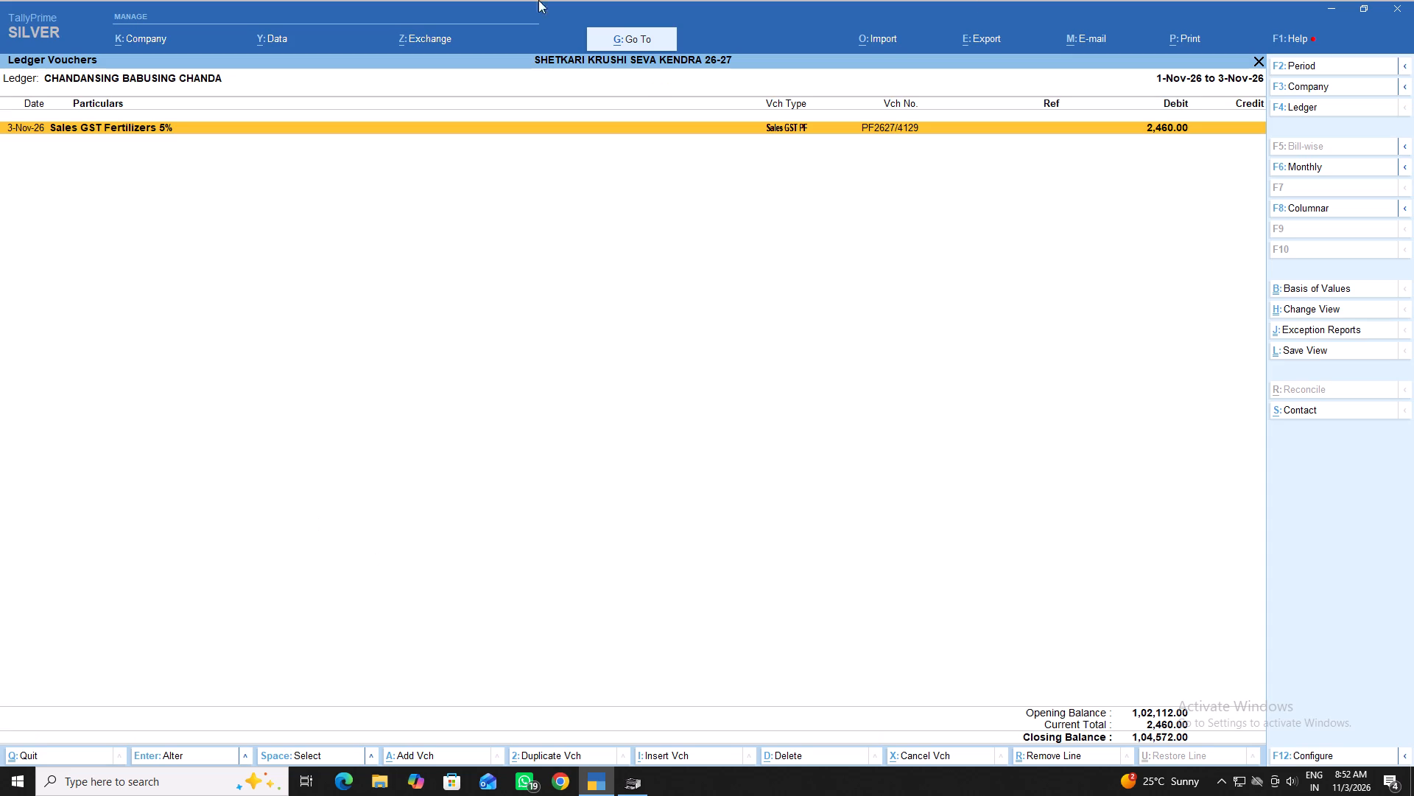
# Change the ledger's period to 1-Apr-26 to 3-Nov-26.
pyautogui.click(1300, 64)
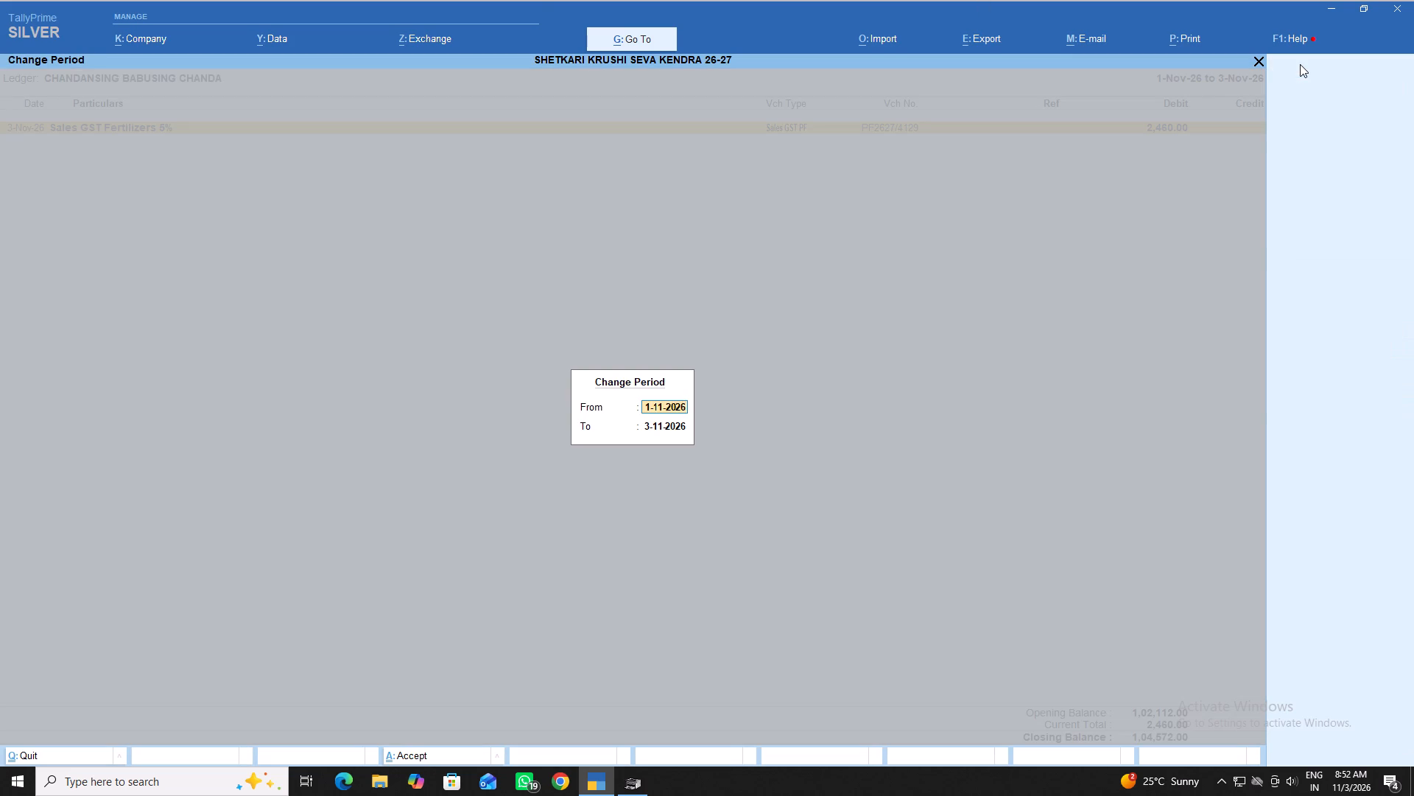
pyautogui.press('space')
pyautogui.press('Return')
pyautogui.press('space')
pyautogui.press('Return')
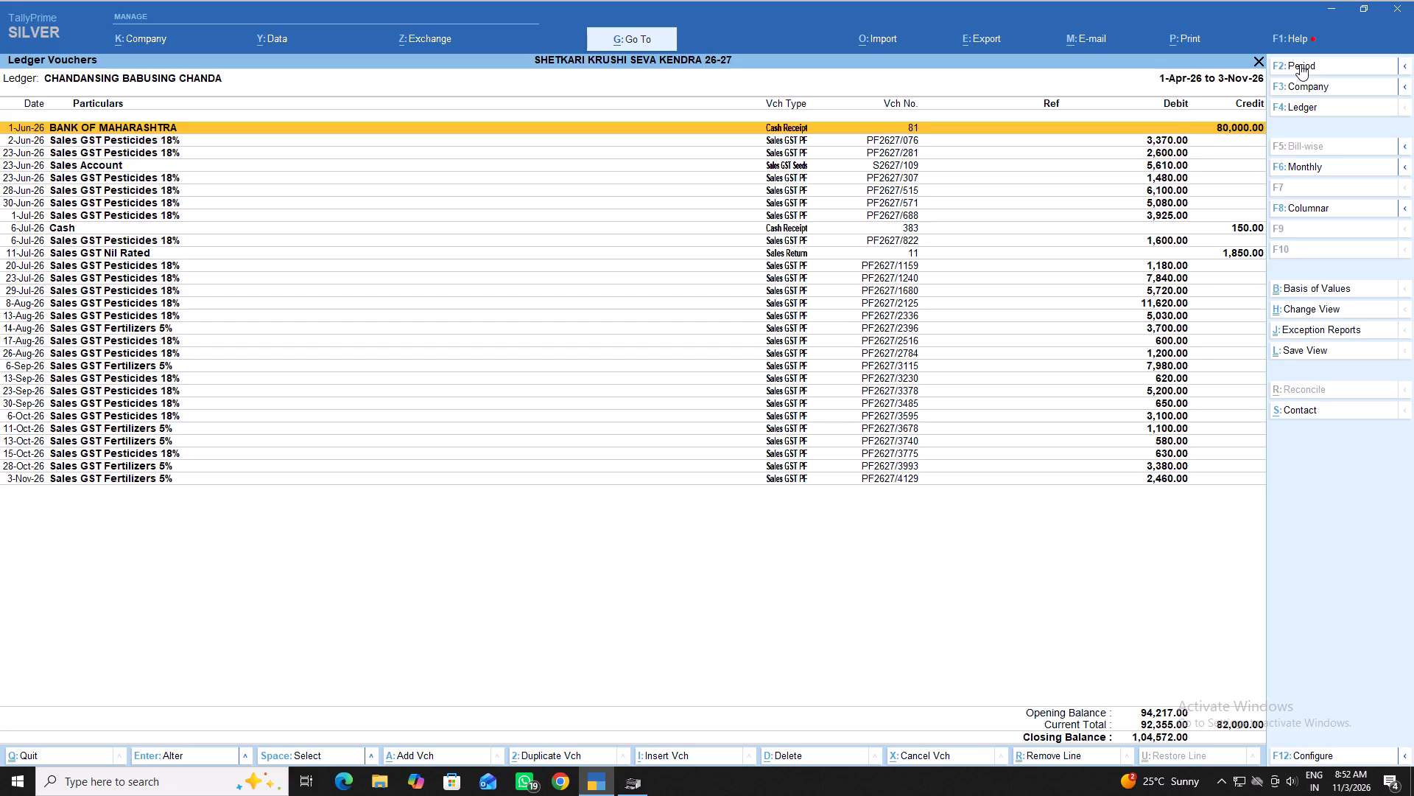
# Open the 15-Oct-26 Sales GST PF voucher PF2627/3775 to check its item, and return to the ledger vouchers.
pyautogui.press('Down')
pyautogui.press('Down')
pyautogui.press('Down')
pyautogui.press('Down')
pyautogui.press('Down')
pyautogui.press('Down')
pyautogui.press('Down')
pyautogui.press('Down')
pyautogui.press('Down')
pyautogui.press('Down')
pyautogui.press('Down')
pyautogui.press('Down')
pyautogui.press('Down')
pyautogui.press('Down')
pyautogui.press('Down')
pyautogui.press('Down')
pyautogui.press('Down')
pyautogui.press('Down')
pyautogui.press('Down')
pyautogui.press('Down')
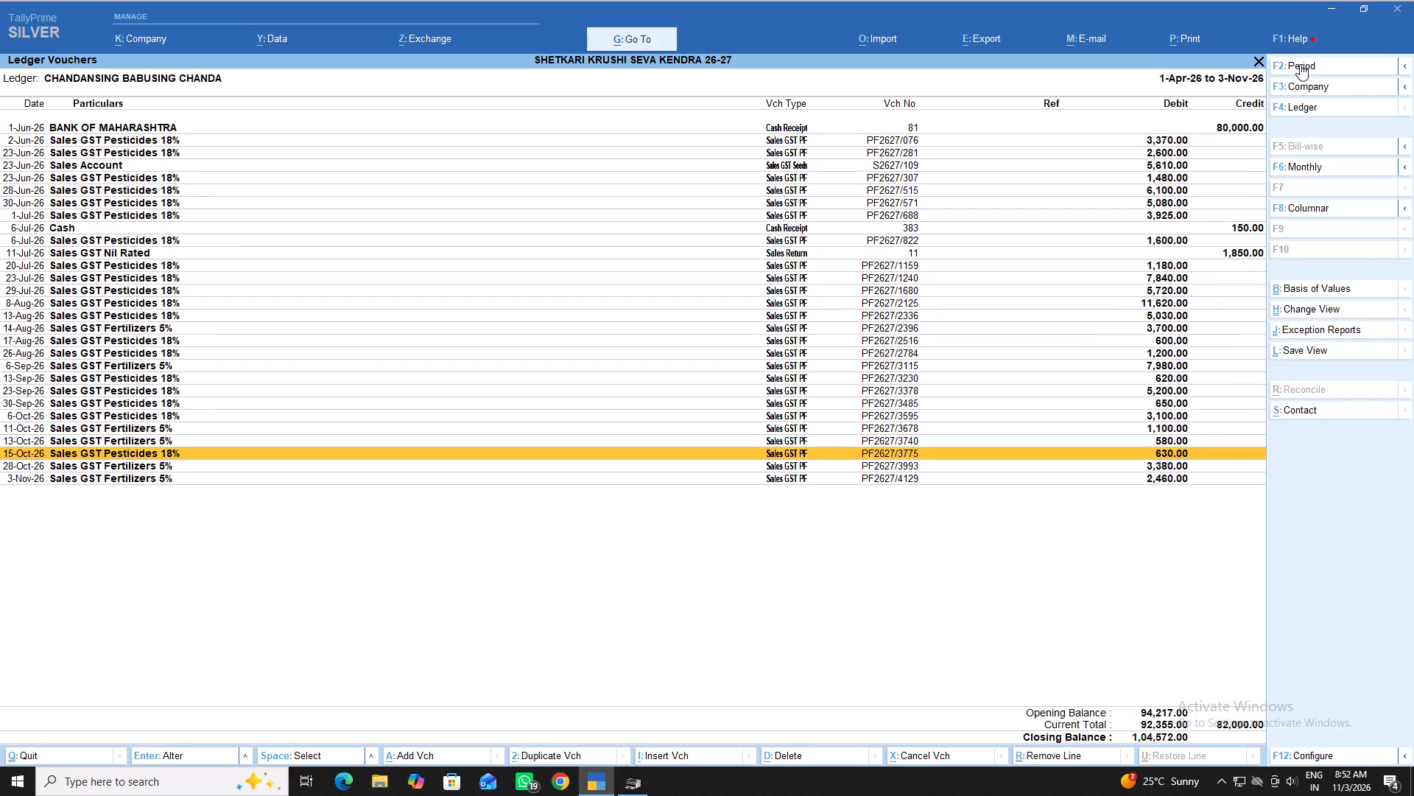
pyautogui.press('Return')
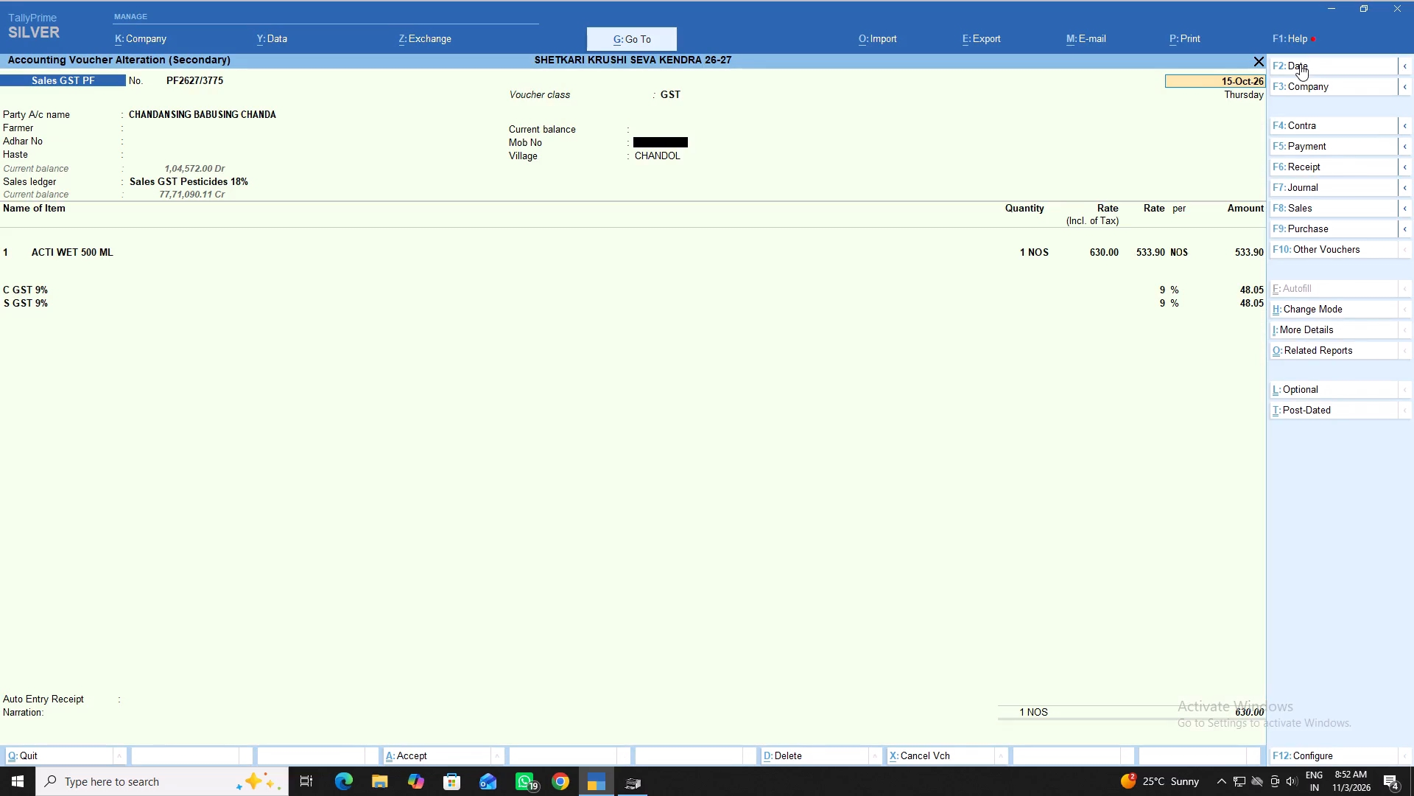
pyautogui.press('Escape')
pyautogui.press('Escape')
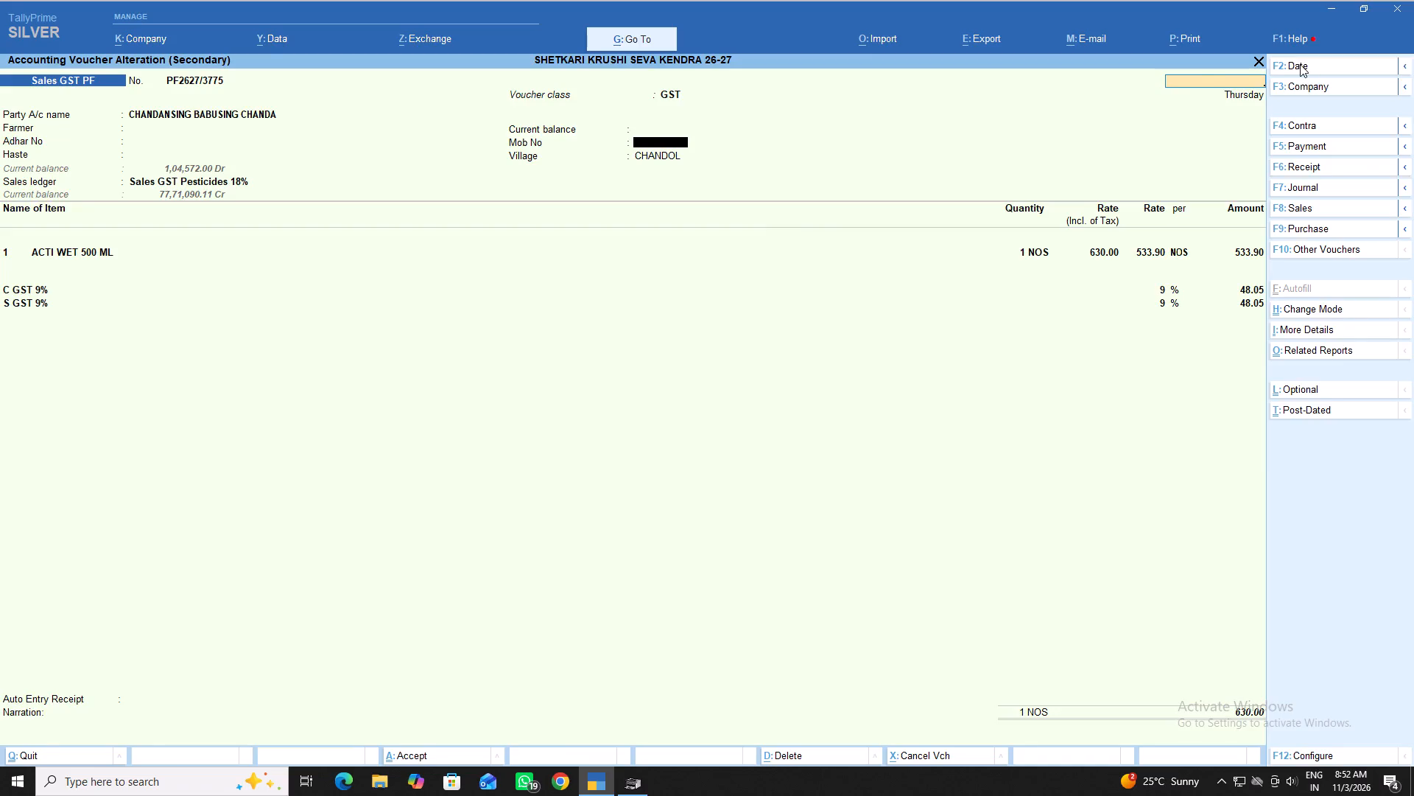
pyautogui.press('Escape')
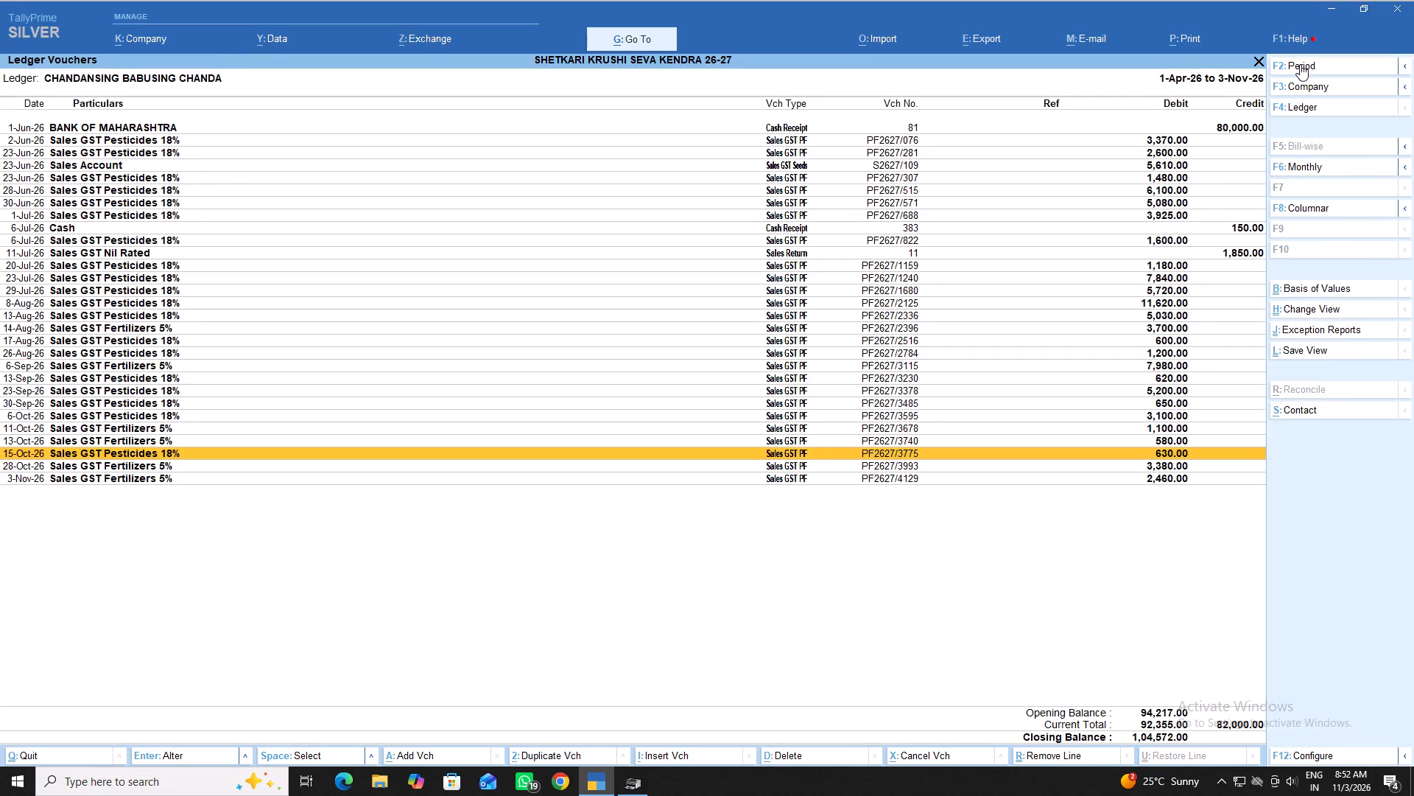
# Open the 13-Oct-26 Sales GST PF voucher PF2627/3740 and print it as a Tax Invoice on the Canon LBP2900.
pyautogui.press('Up')
pyautogui.press('Return')
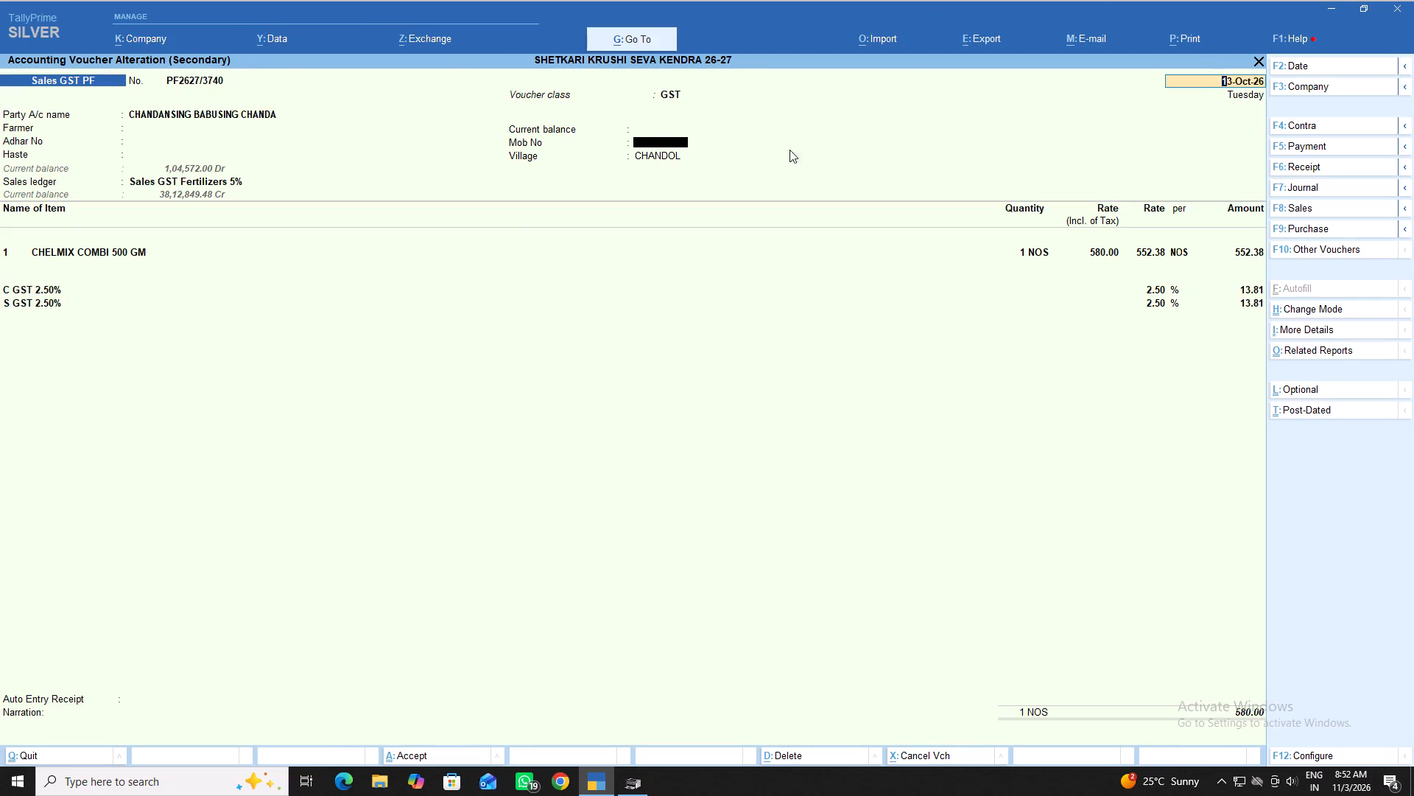
pyautogui.click(1188, 33)
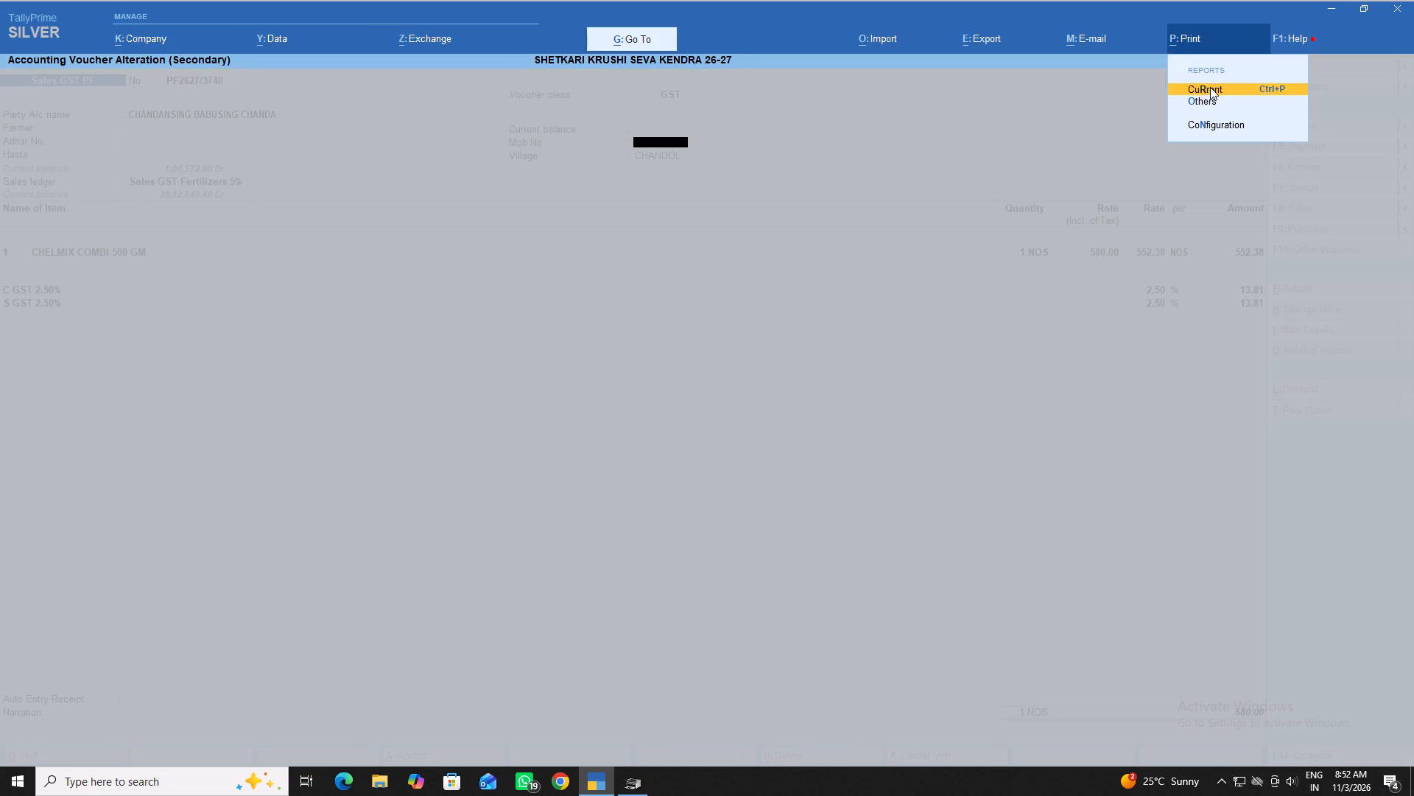
pyautogui.click(1210, 87)
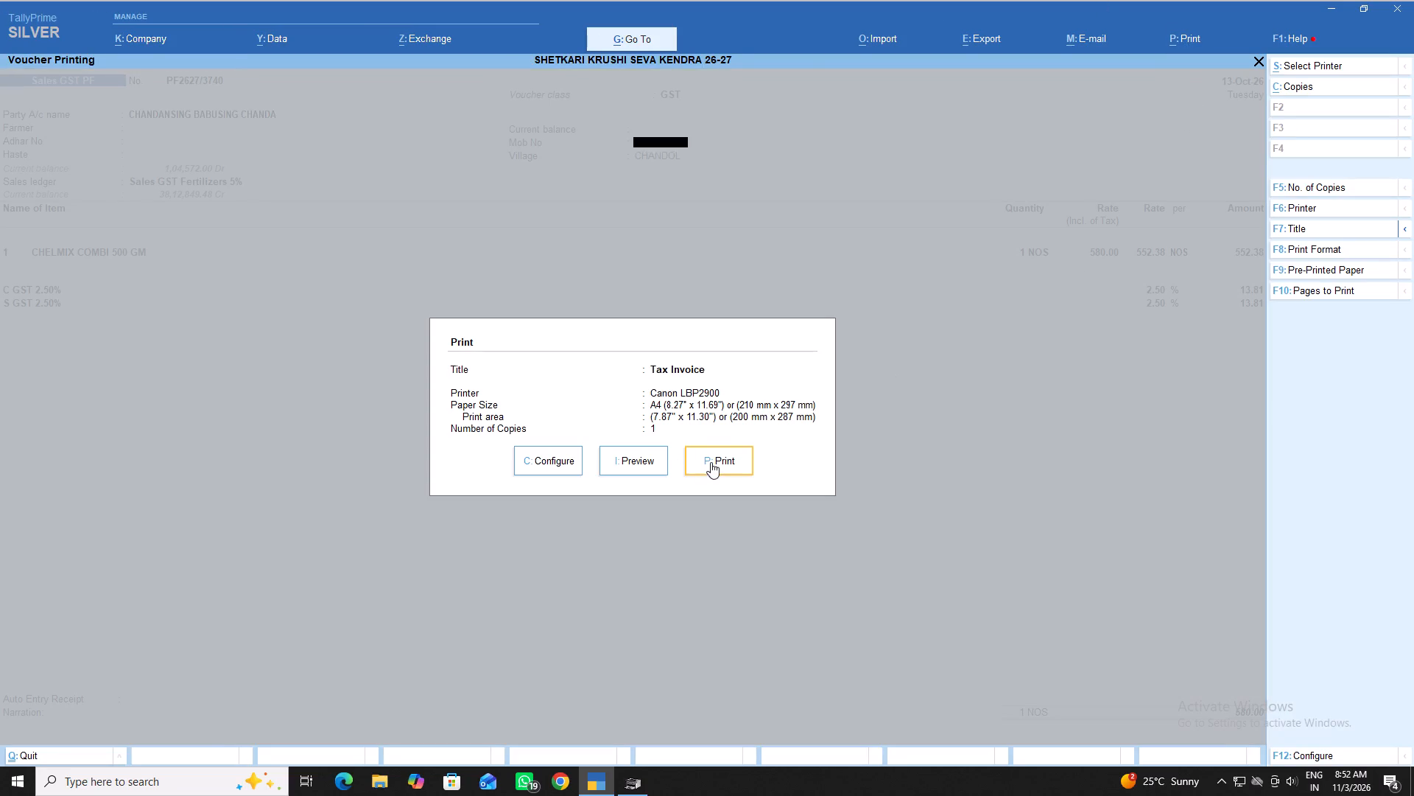
pyautogui.click(711, 461)
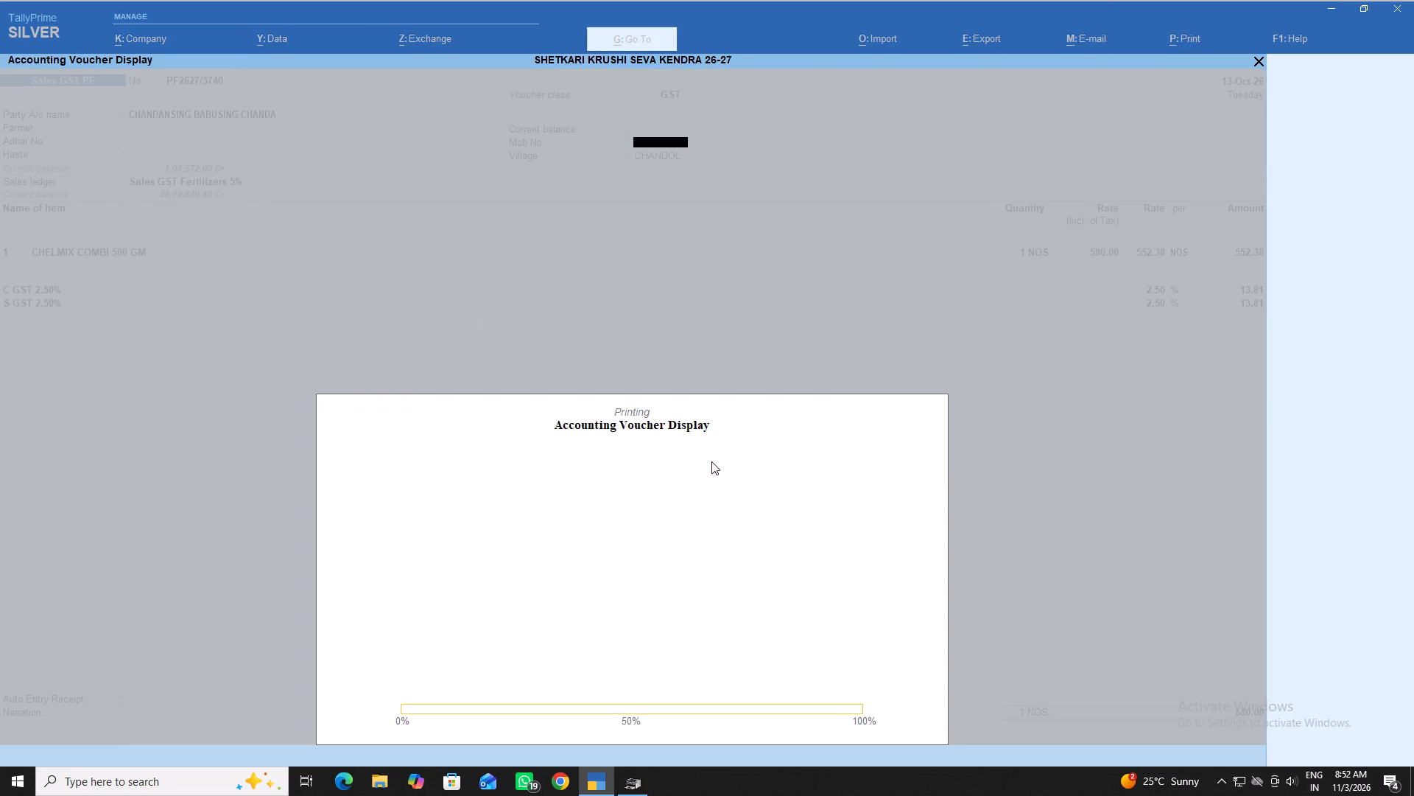
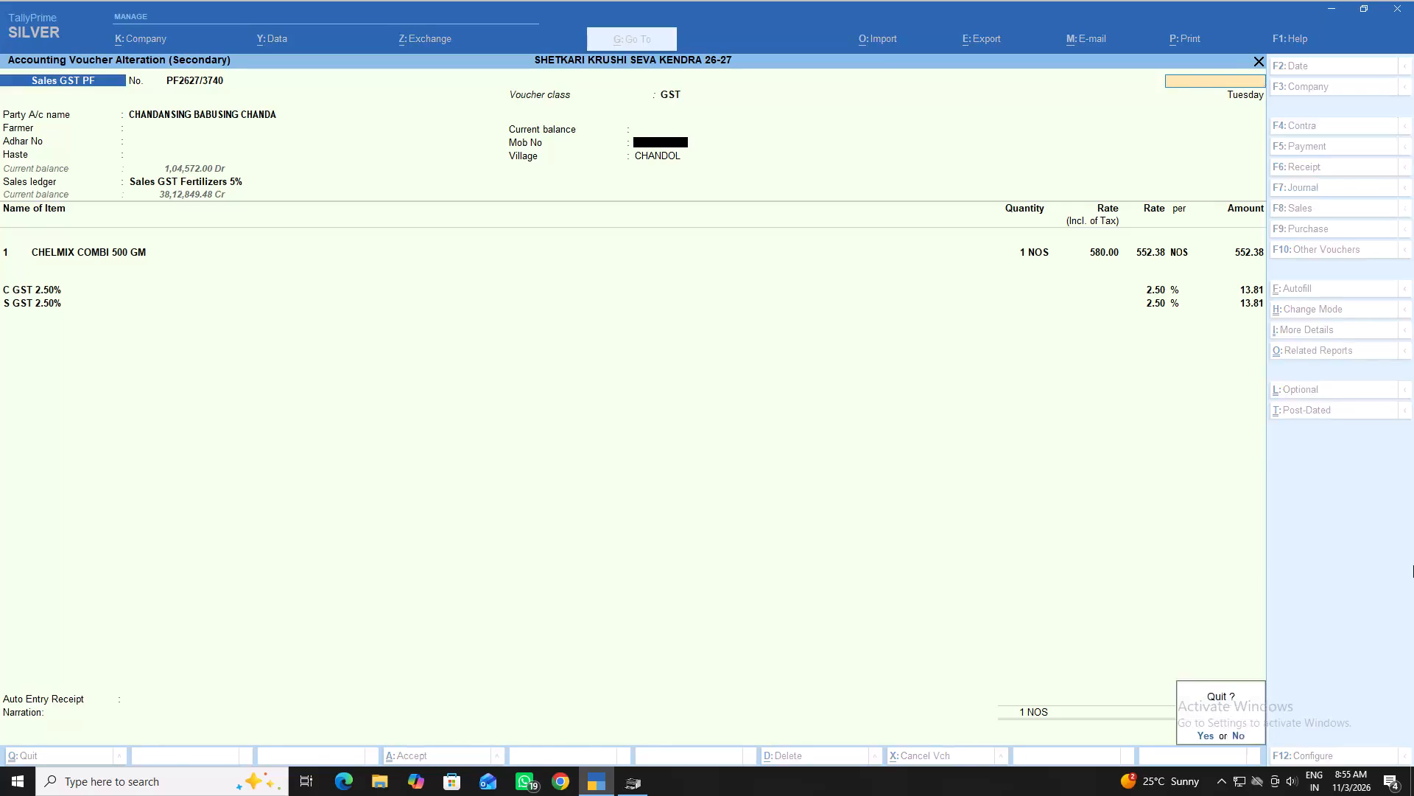
# Leave the printed voucher and the ledger reports, and open a new Sales GST PF voucher.
pyautogui.press('Escape')
pyautogui.press('Escape')
pyautogui.press('Escape')
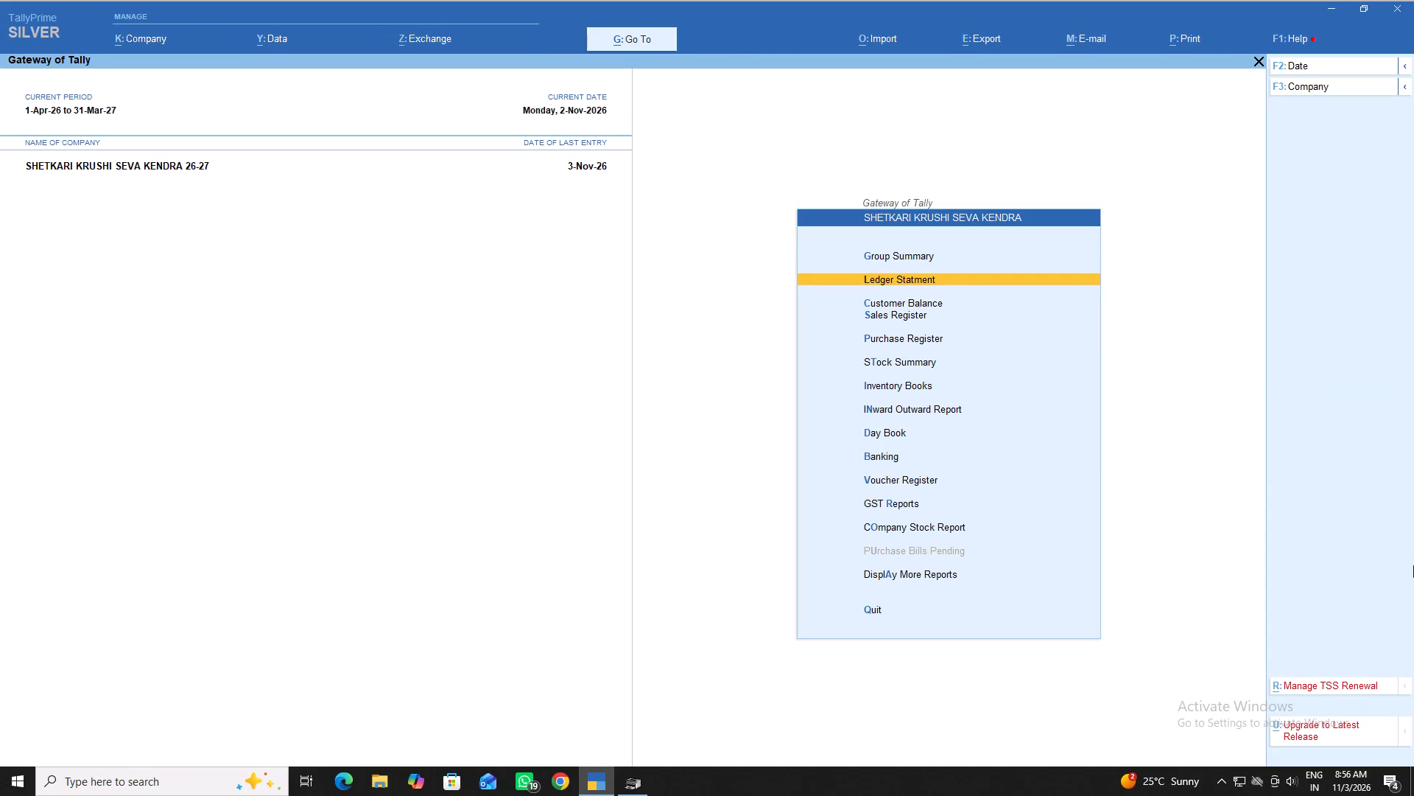
pyautogui.press('Escape')
pyautogui.press('Up')
pyautogui.press('Up')
pyautogui.press('Up')
pyautogui.press('Up')
pyautogui.press('Up')
pyautogui.press('Up')
pyautogui.press('Up')
pyautogui.press('Up')
pyautogui.press('Up')
pyautogui.press('Up')
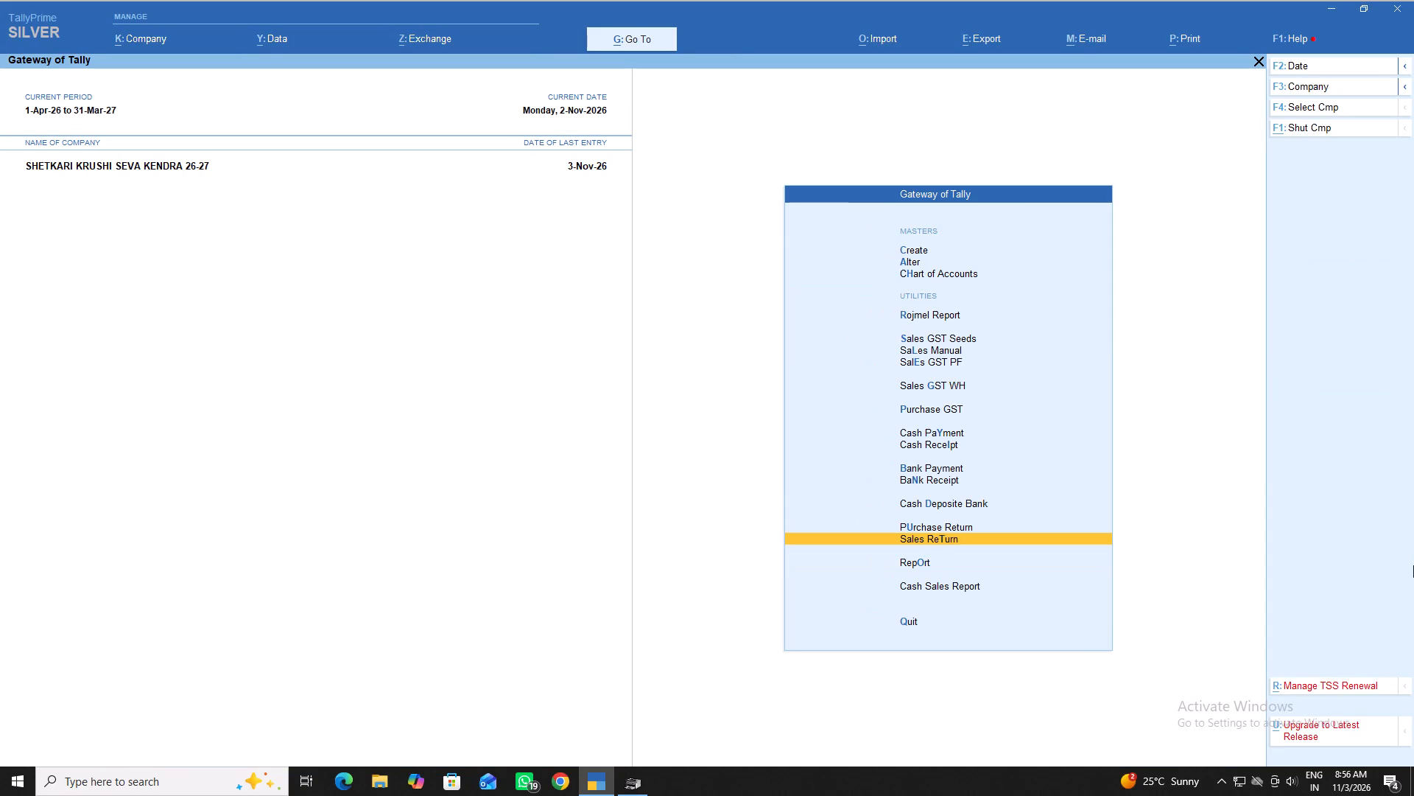
pyautogui.press('Return')
pyautogui.press('Return')
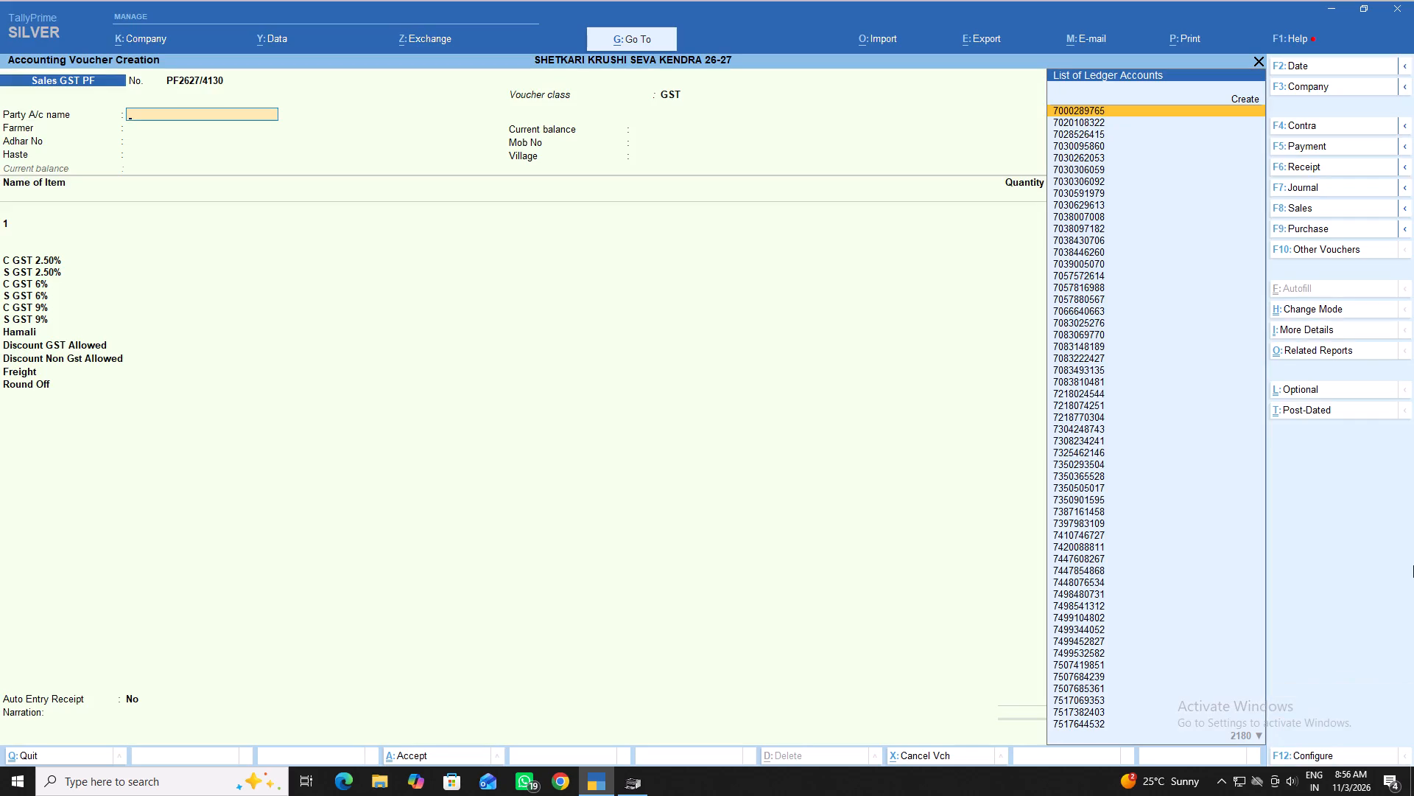
# Select the second listed Krushna customer as the voucher's party and accept the remaining party details.
pyautogui.press('k')
pyautogui.press('r')
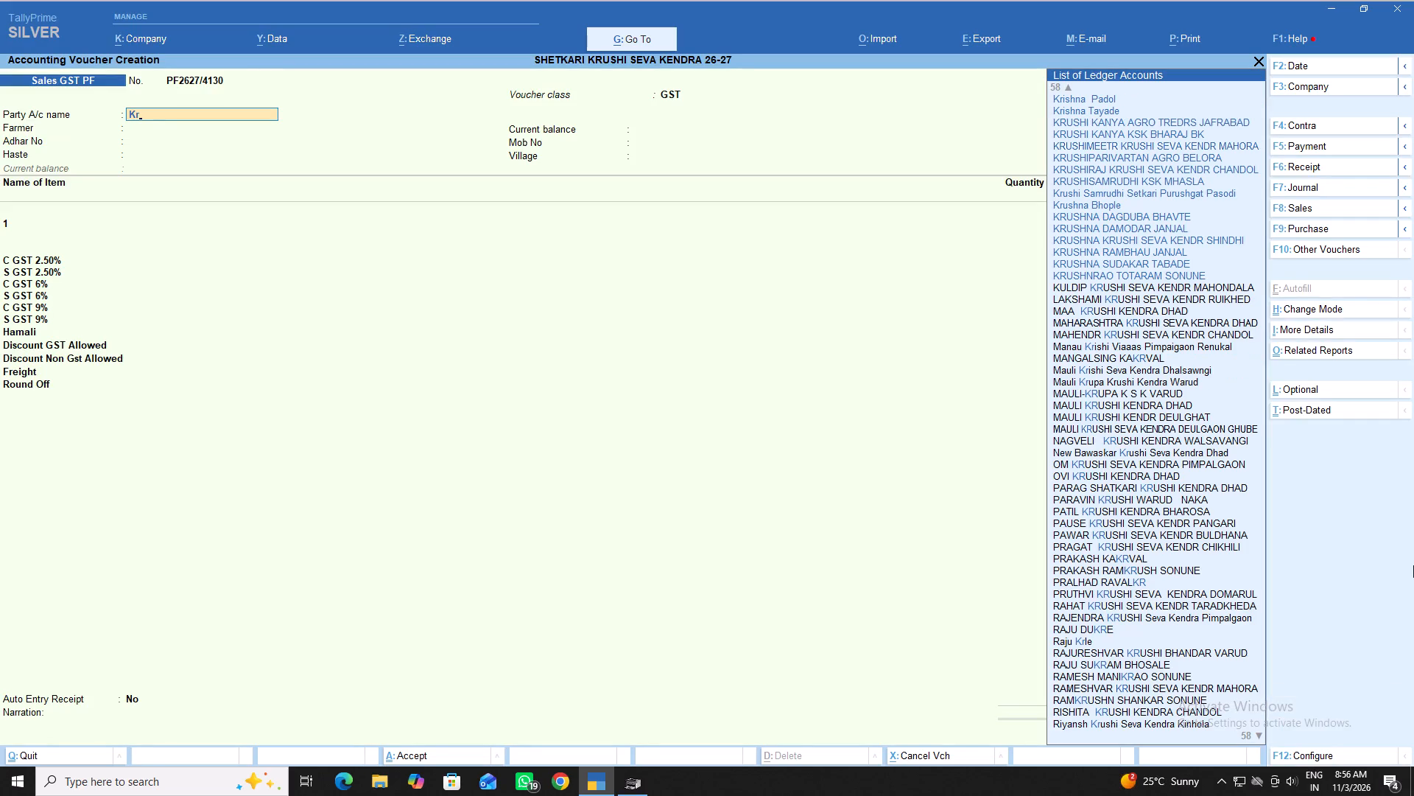
pyautogui.press('Down')
pyautogui.press('Down')
pyautogui.press('Down')
pyautogui.press('Down')
pyautogui.press('Down')
pyautogui.press('Down')
pyautogui.press('Down')
pyautogui.press('Down')
pyautogui.press('Down')
pyautogui.press('Down')
pyautogui.press('Down')
pyautogui.press('Down')
pyautogui.press('Down')
pyautogui.press('Down')
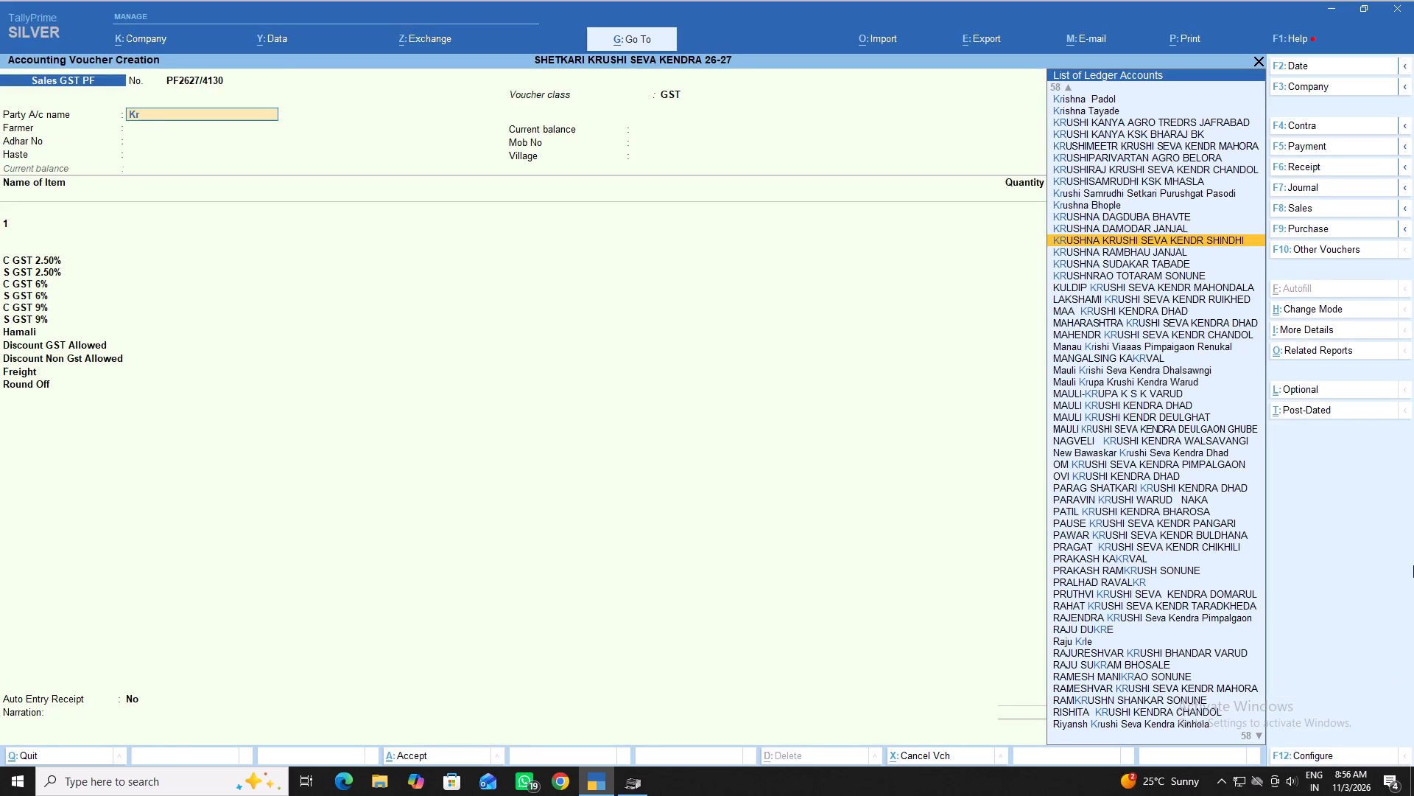
pyautogui.press('Up')
pyautogui.press('Up')
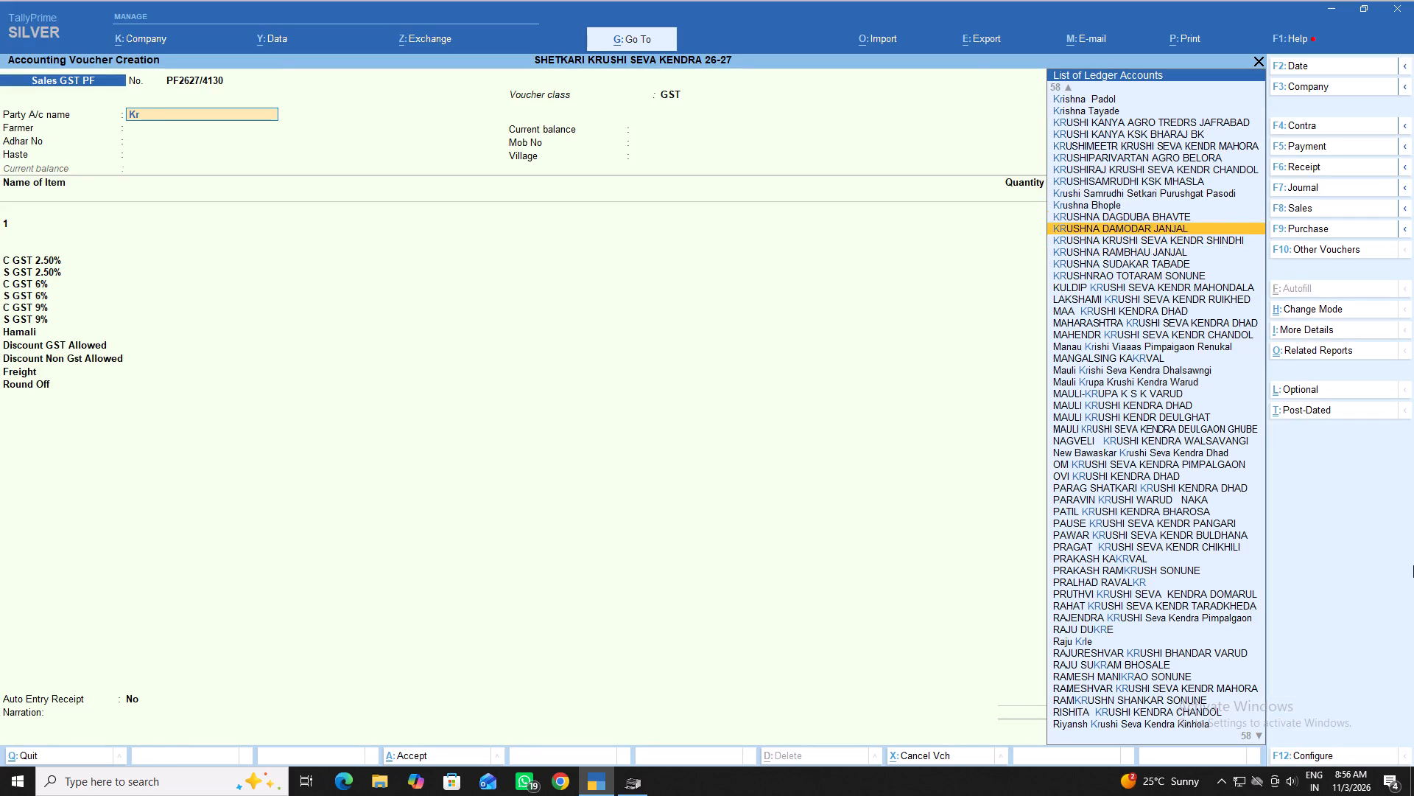
pyautogui.press('Up')
pyautogui.press('Return')
pyautogui.press('Return')
pyautogui.press('Return')
pyautogui.press('Return')
pyautogui.press('Return')
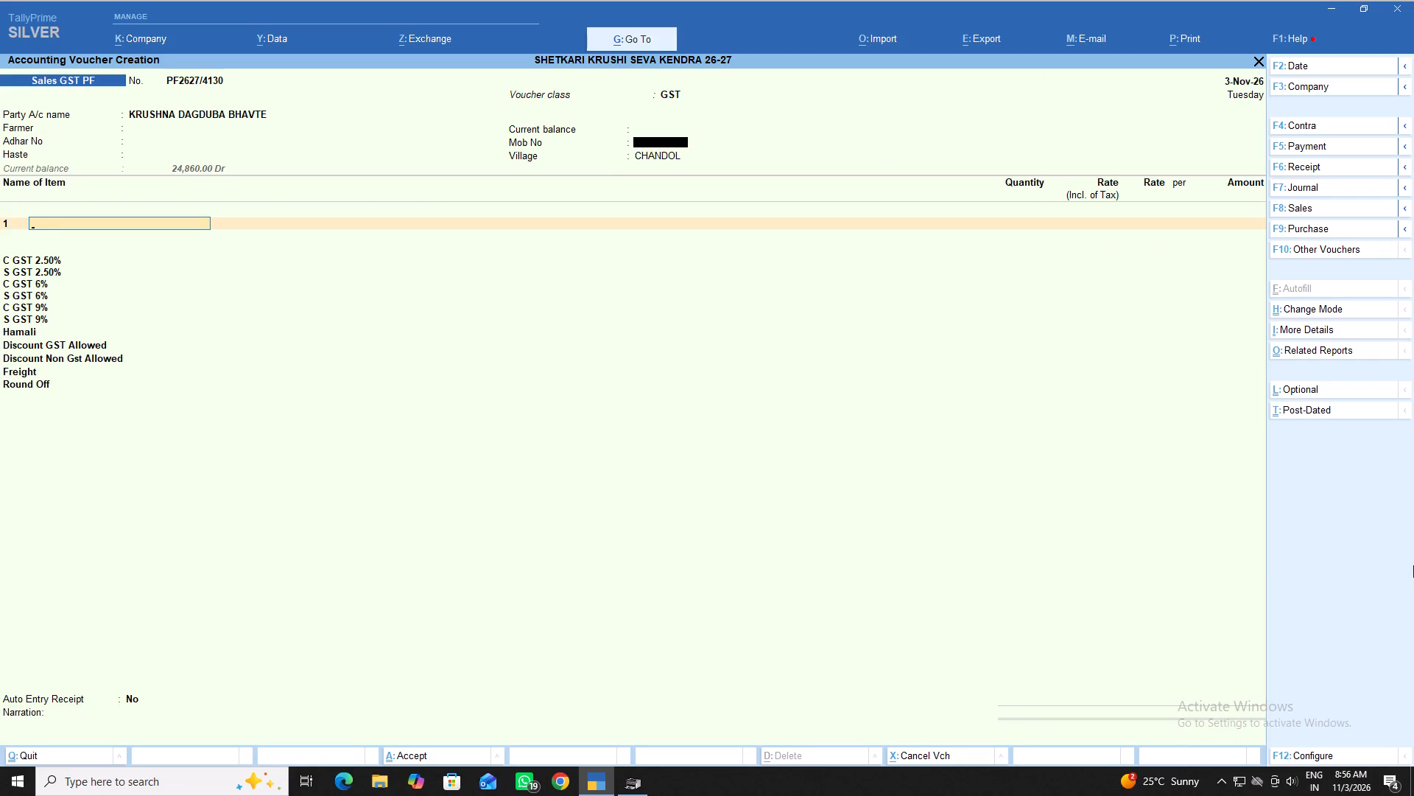
# Add the item BELLONA 250 ML from batch N-009/0018, quantity 1 NOS at a tax-inclusive rate of 580.
pyautogui.write('be')
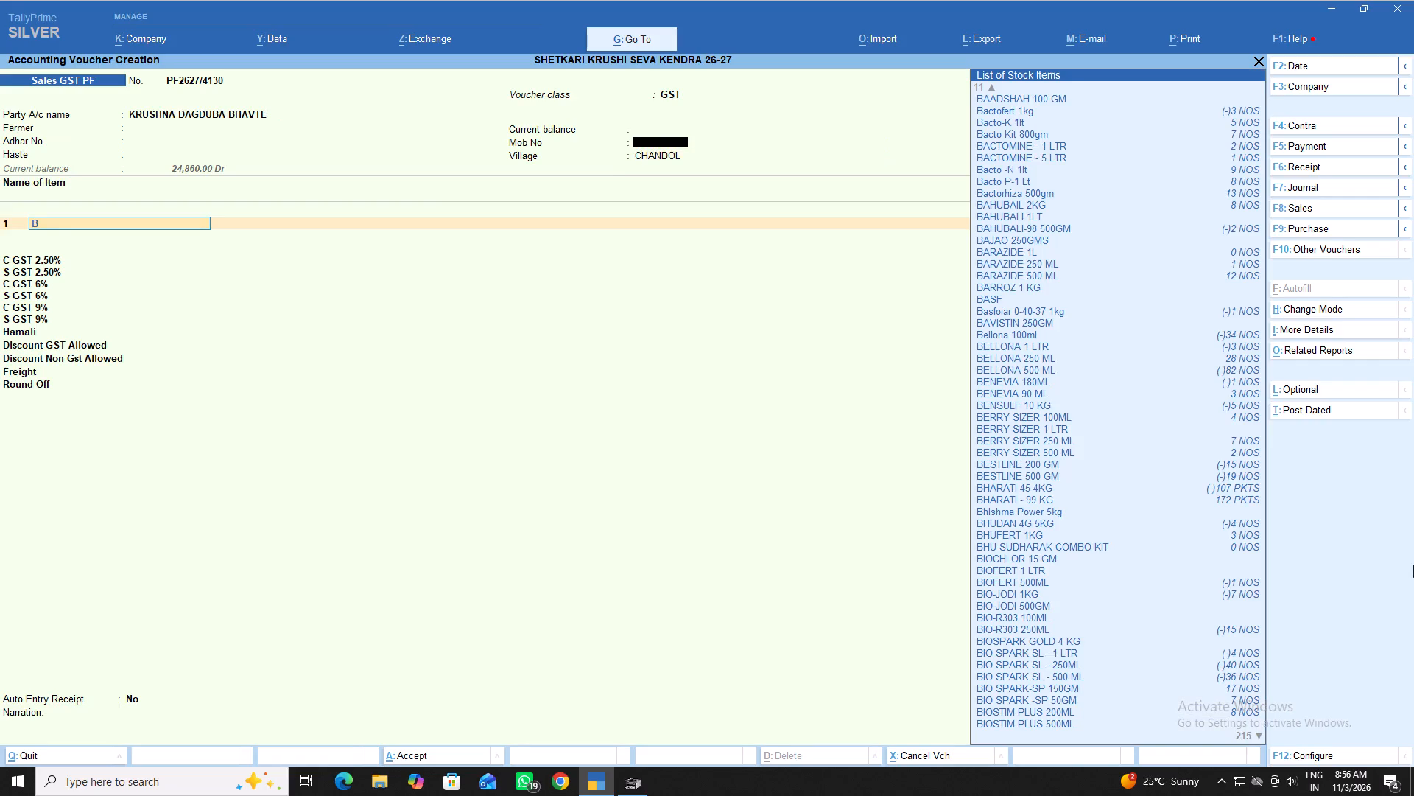
pyautogui.press('Down')
pyautogui.press('Down')
pyautogui.press('Down')
pyautogui.press('Return')
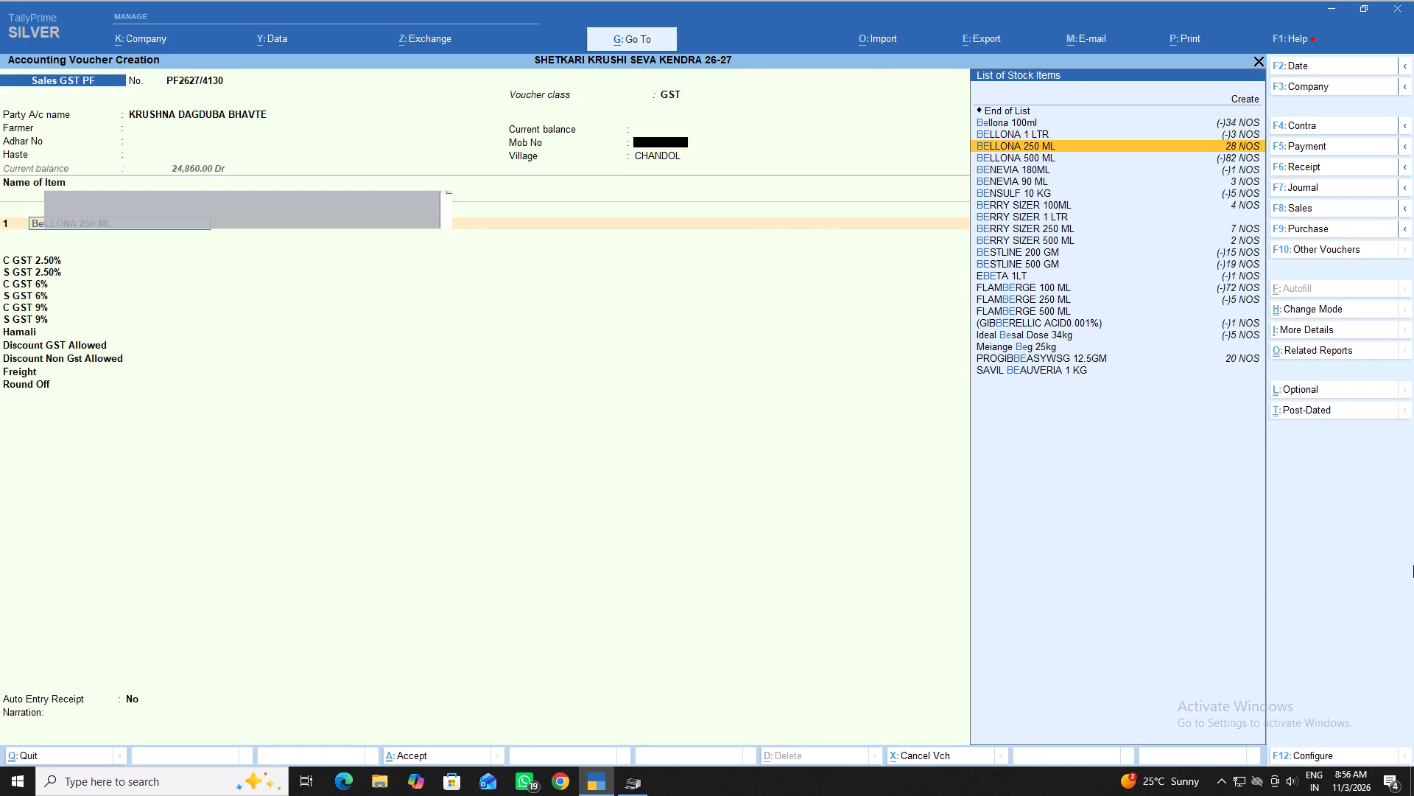
pyautogui.press('Down')
pyautogui.press('Return')
pyautogui.press('1')
pyautogui.press('Return')
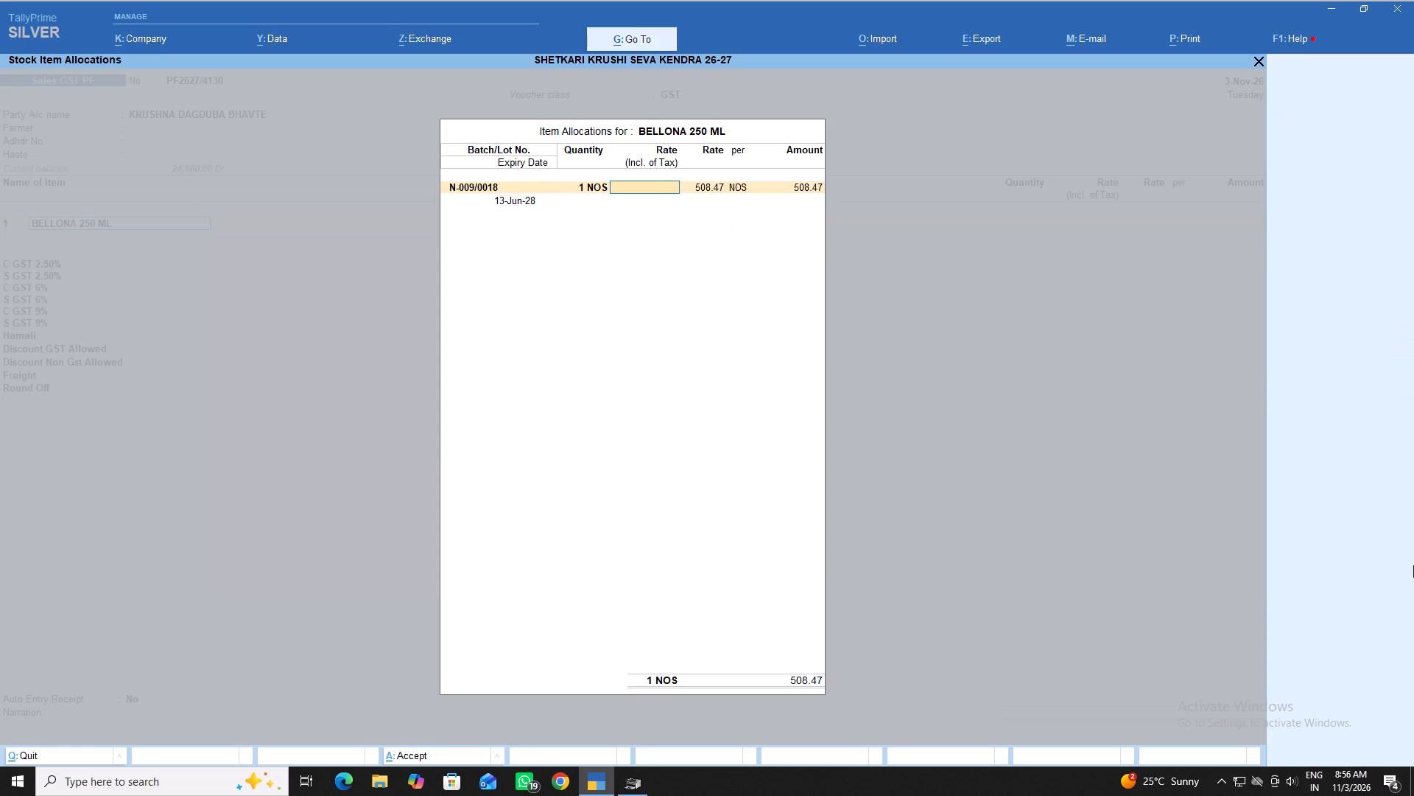
pyautogui.write('580')
pyautogui.press('Return')
pyautogui.press('Return')
pyautogui.press('Return')
pyautogui.press('Return')
pyautogui.press('Return')
pyautogui.press('Return')
pyautogui.press('Return')
pyautogui.press('Return')
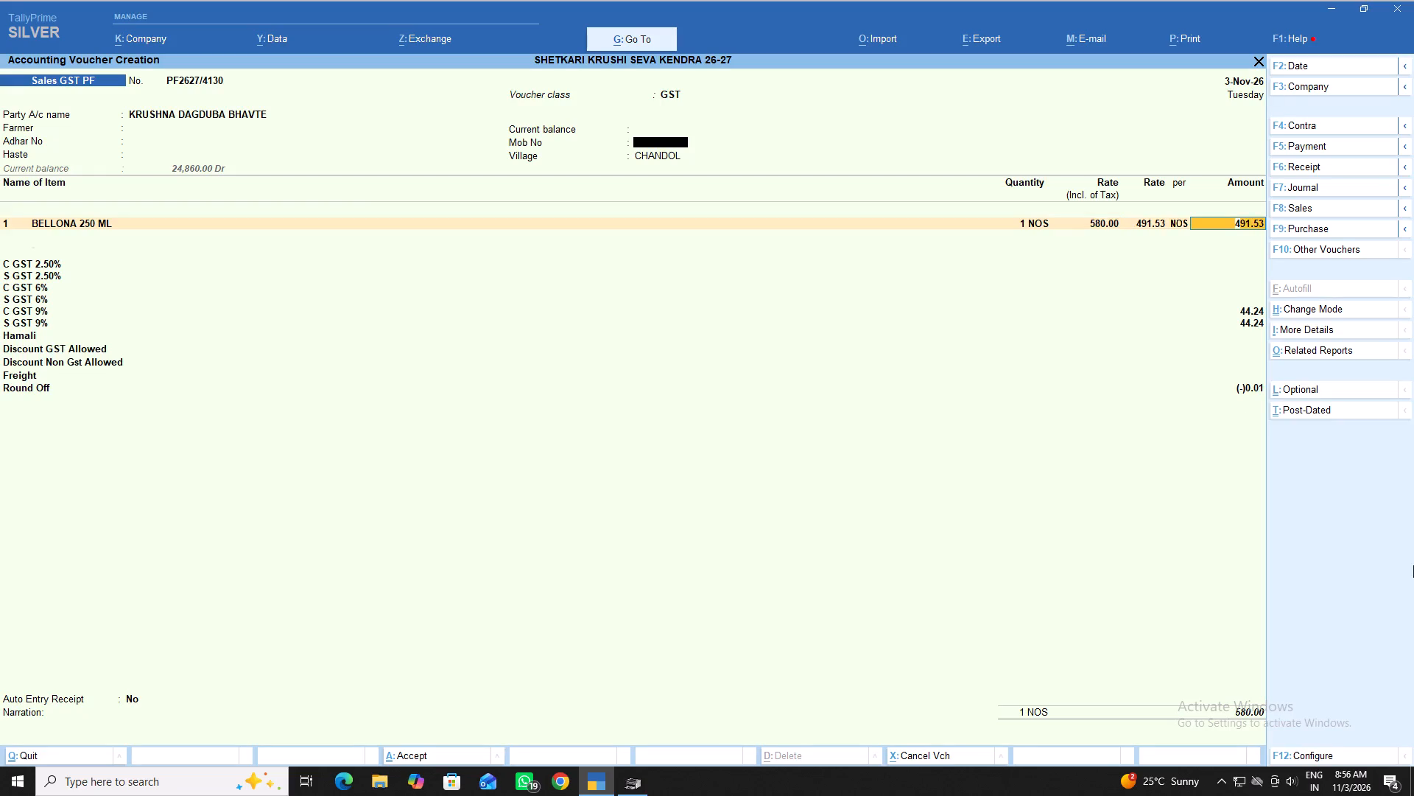
# Add the item I-Ozone-250gm from batch Ipl/154/b, quantity 1 NOS at a tax-inclusive rate of 300.
pyautogui.write('io')
pyautogui.press('Down')
pyautogui.press('Down')
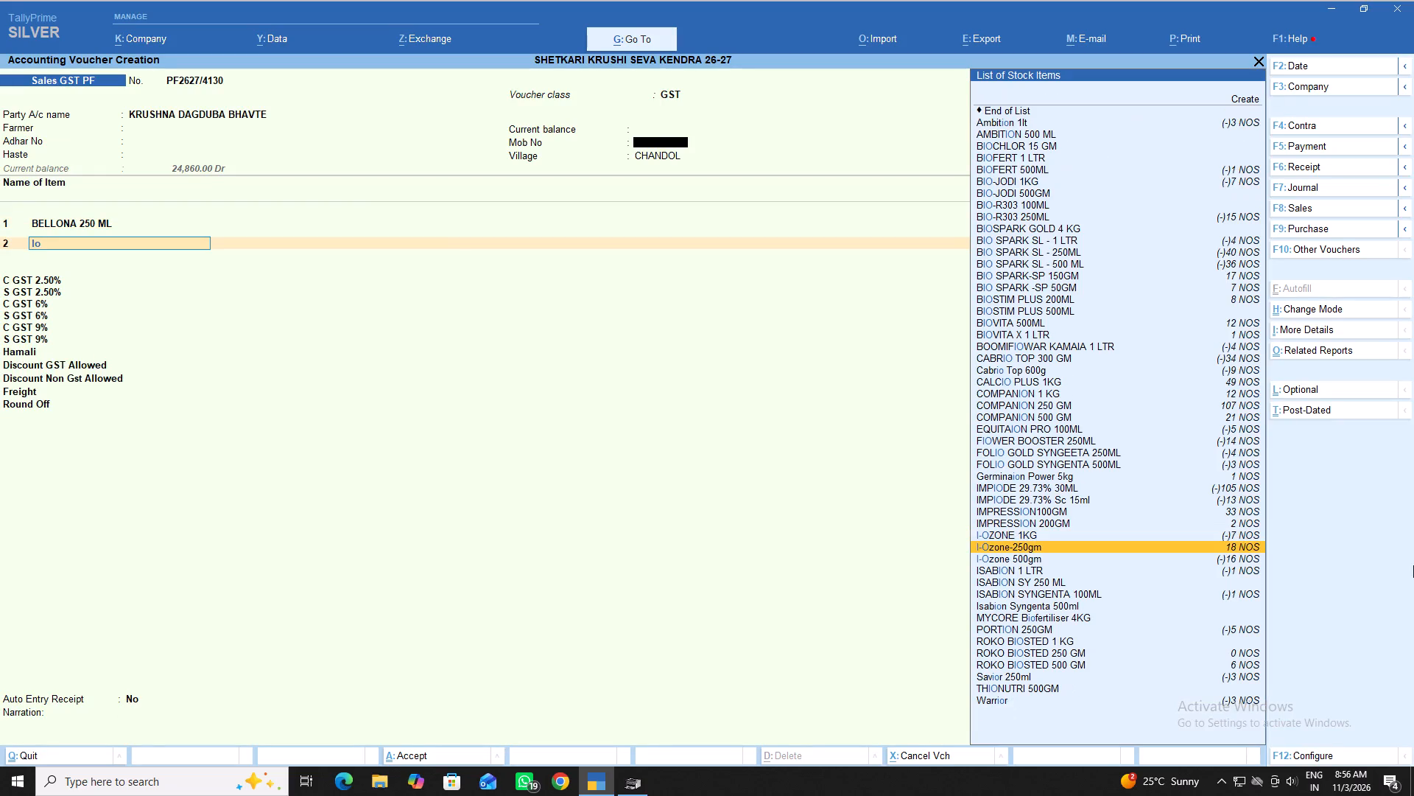
pyautogui.press('Return')
pyautogui.press('Down')
pyautogui.press('Down')
pyautogui.press('Return')
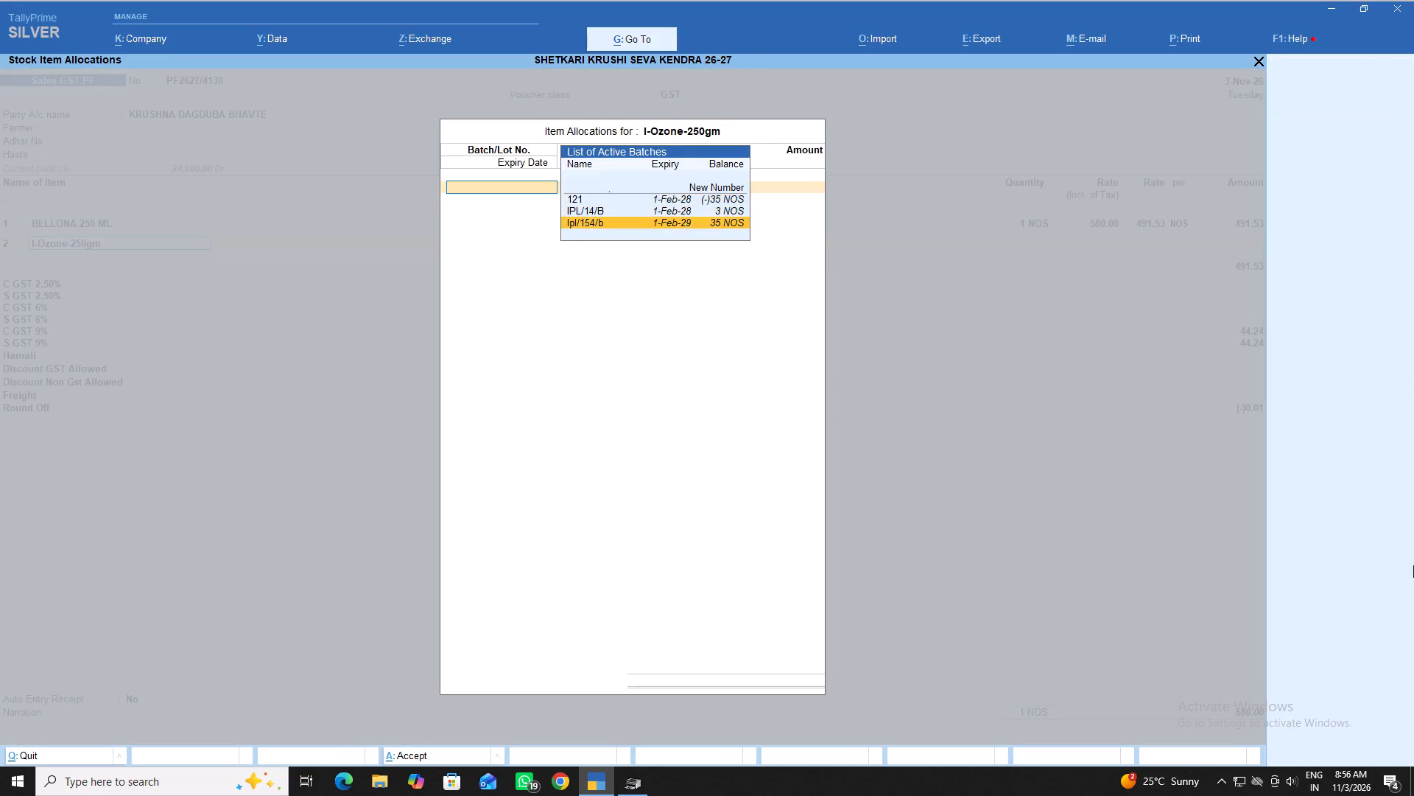
pyautogui.press('1')
pyautogui.press('Return')
pyautogui.write('300')
pyautogui.press('Return')
pyautogui.press('Return')
pyautogui.press('Return')
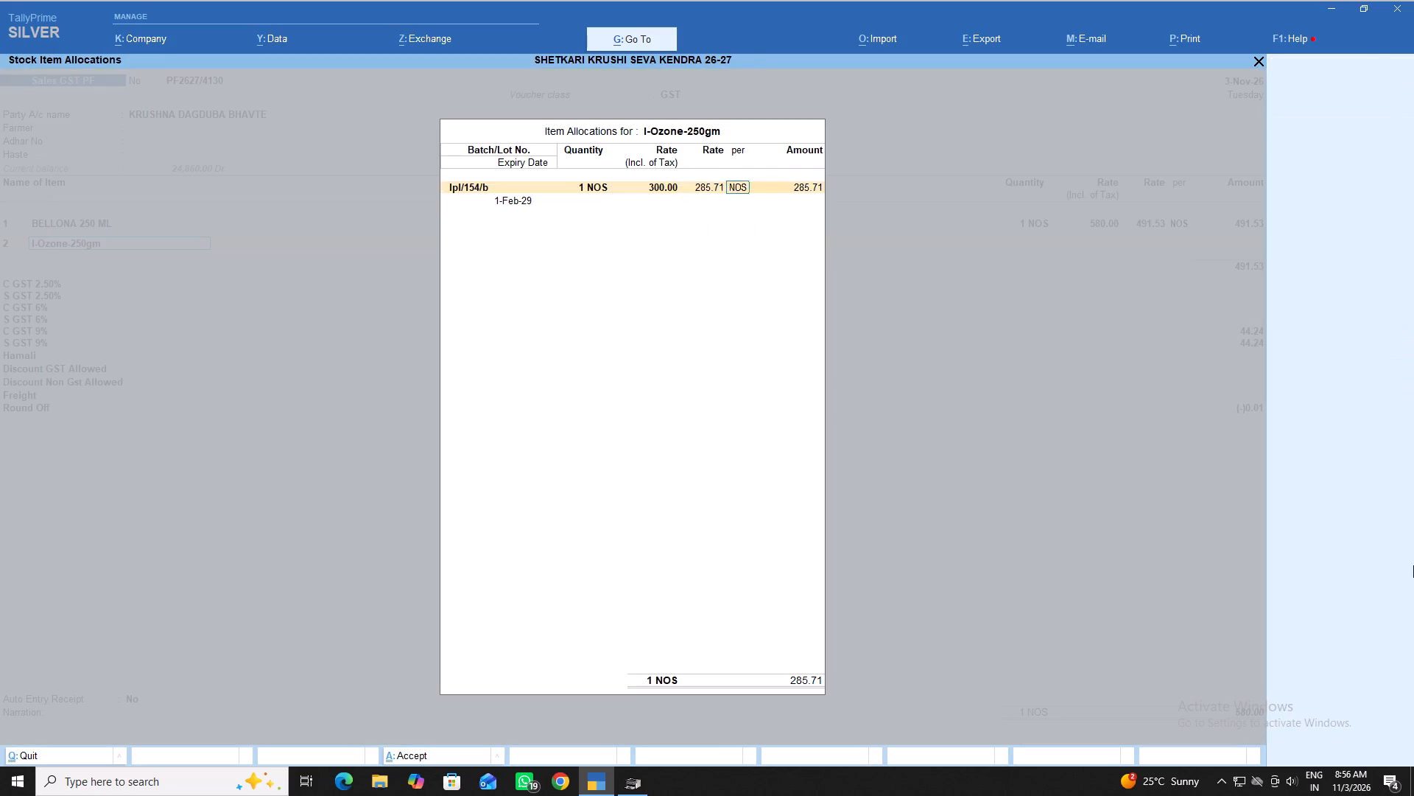
pyautogui.press('Return')
pyautogui.press('Return')
pyautogui.press('Return')
pyautogui.press('Return')
pyautogui.press('Return')
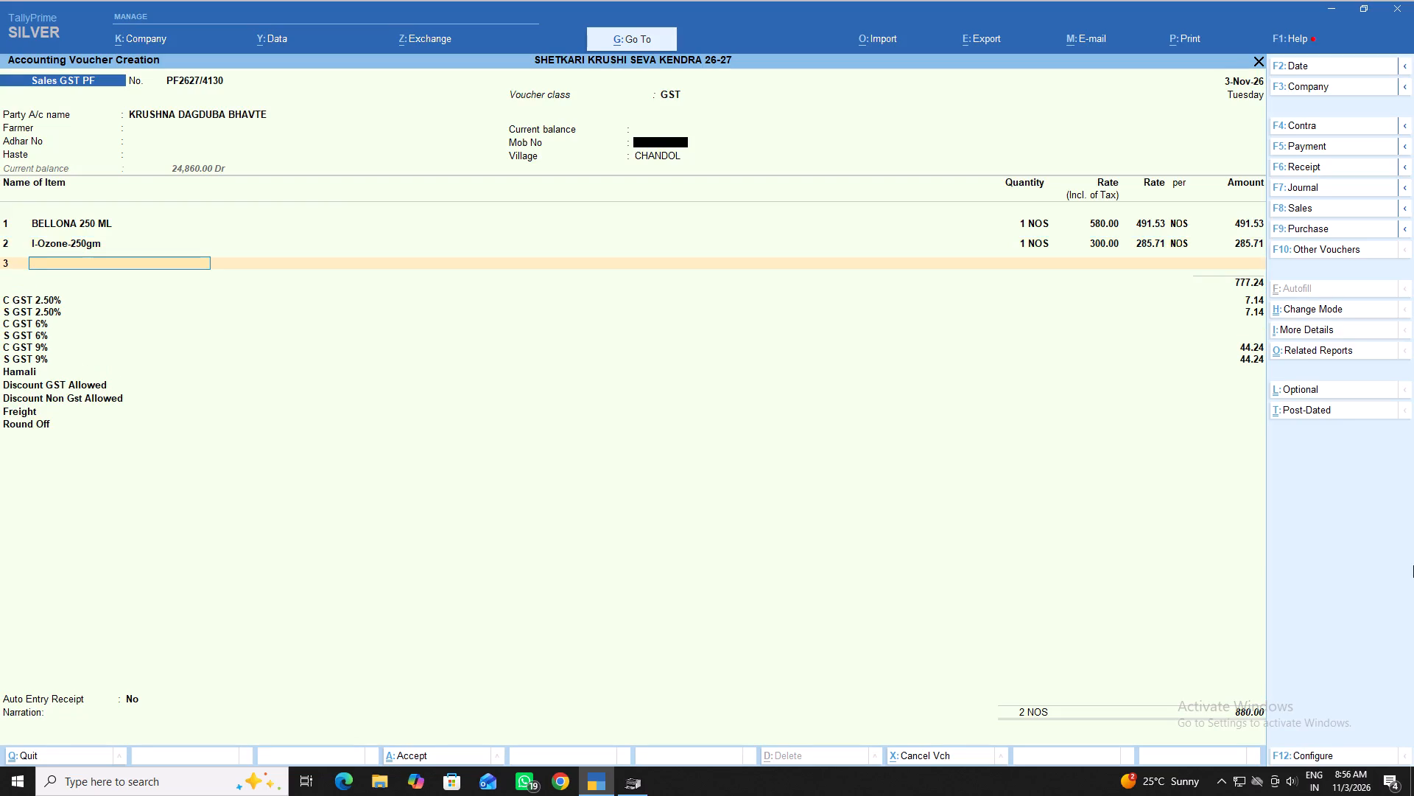
# Add the item ALECTO 50ML from batch Gab-128, quantity 1 NOS at a tax-inclusive rate of 1,580.
pyautogui.write('al')
pyautogui.press('e')
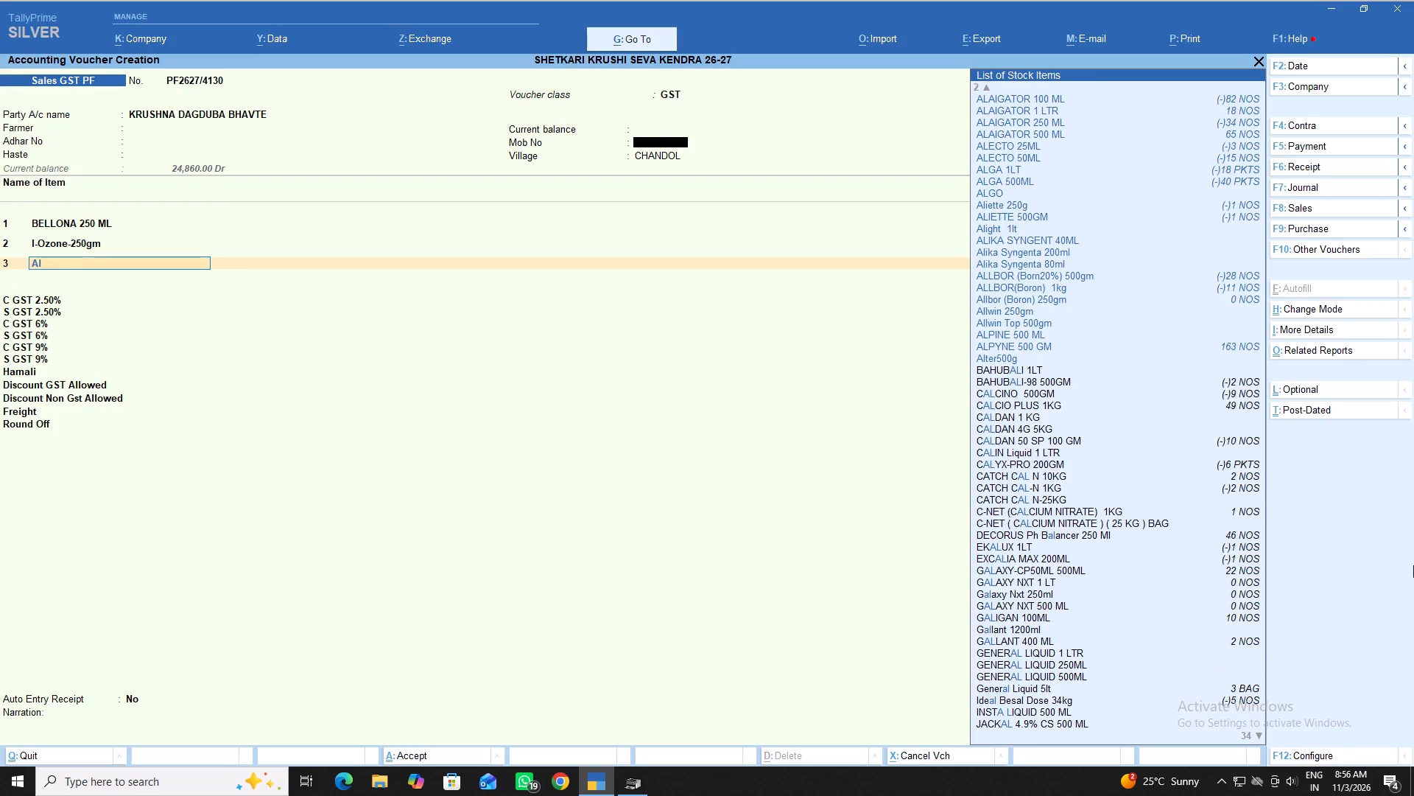
pyautogui.press('Down')
pyautogui.press('Down')
pyautogui.press('Return')
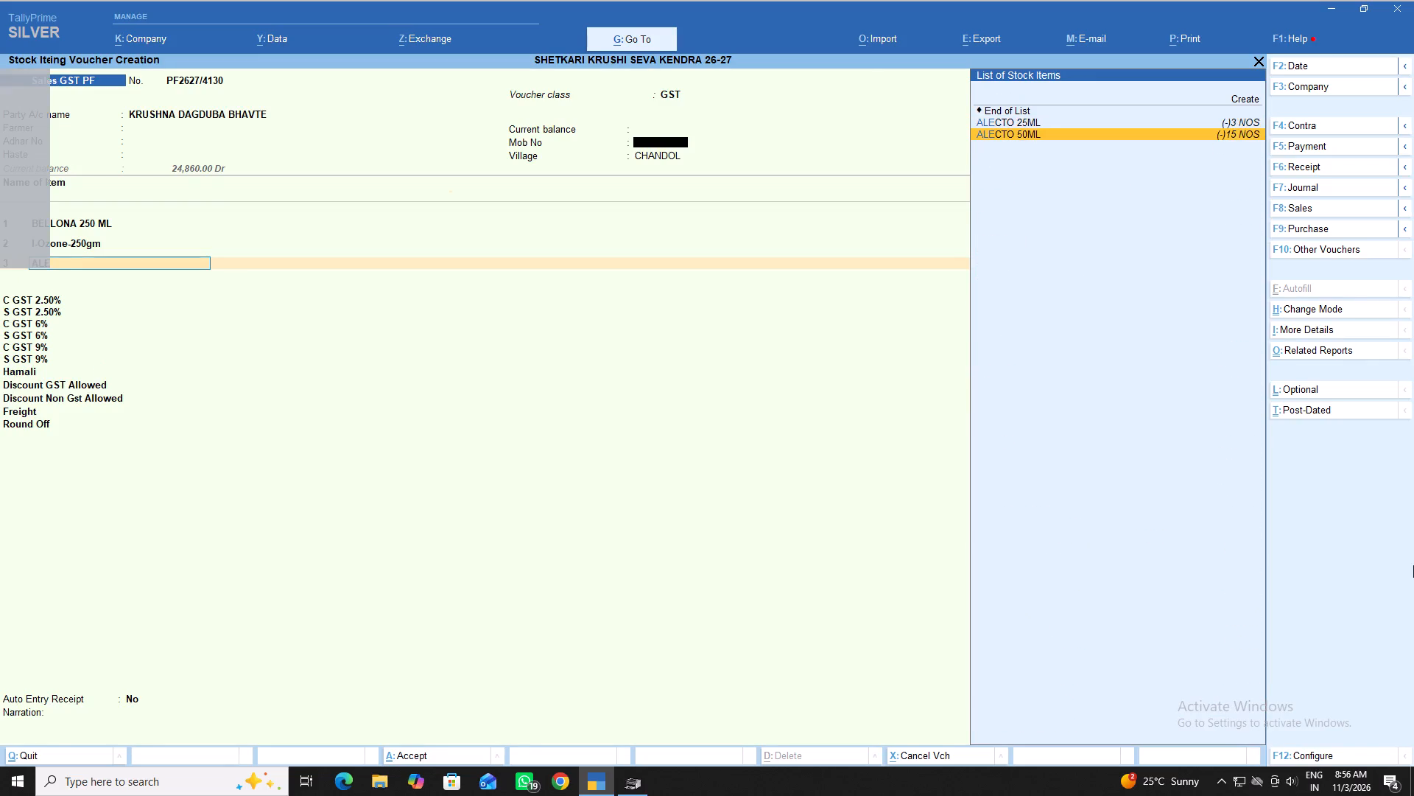
pyautogui.press('Return')
pyautogui.press('1')
pyautogui.press('Return')
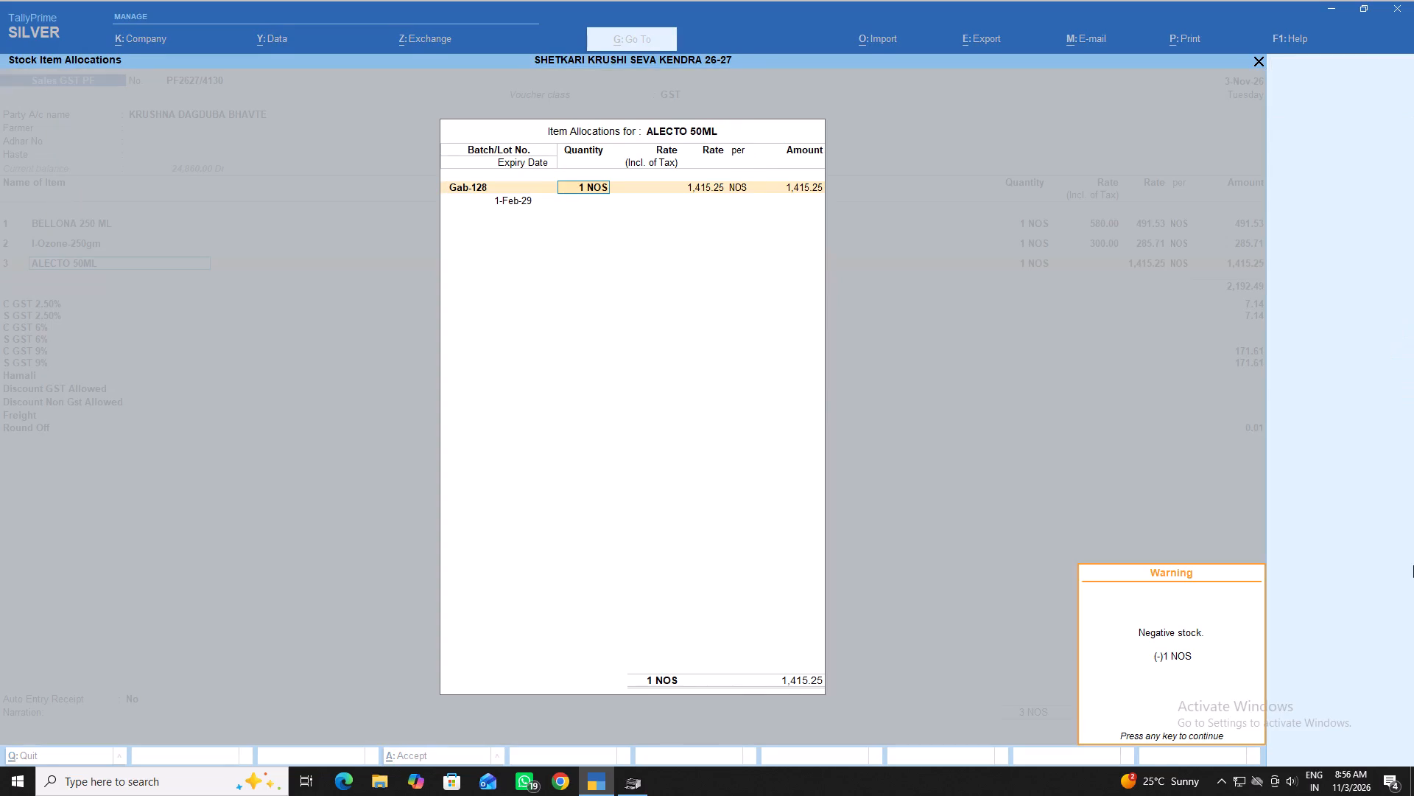
pyautogui.press('Return')
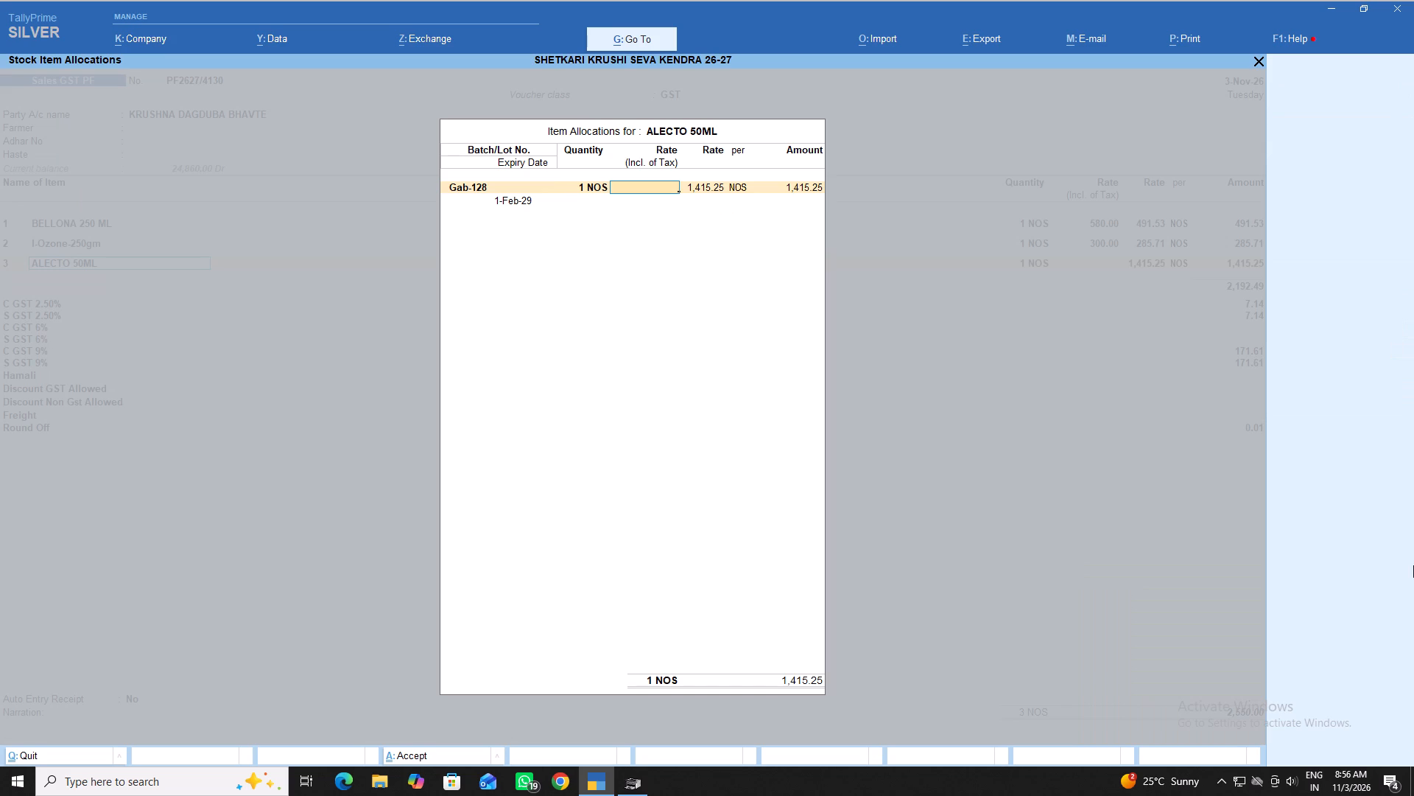
pyautogui.press('1')
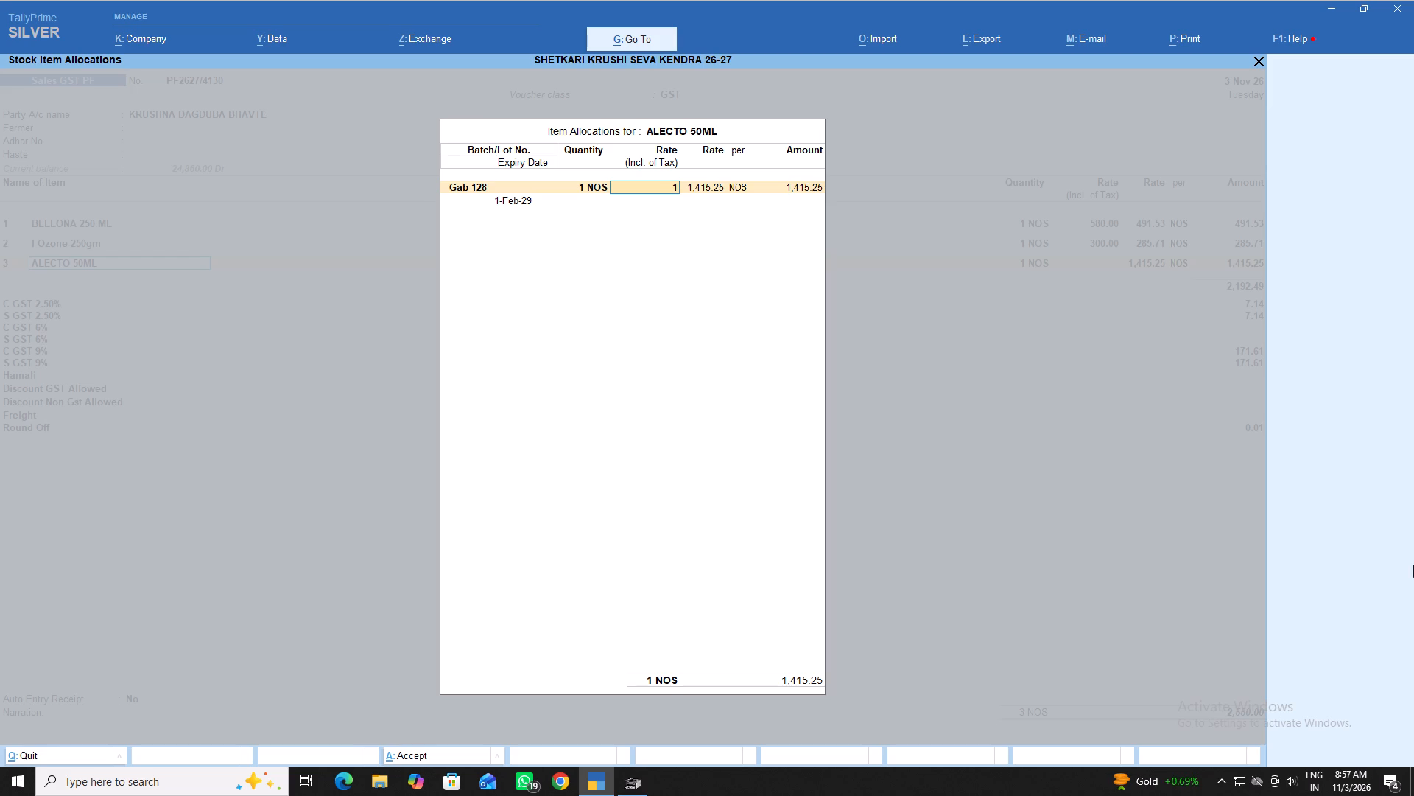
pyautogui.write('580')
pyautogui.press('Return')
pyautogui.press('Return')
pyautogui.press('Return')
pyautogui.press('Return')
pyautogui.press('Return')
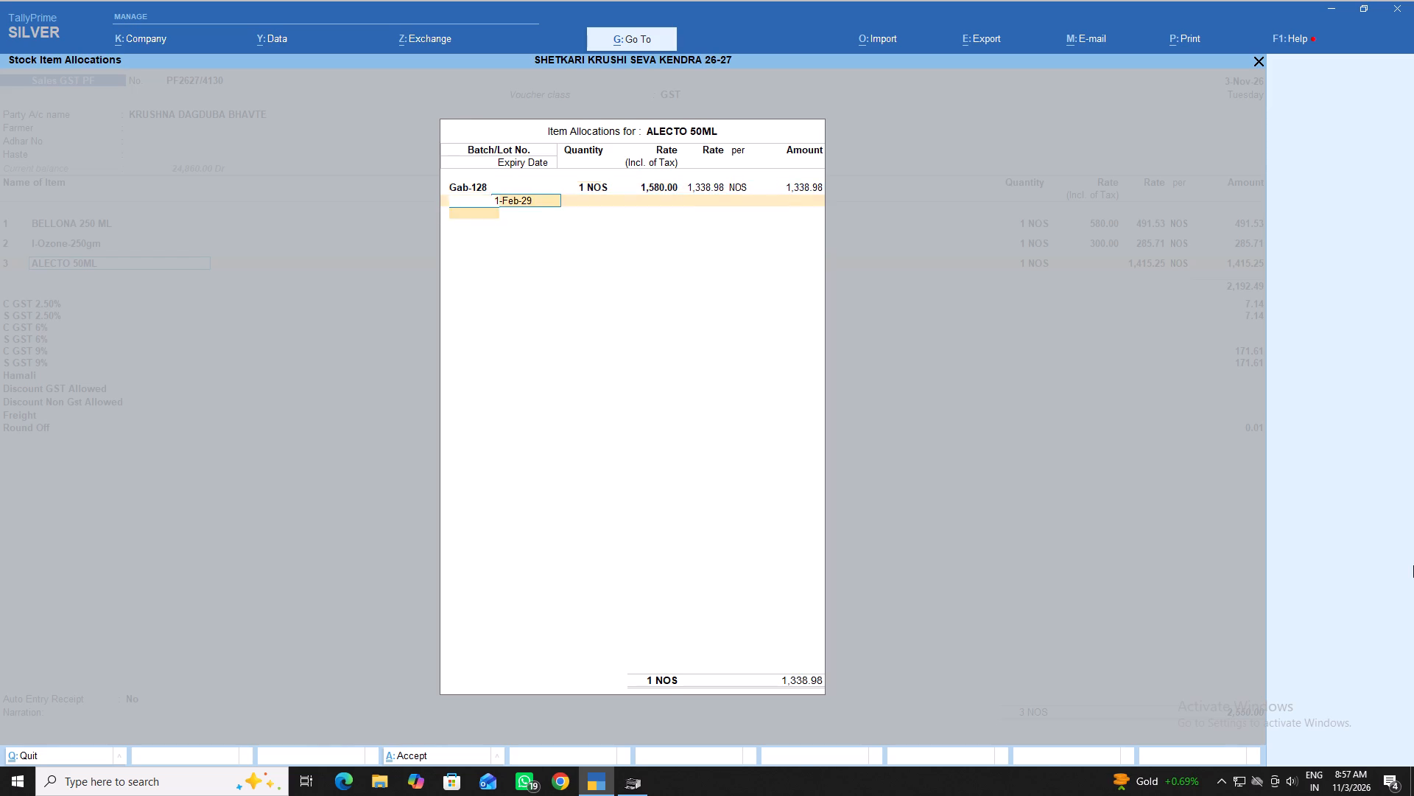
pyautogui.press('Return')
pyautogui.press('Return')
pyautogui.press('Return')
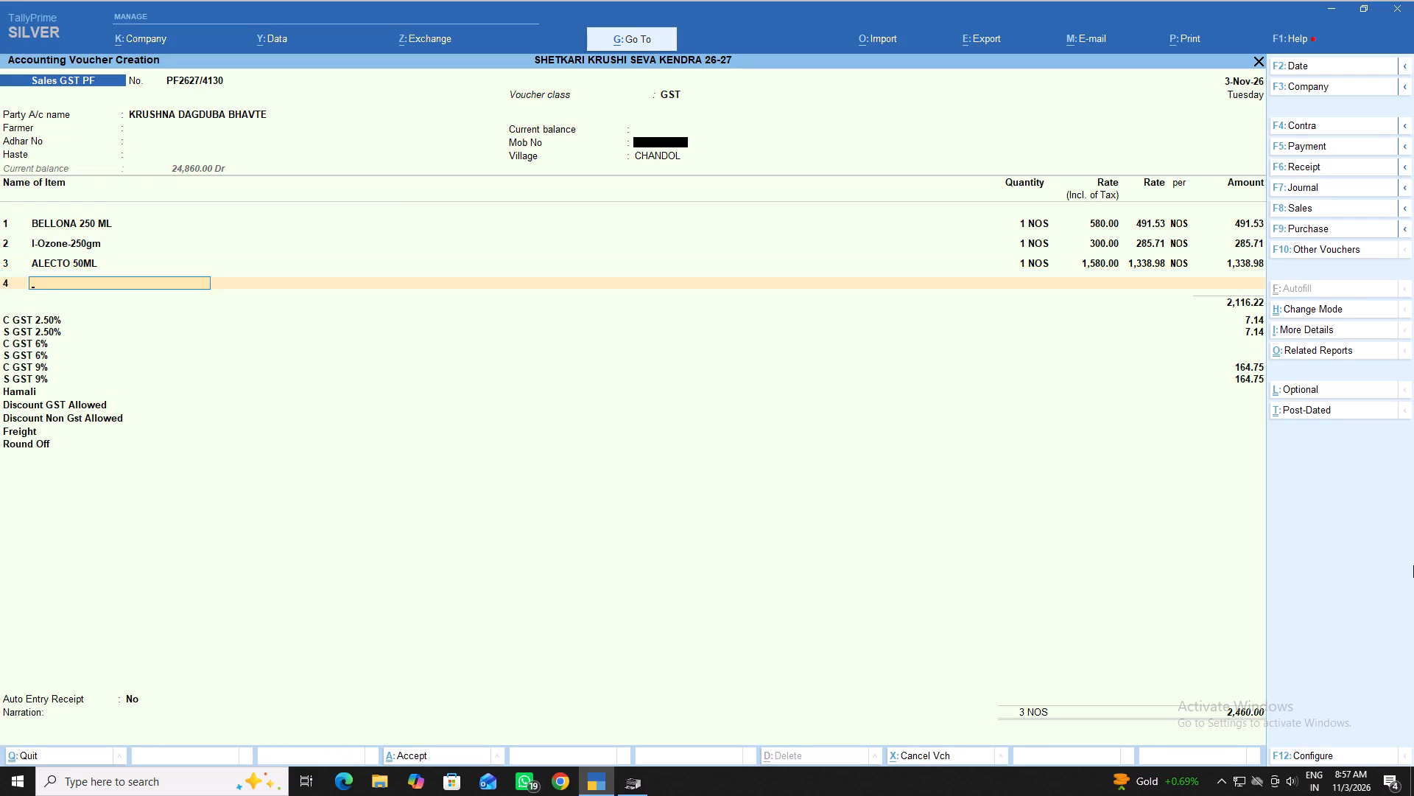
# Add the item CEASEMITE 100ML from batch Ssce-842, quantity 2 NOS at a tax-inclusive rate of 290.
pyautogui.write('ce')
pyautogui.write('as')
pyautogui.press('Down')
pyautogui.press('Return')
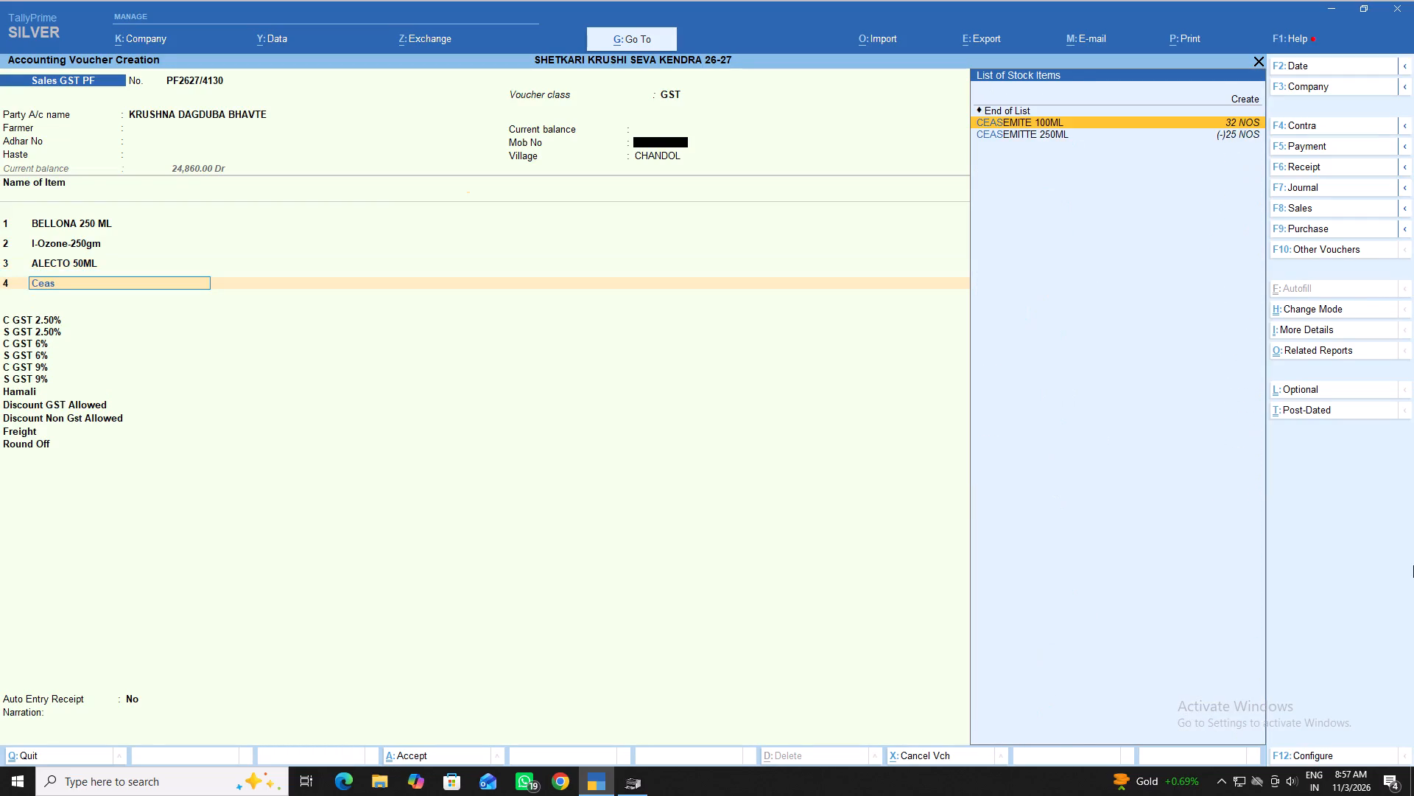
pyautogui.press('Down')
pyautogui.press('Down')
pyautogui.press('Return')
pyautogui.press('2')
pyautogui.press('Return')
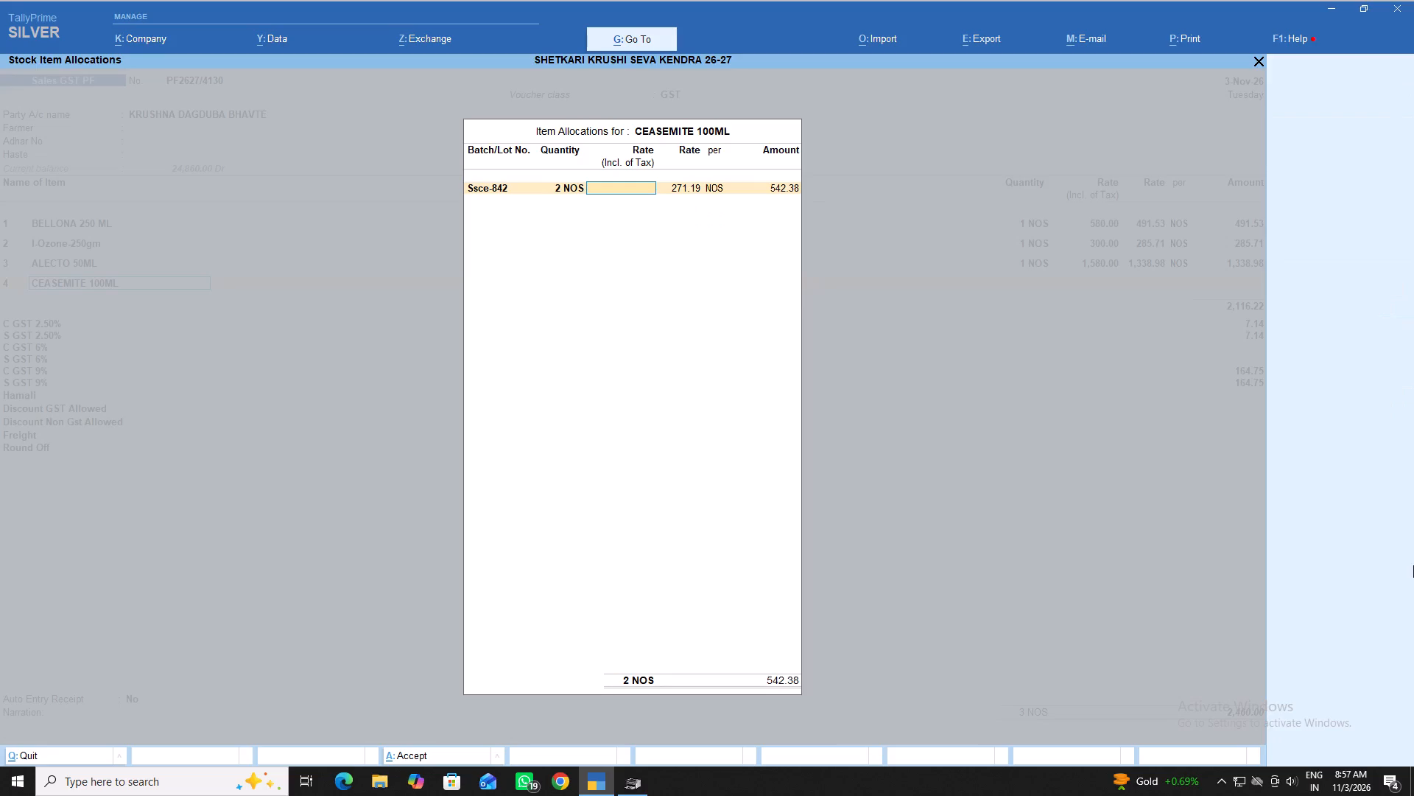
pyautogui.write('290')
pyautogui.press('Return')
pyautogui.press('Return')
pyautogui.press('Return')
pyautogui.press('Return')
pyautogui.press('Return')
pyautogui.press('Return')
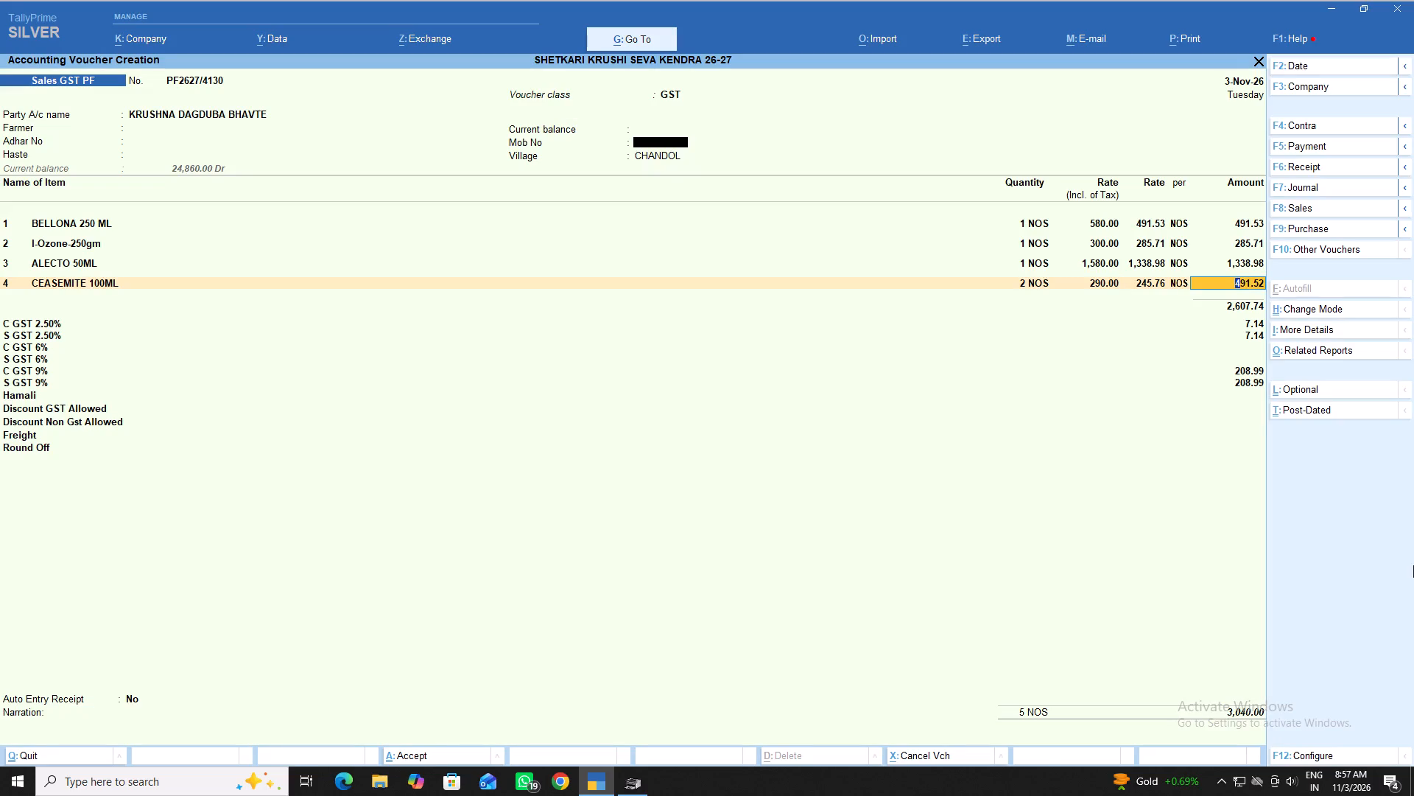
pyautogui.press('Return')
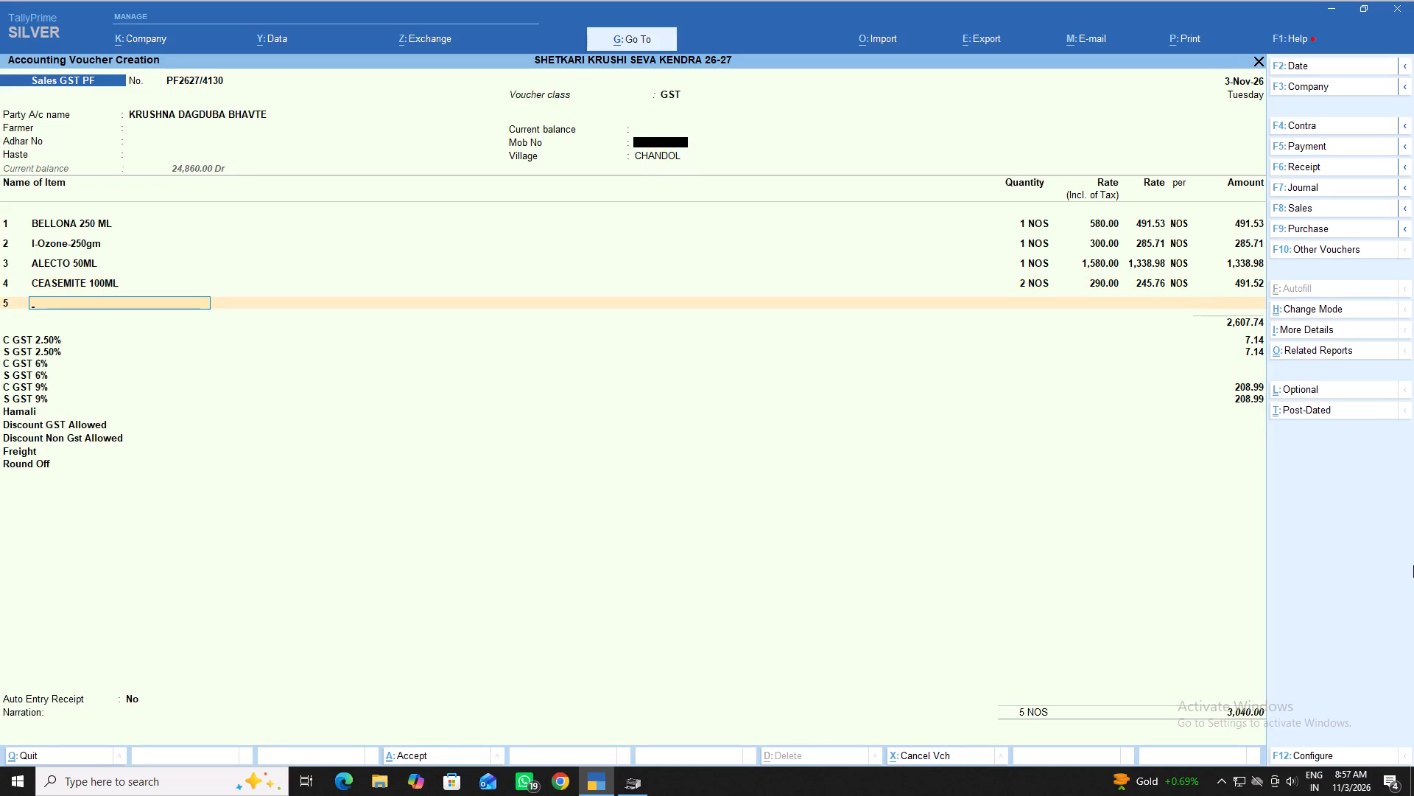
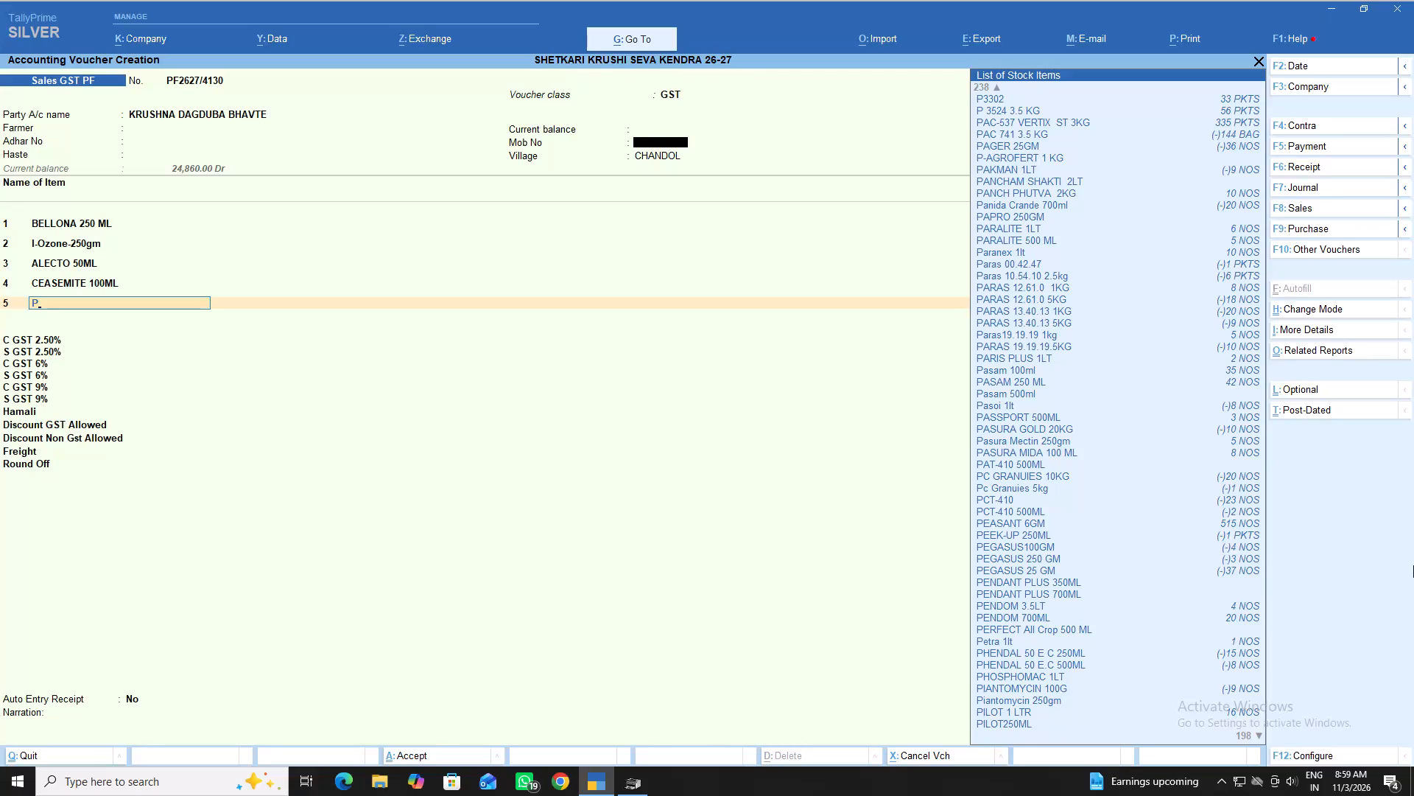
# Add the item PRIME 100GM from batch J26pra2036, quantity 2 NOS at a tax-inclusive rate of 140.
pyautogui.write('ri')
pyautogui.press('Down')
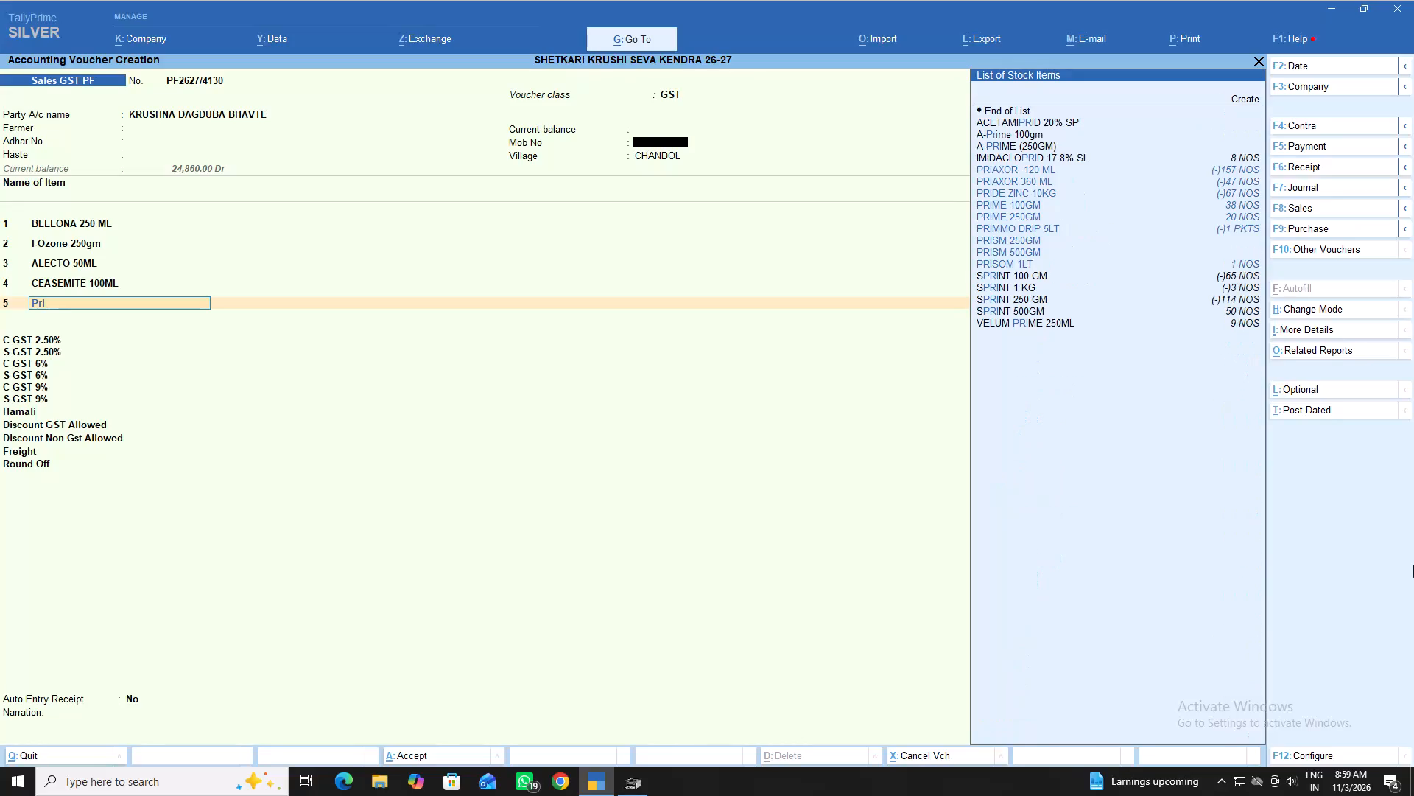
pyautogui.press('Down')
pyautogui.press('Down')
pyautogui.press('Down')
pyautogui.press('Return')
pyautogui.press('Down')
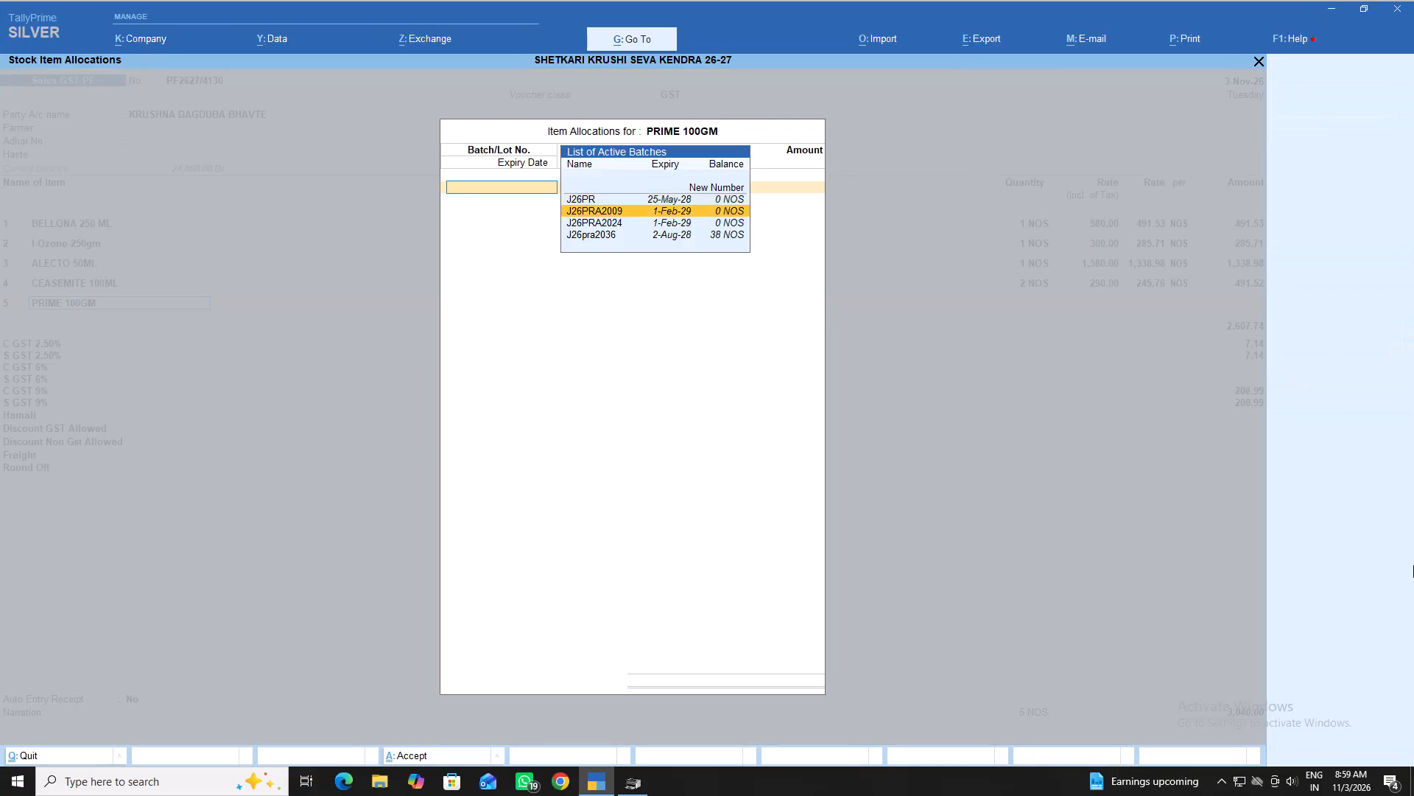
pyautogui.press('Down')
pyautogui.press('Down')
pyautogui.press('Return')
pyautogui.press('2')
pyautogui.press('Return')
pyautogui.write('140')
pyautogui.press('Return')
pyautogui.press('Return')
pyautogui.press('Return')
pyautogui.press('Return')
pyautogui.press('Return')
pyautogui.press('Return')
pyautogui.press('Return')
pyautogui.press('Return')
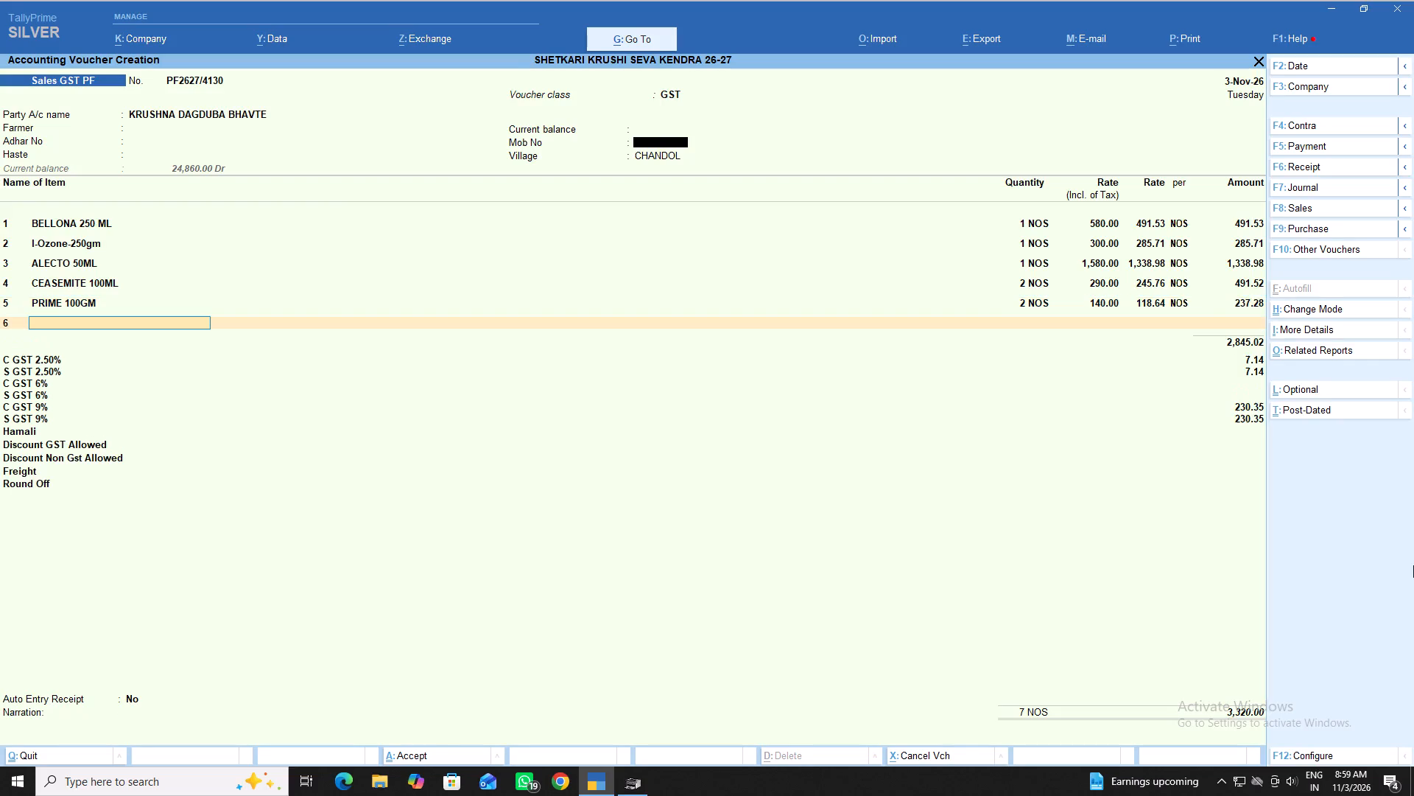
# Add the item MESHI 250 ML from batch Vmsi602008, quantity 1 NOS at a tax-inclusive rate of 350.
pyautogui.write('me')
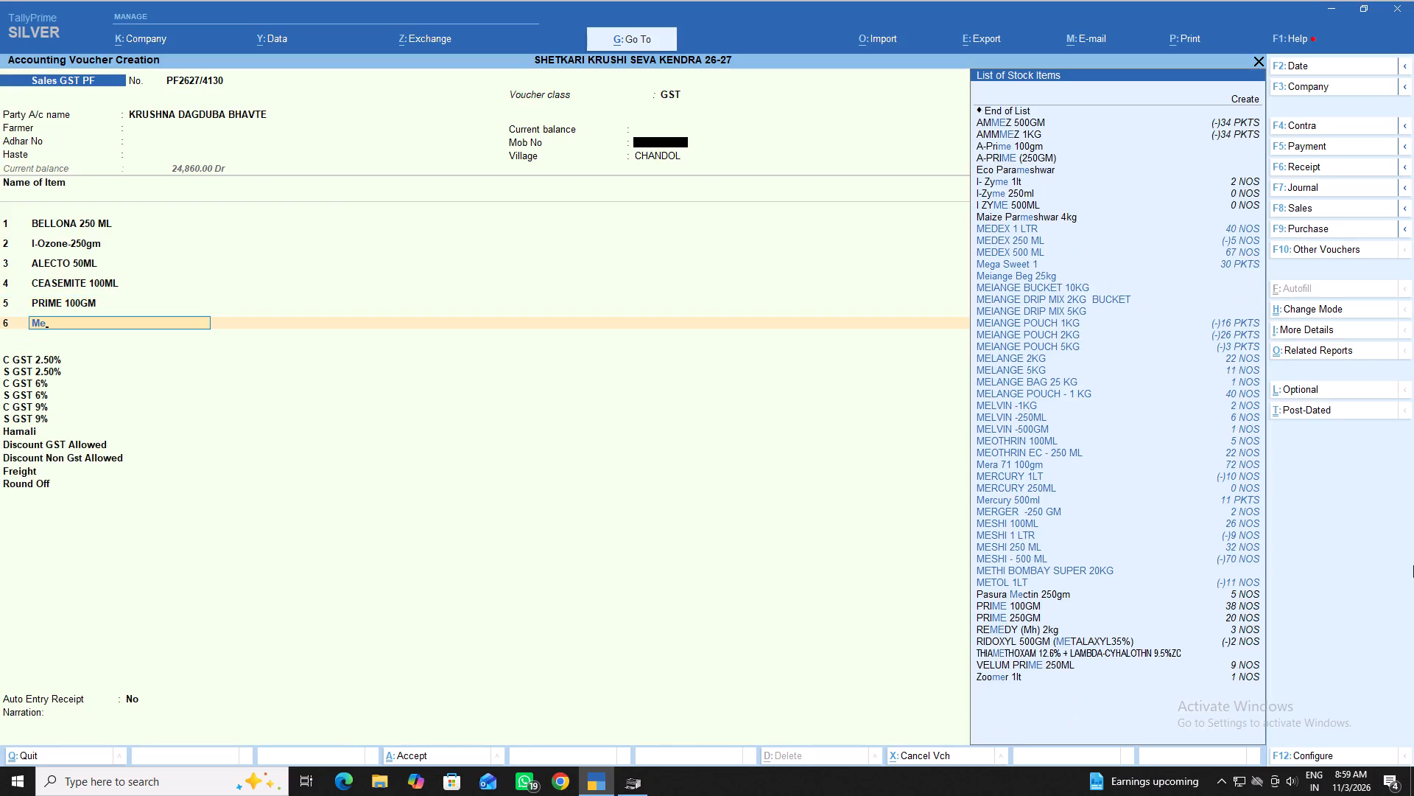
pyautogui.press('Down')
pyautogui.press('Down')
pyautogui.press('Down')
pyautogui.press('Down')
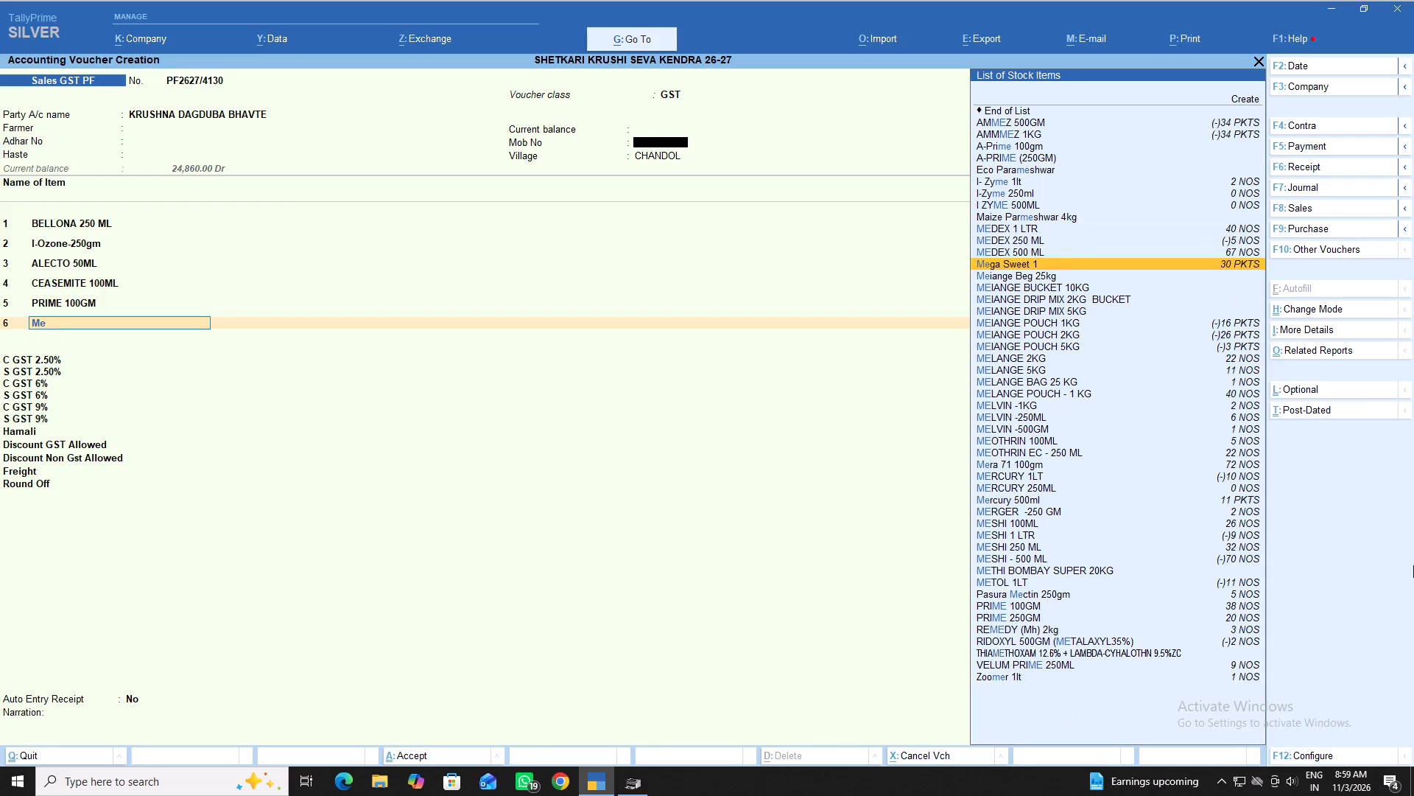
pyautogui.press('Down')
pyautogui.press('Down')
pyautogui.press('Down')
pyautogui.press('Down')
pyautogui.press('Down')
pyautogui.press('Down')
pyautogui.press('Down')
pyautogui.press('Down')
pyautogui.press('Down')
pyautogui.press('Down')
pyautogui.press('Down')
pyautogui.press('Down')
pyautogui.press('Down')
pyautogui.press('Down')
pyautogui.press('Down')
pyautogui.press('Down')
pyautogui.press('Down')
pyautogui.press('Down')
pyautogui.press('Down')
pyautogui.press('Down')
pyautogui.press('Down')
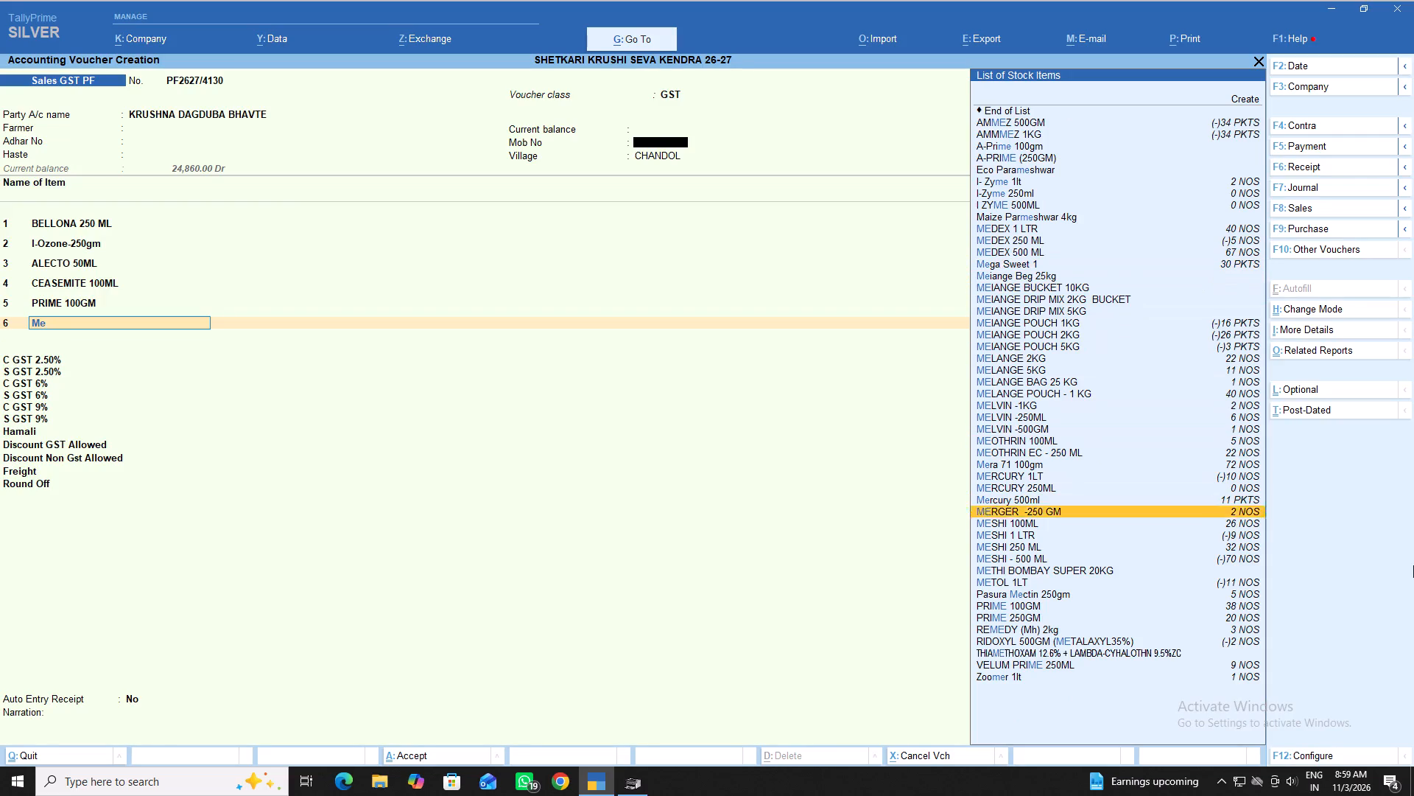
pyautogui.press('Return')
pyautogui.press('Down')
pyautogui.press('Down')
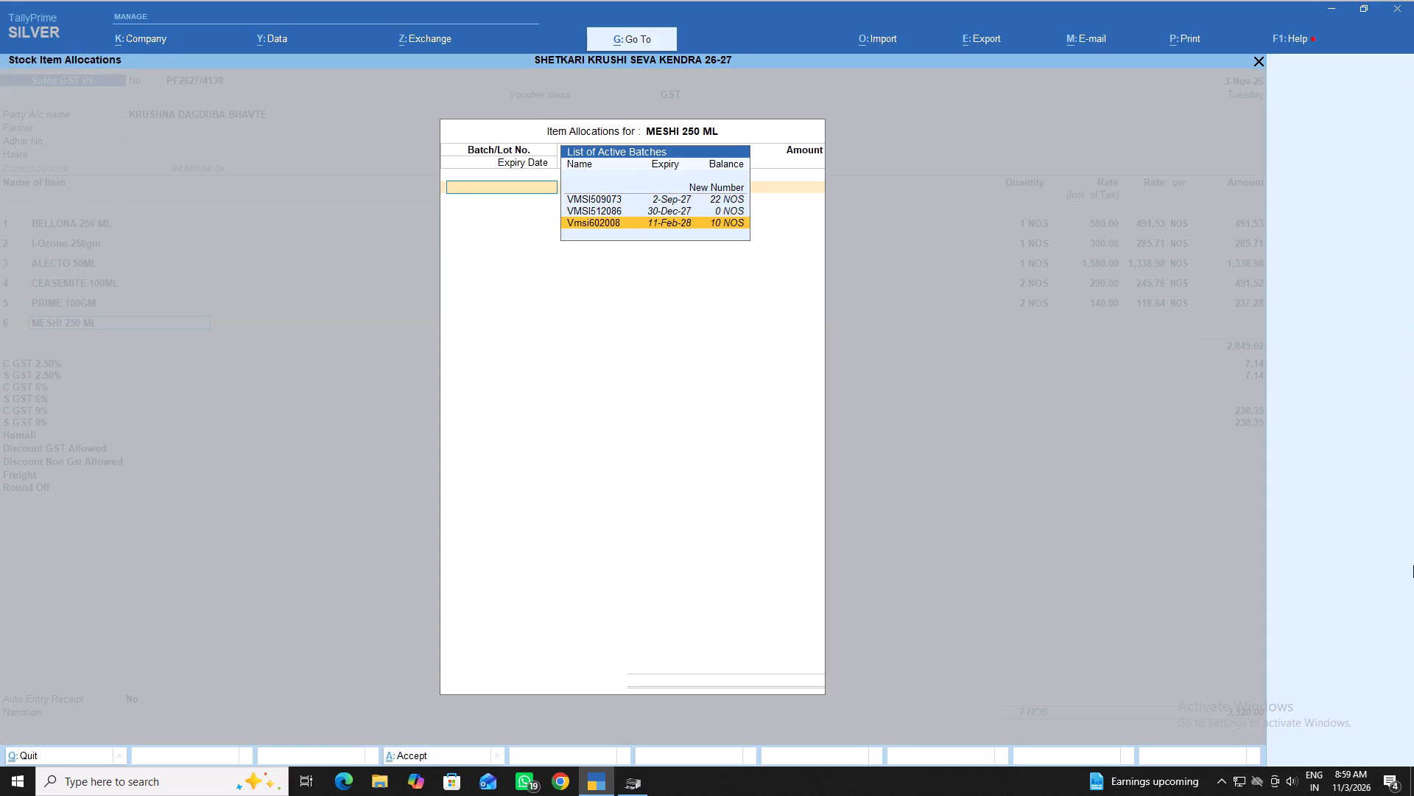
pyautogui.press('Return')
pyautogui.press('1')
pyautogui.press('Return')
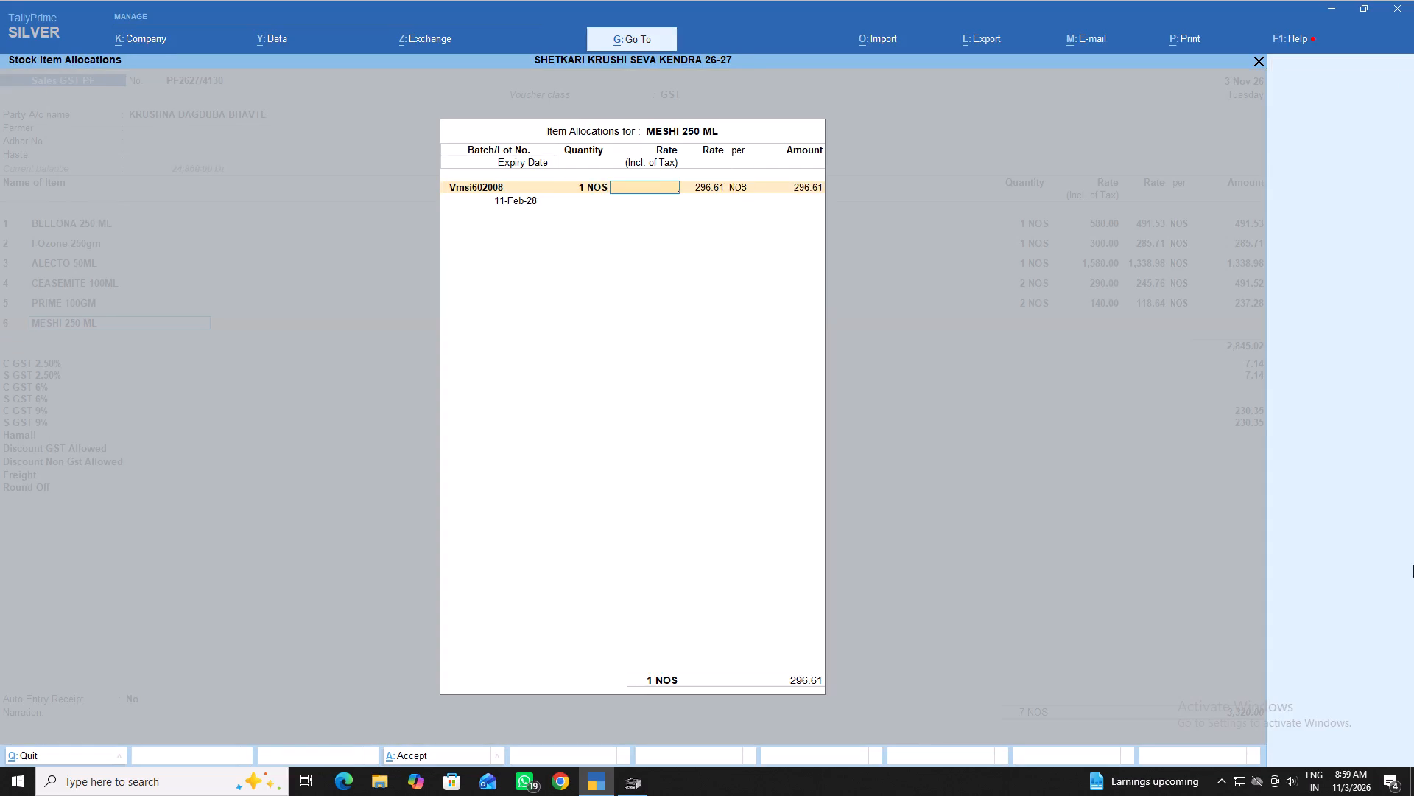
pyautogui.write('350')
pyautogui.press('Return')
pyautogui.press('Return')
pyautogui.press('Return')
pyautogui.press('Return')
pyautogui.press('Return')
pyautogui.press('Return')
pyautogui.press('Return')
pyautogui.press('Return')
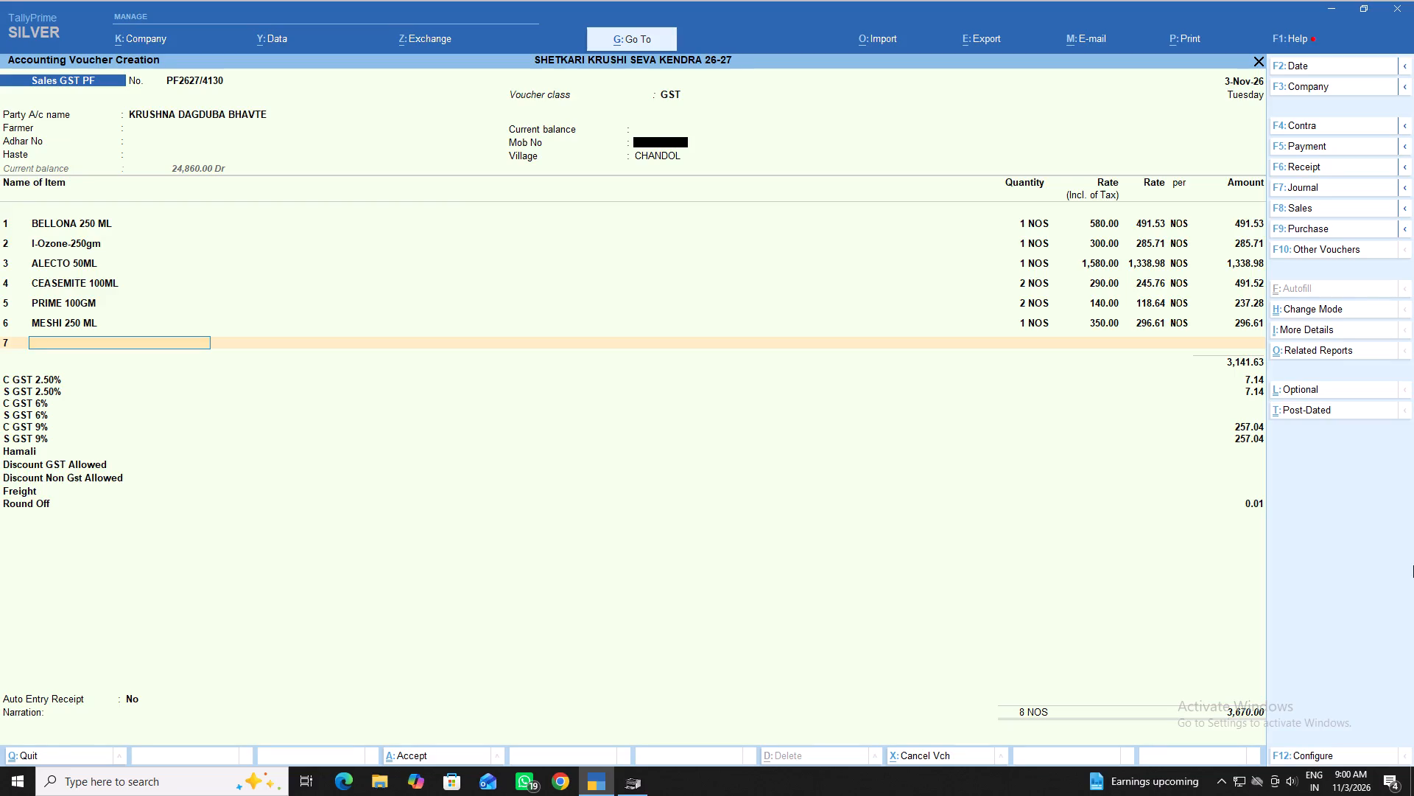
# Add the item AVTAR 250GM from batch Gav-691, quantity 1 NOS at a tax-inclusive rate of 330.
pyautogui.press('a')
pyautogui.write('vt')
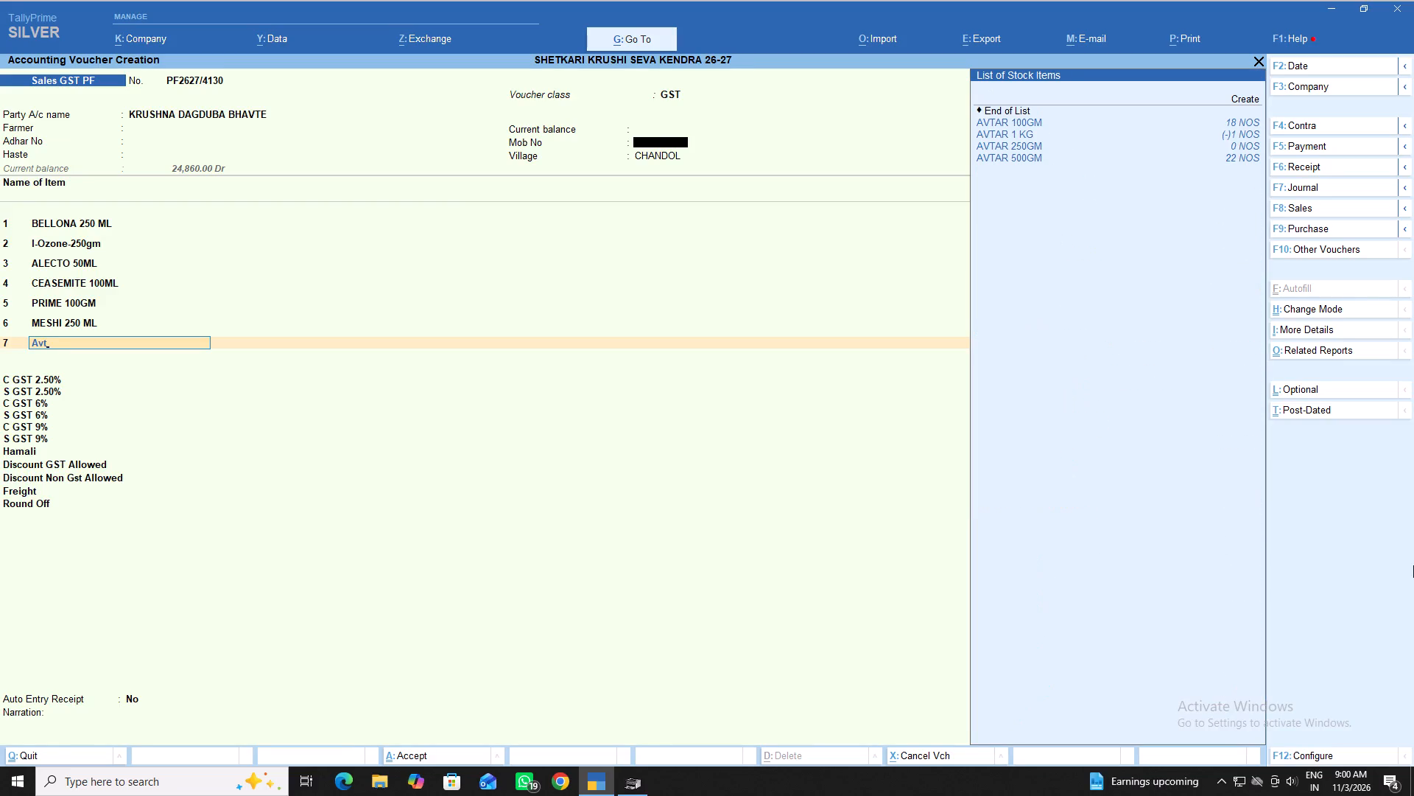
pyautogui.press('Down')
pyautogui.press('Down')
pyautogui.press('Down')
pyautogui.press('Return')
pyautogui.press('Down')
pyautogui.press('Down')
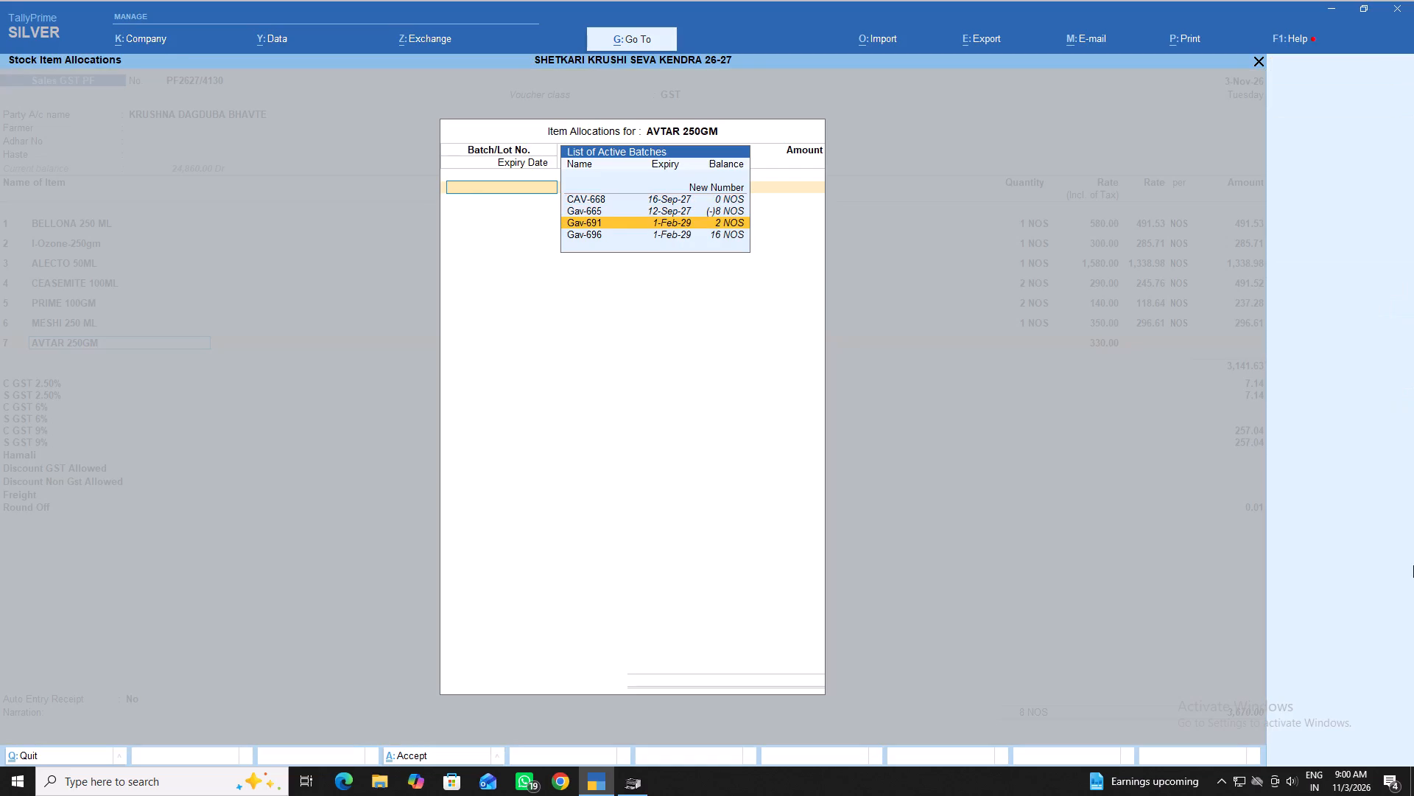
pyautogui.press('Return')
pyautogui.press('1')
pyautogui.press('Return')
pyautogui.press('Return')
pyautogui.press('Return')
pyautogui.press('Return')
pyautogui.press('Return')
pyautogui.press('Return')
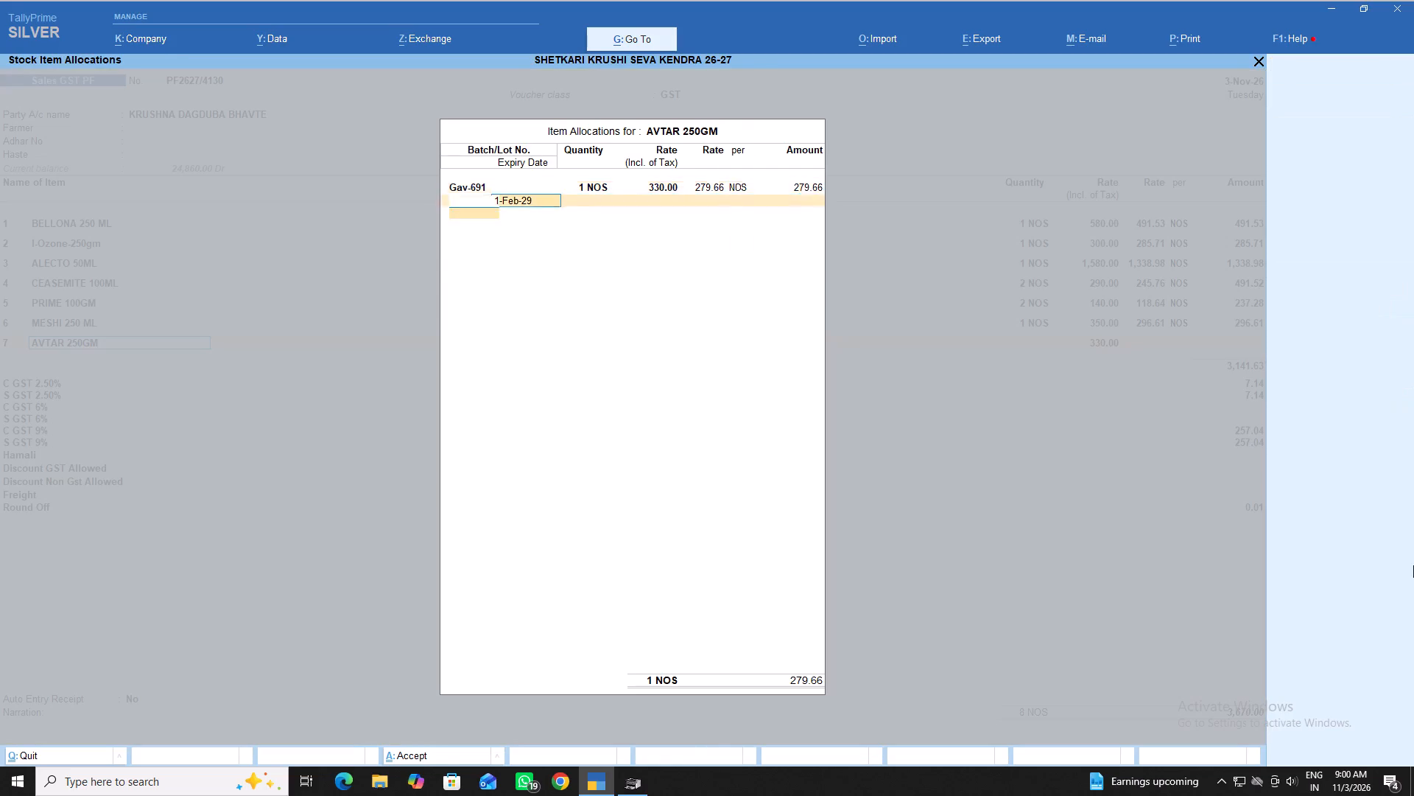
pyautogui.press('Return')
pyautogui.press('Return')
pyautogui.press('Return')
# End the item list, keep the tax and charge lines and Auto Entry Receipt at No, leave the narration empty, and accept the voucher.
pyautogui.press('Return')
pyautogui.press('Return')
pyautogui.press('Return')
pyautogui.press('Return')
pyautogui.press('Return')
pyautogui.press('Return')
pyautogui.press('Return')
pyautogui.press('Return')
pyautogui.press('Return')
pyautogui.press('Return')
pyautogui.press('Return')
pyautogui.press('Return')
pyautogui.press('Return')
pyautogui.press('Return')
pyautogui.press('Return')
pyautogui.press('Return')
pyautogui.press('Return')
pyautogui.press('Return')
pyautogui.press('Return')
pyautogui.press('Return')
pyautogui.press('Return')
pyautogui.press('Return')
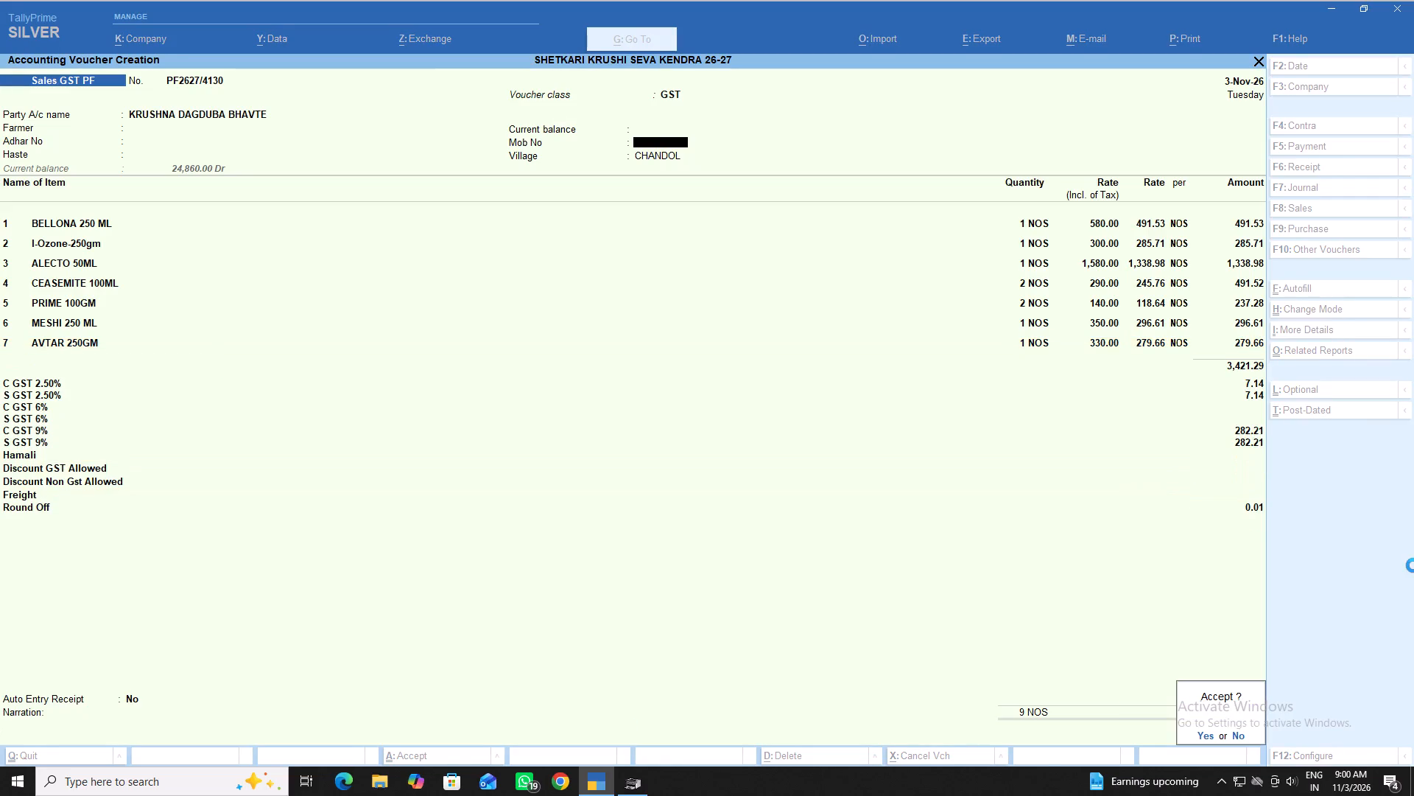
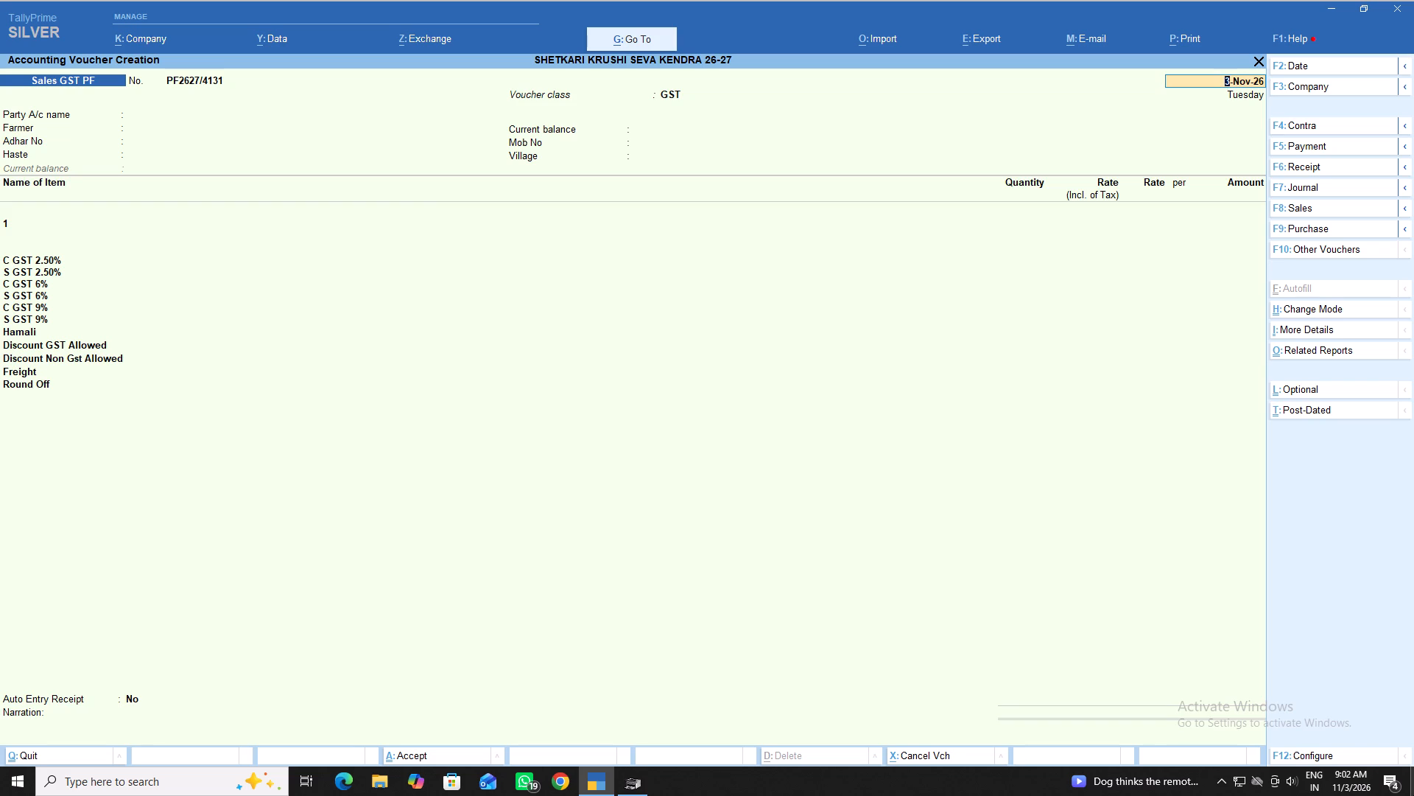
# Keep the voucher date at 3-Nov-26 and find the customer's party account among the ledgers starting with Gopal.
pyautogui.press('Return')
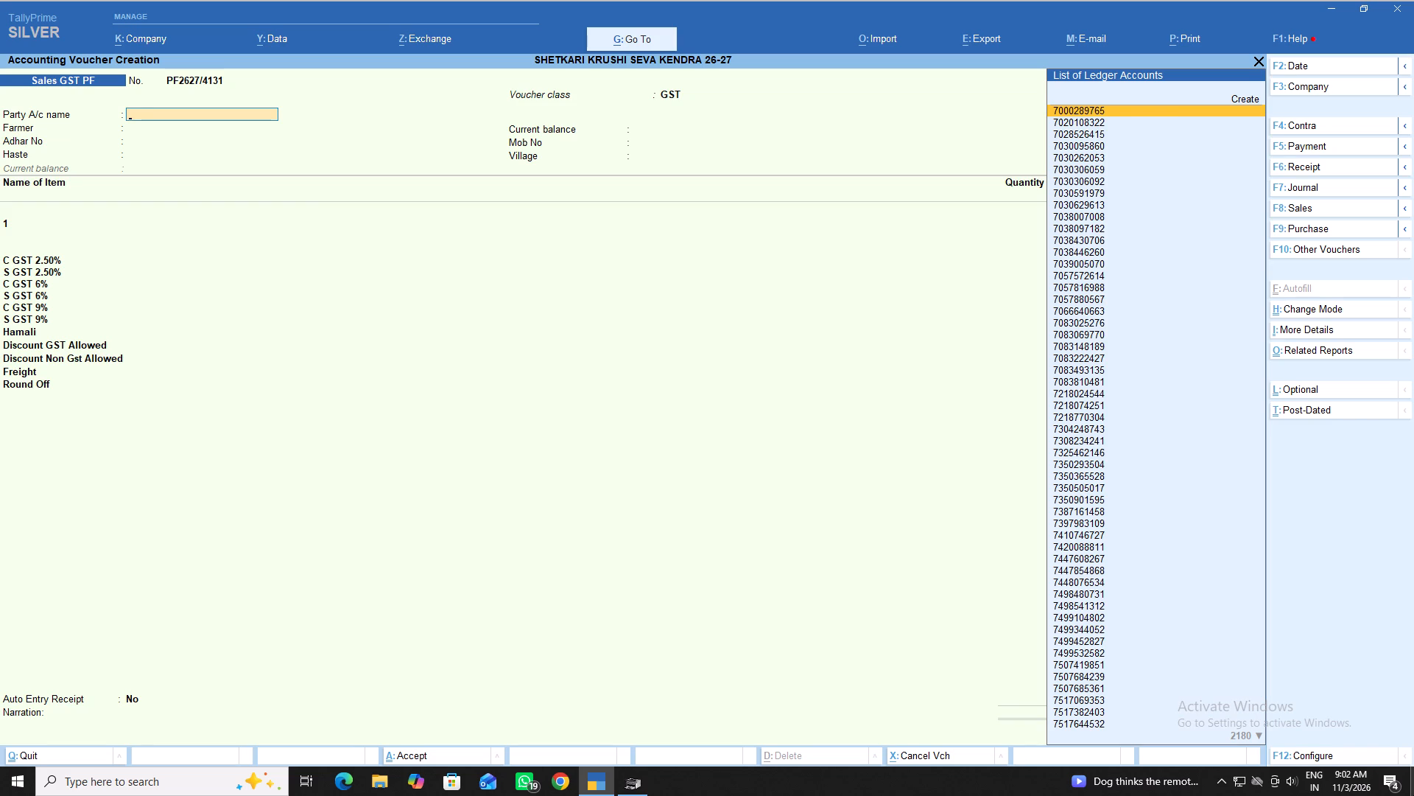
pyautogui.write('gopal')
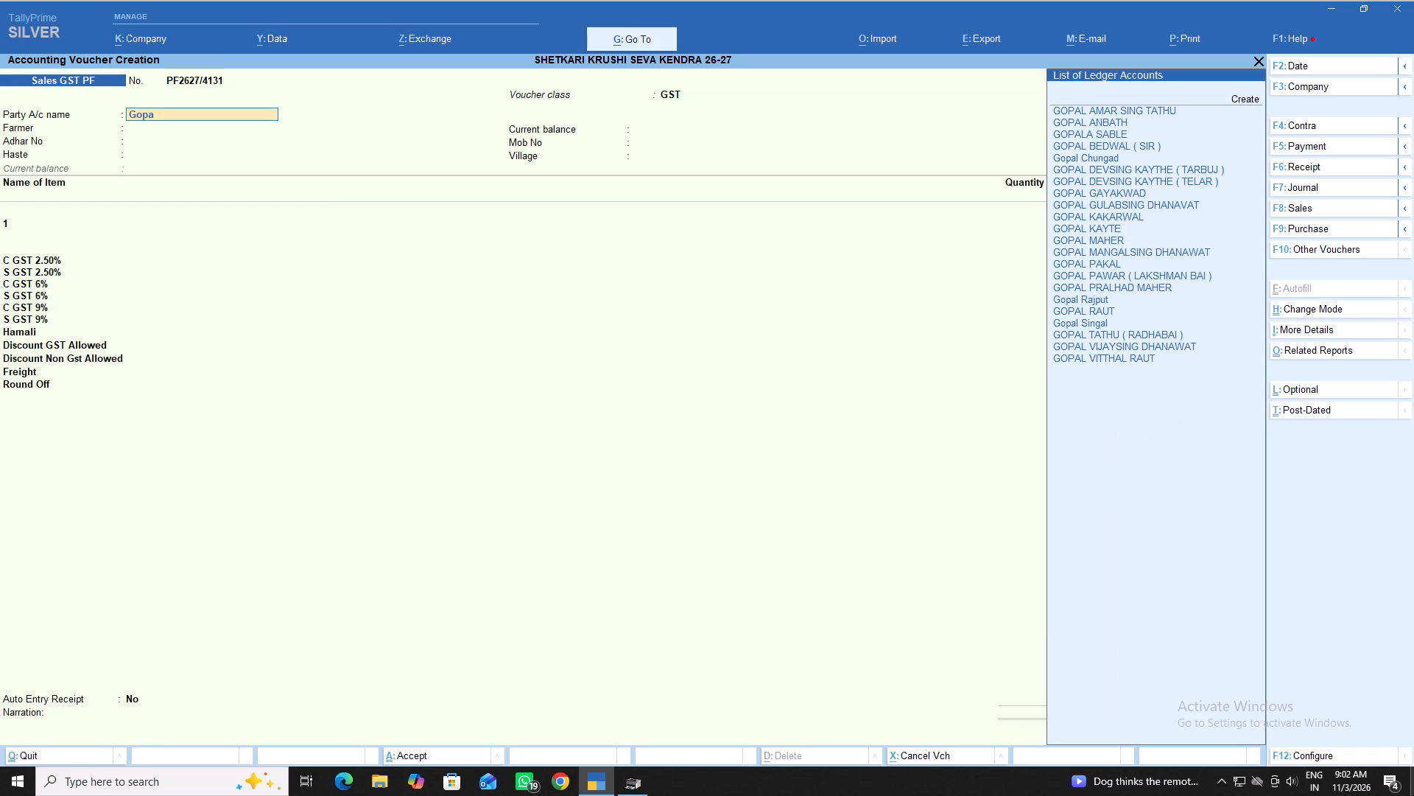
pyautogui.press('Down')
pyautogui.press('Down')
pyautogui.press('Down')
pyautogui.press('Down')
pyautogui.press('Down')
pyautogui.press('Down')
pyautogui.press('Down')
pyautogui.press('Down')
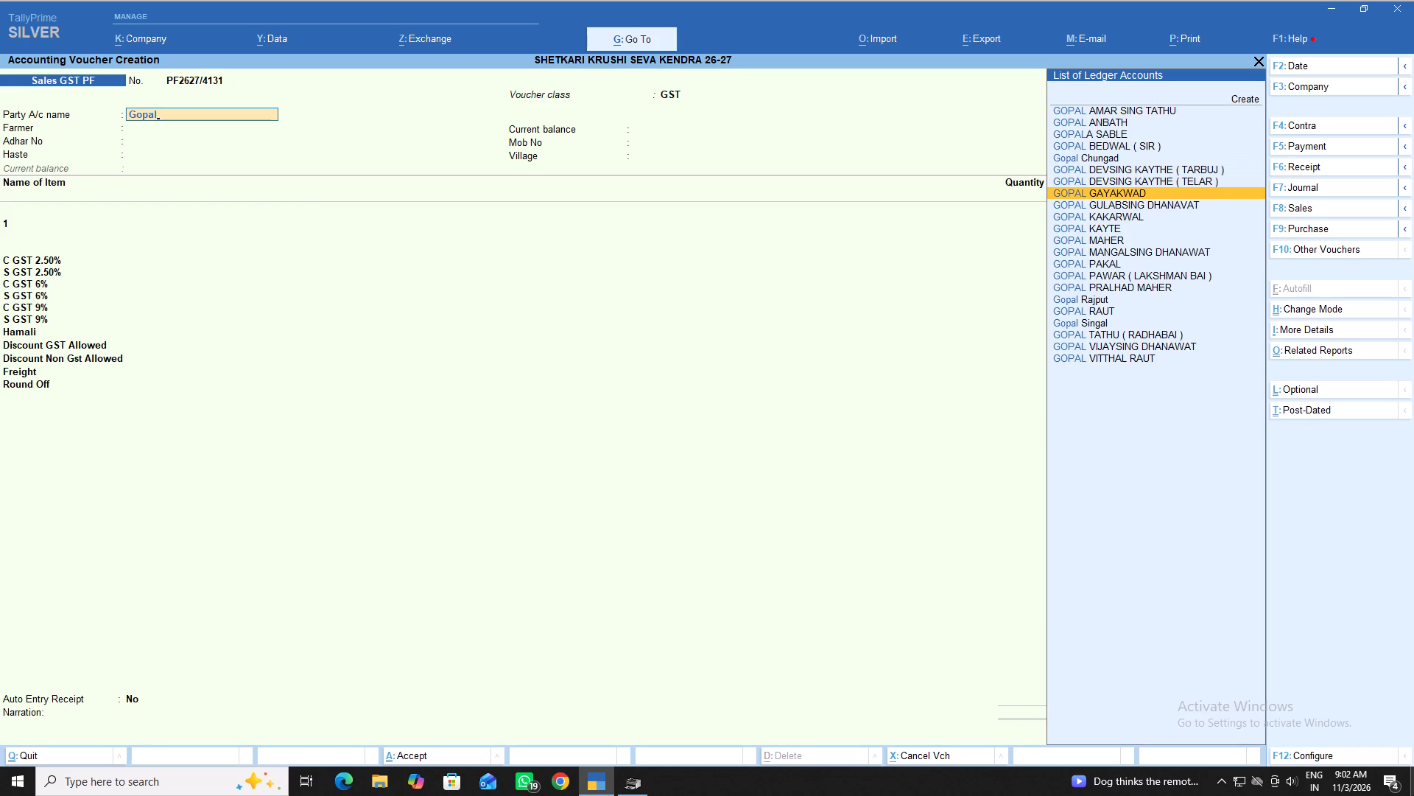
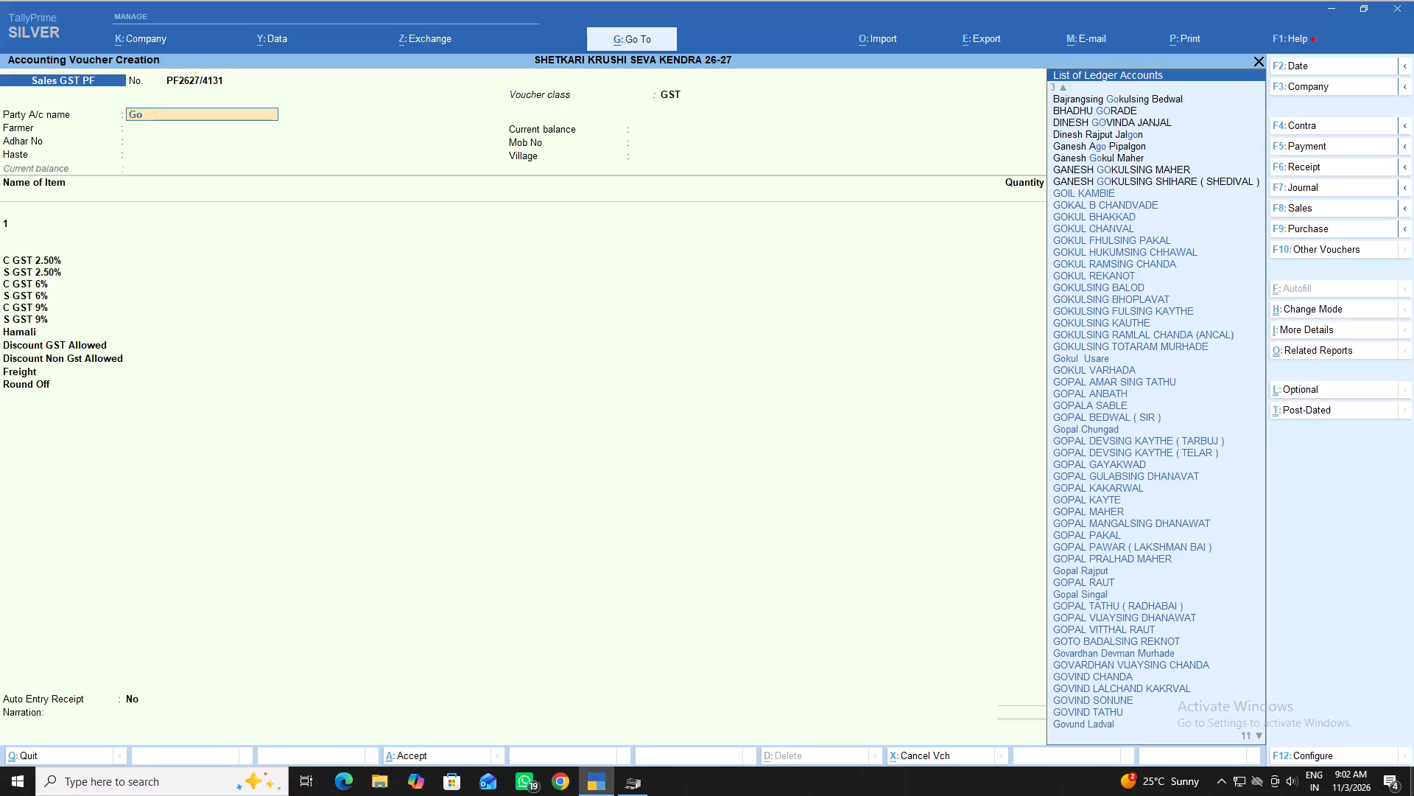
pyautogui.press('BackSpace')
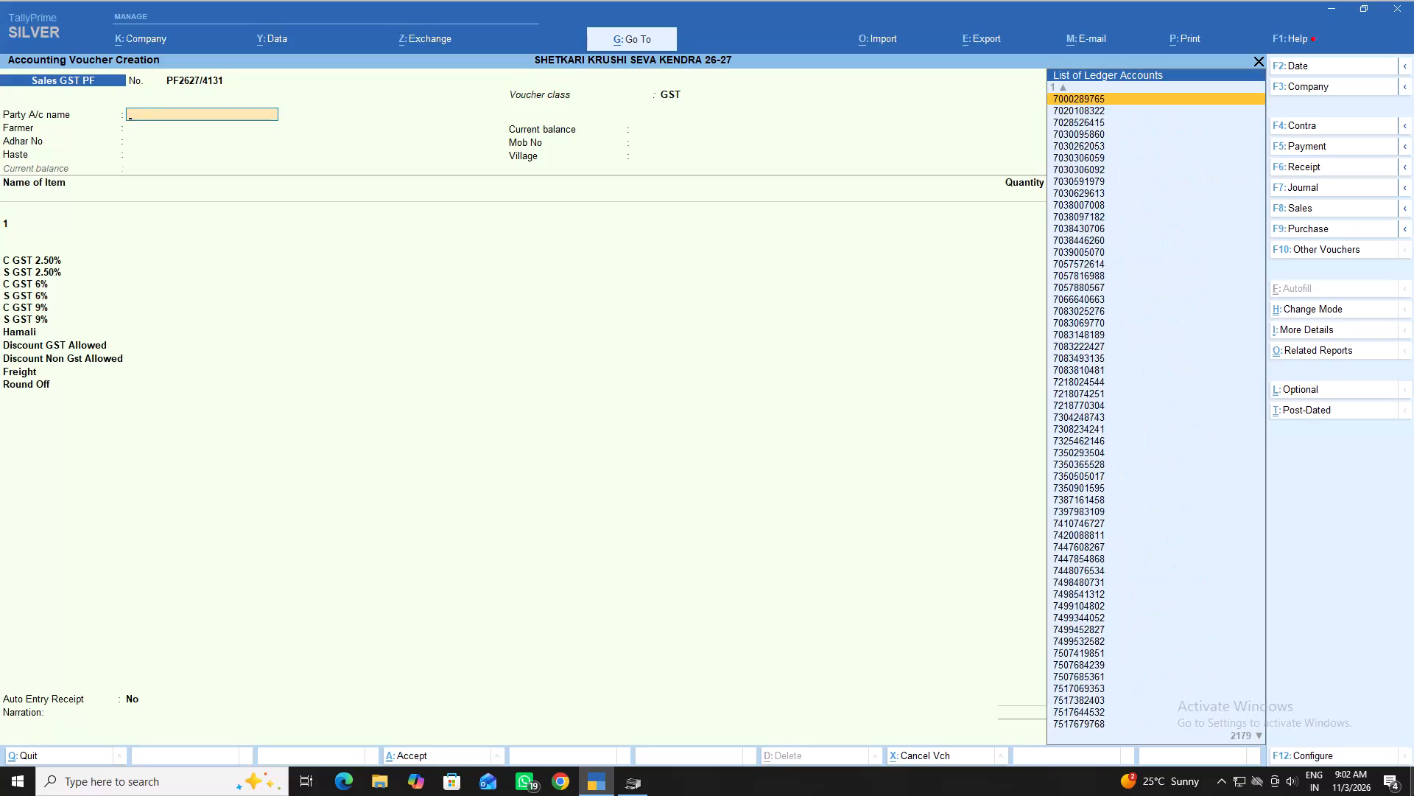
pyautogui.write('kr')
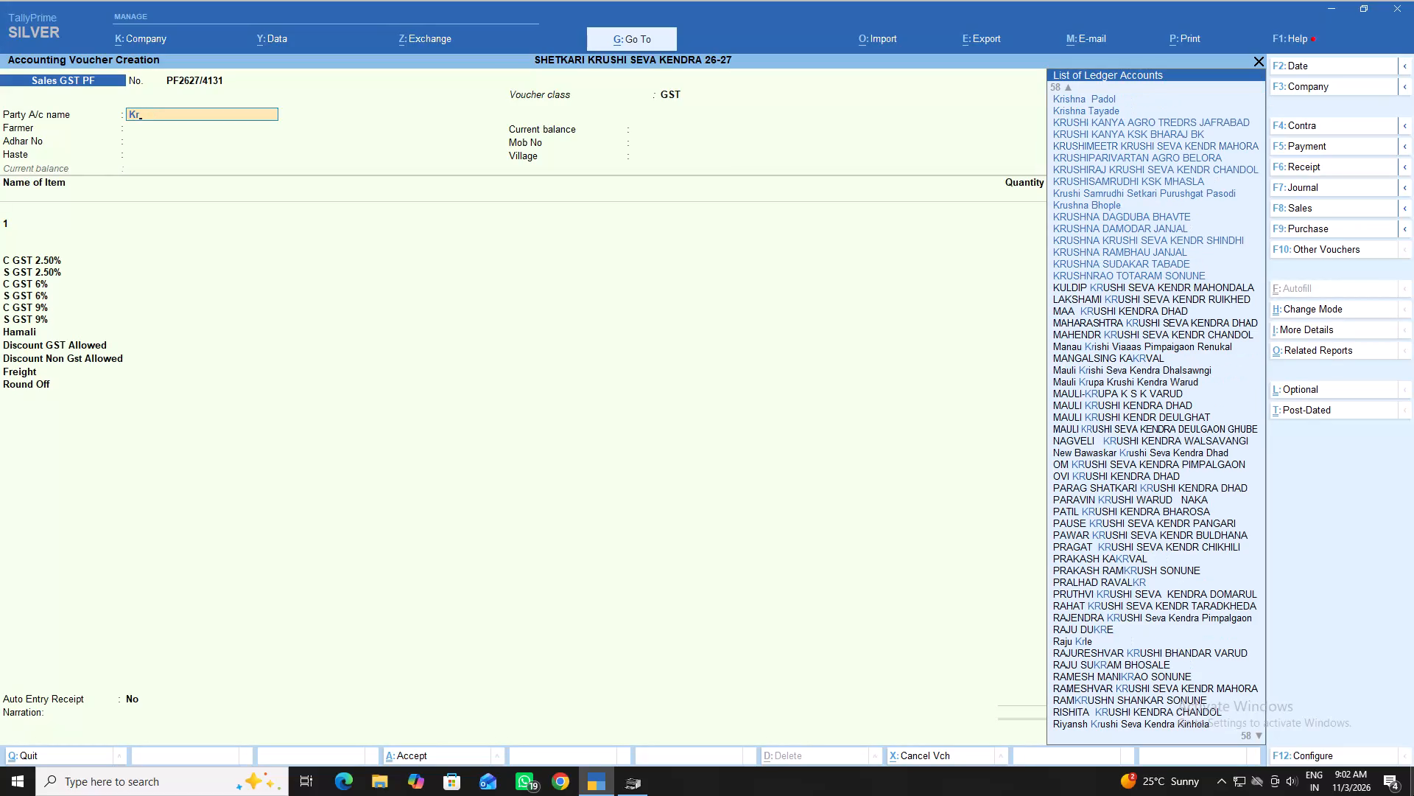
pyautogui.press('Down')
pyautogui.press('Down')
pyautogui.press('Down')
pyautogui.press('Down')
pyautogui.press('Down')
pyautogui.press('Down')
pyautogui.press('Down')
pyautogui.press('Down')
pyautogui.press('Down')
pyautogui.press('Down')
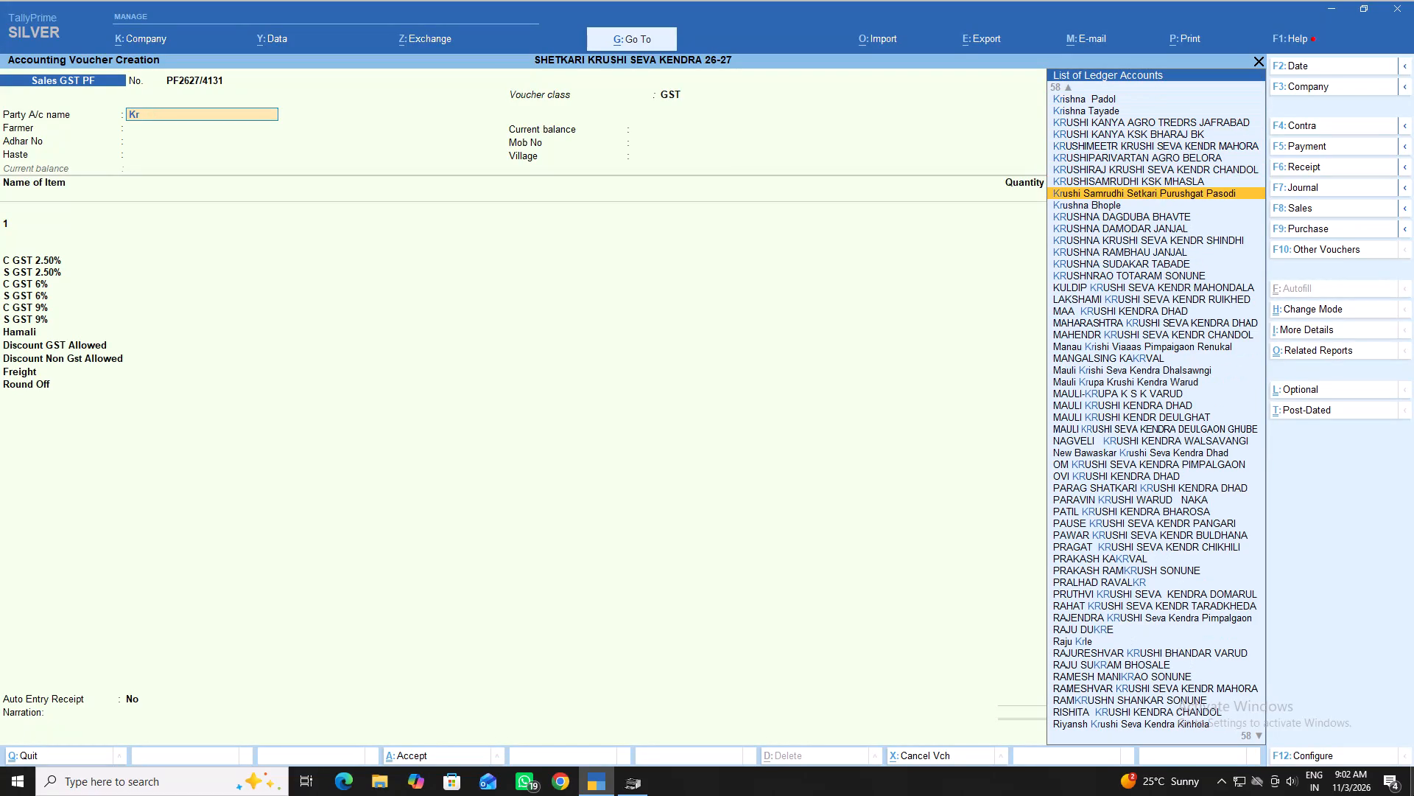
pyautogui.press('Down')
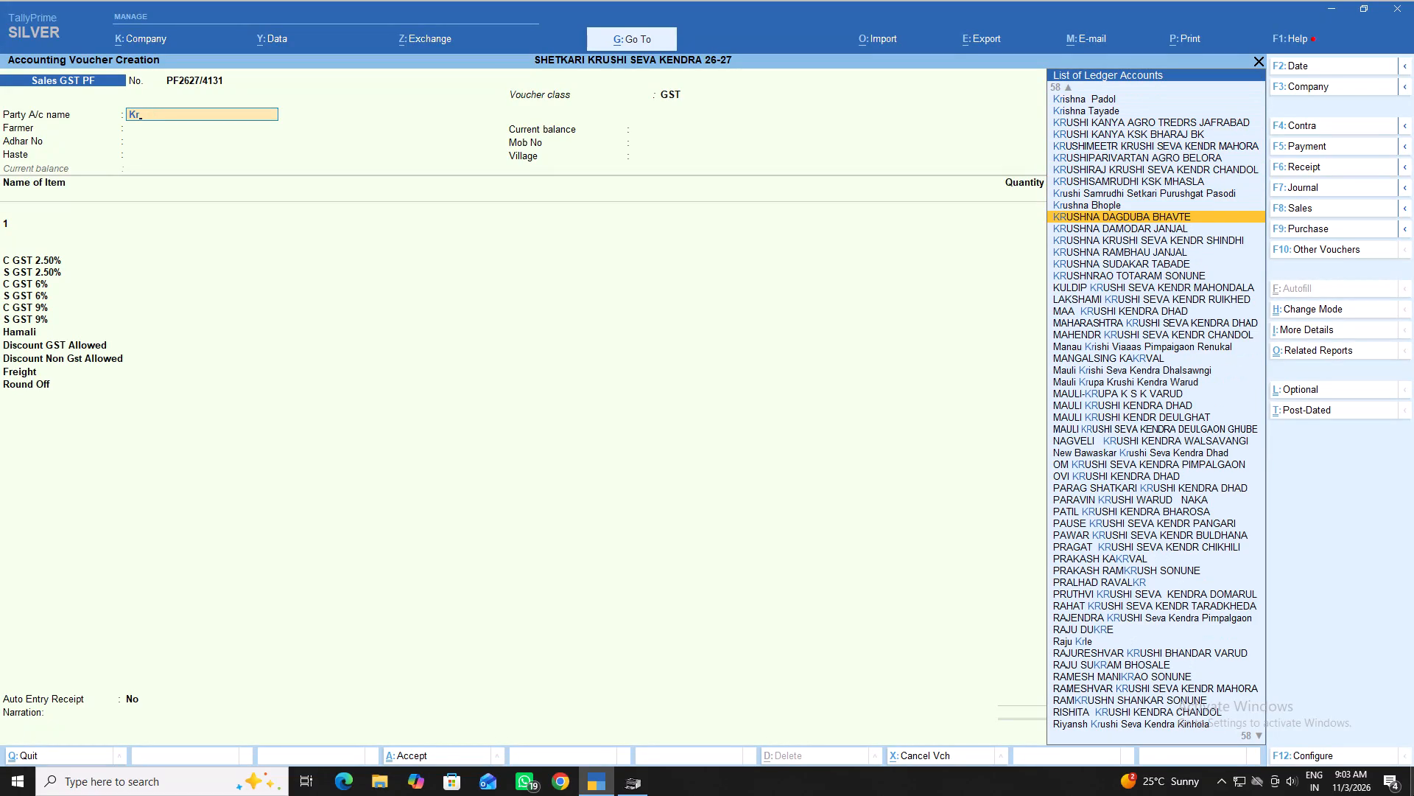
pyautogui.press('Return')
pyautogui.press('Return')
pyautogui.press('Return')
pyautogui.press('Return')
pyautogui.press('Return')
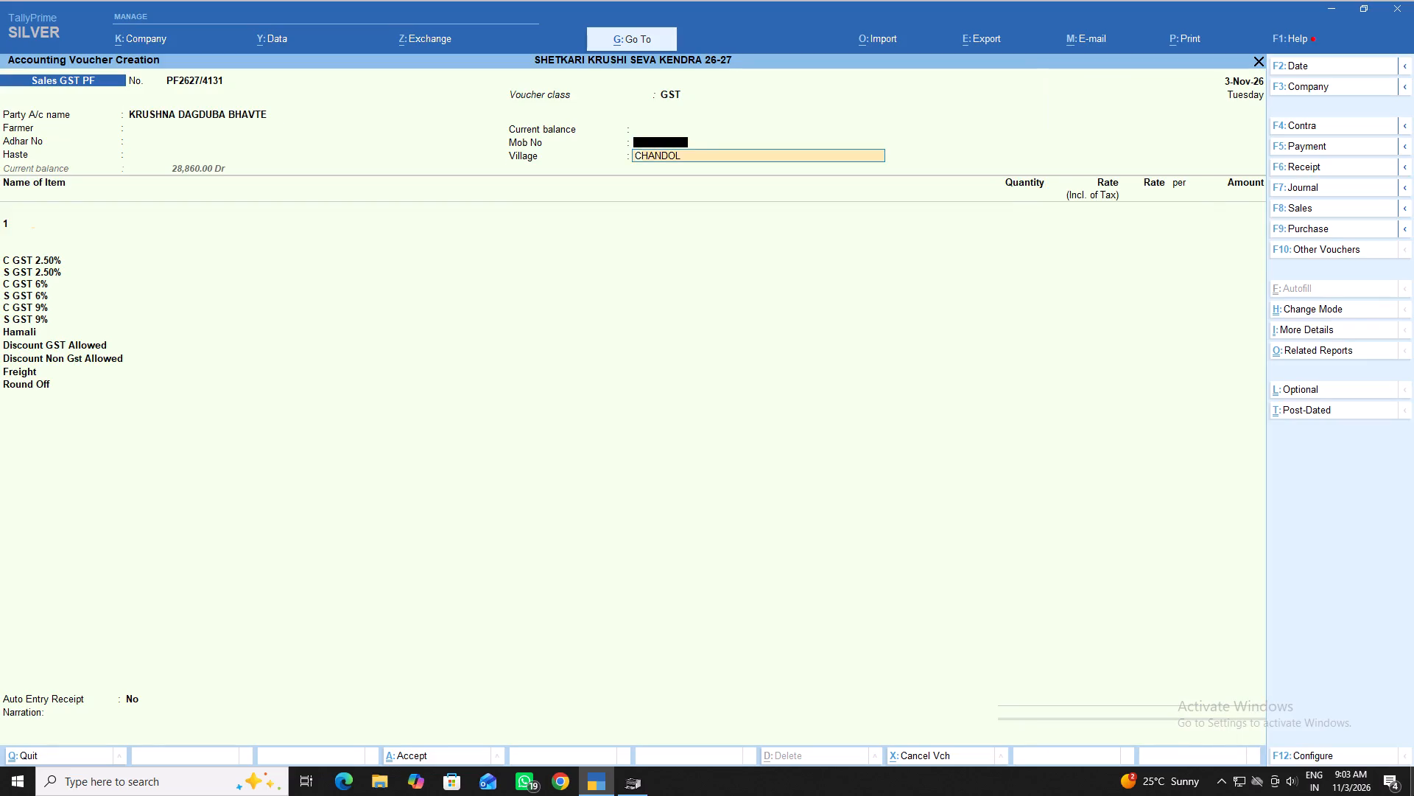
# Choose CATCH MIX F 250 GM as the first stock item of the voucher.
pyautogui.write('cat')
pyautogui.press('Down')
pyautogui.press('Down')
pyautogui.press('Down')
pyautogui.press('Down')
pyautogui.press('Down')
pyautogui.press('Down')
pyautogui.press('Down')
pyautogui.press('Down')
pyautogui.press('Down')
pyautogui.press('Down')
pyautogui.press('Down')
pyautogui.press('Down')
pyautogui.press('Down')
pyautogui.press('Down')
pyautogui.press('Down')
pyautogui.press('Down')
pyautogui.press('Down')
pyautogui.press('Down')
pyautogui.press('Down')
pyautogui.press('Down')
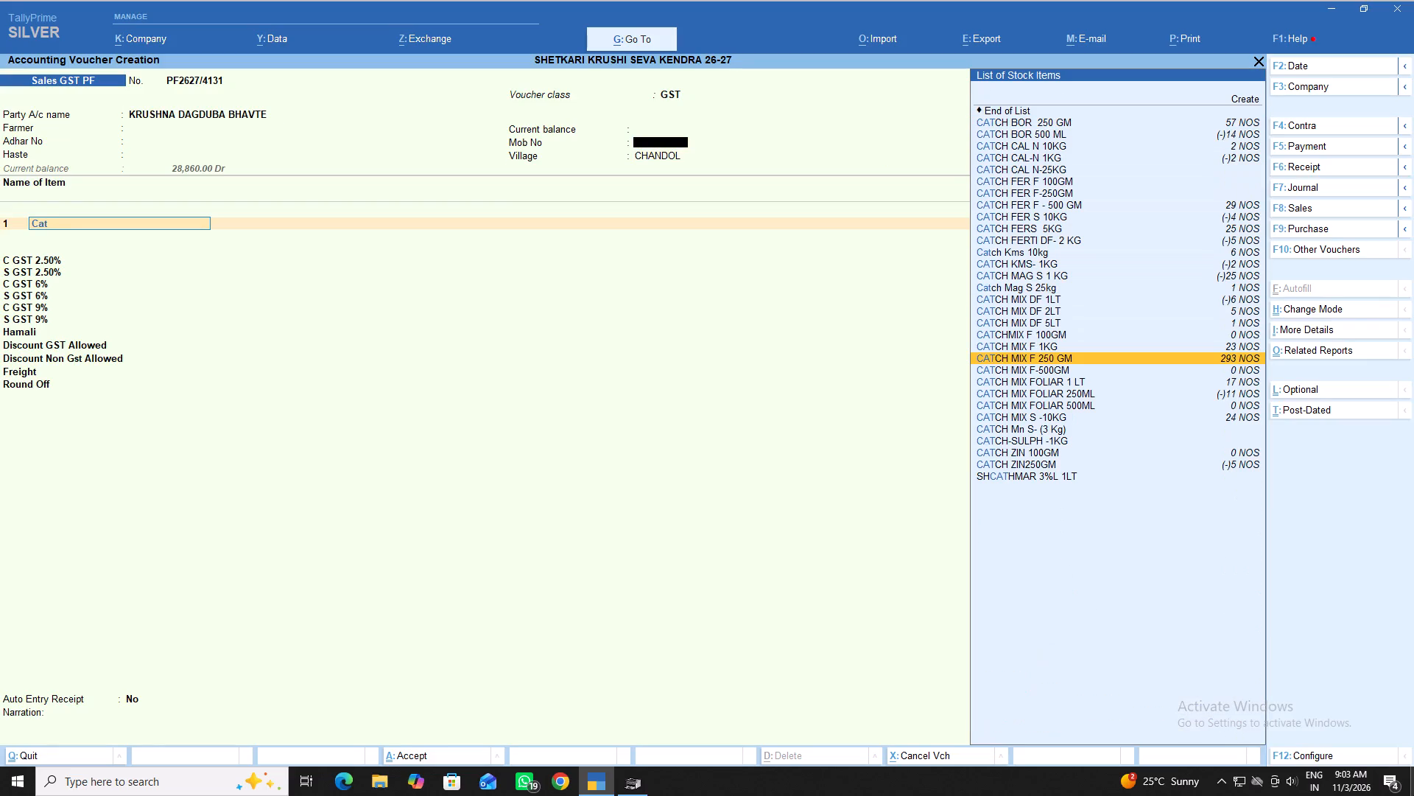
pyautogui.press('Return')
# Allocate 1 NOS of CATCH MIX F 250 GM from batch IPL/140/A and fill in its tax-inclusive rate.
pyautogui.press('Down')
pyautogui.press('Down')
pyautogui.press('Down')
pyautogui.press('Down')
pyautogui.press('Down')
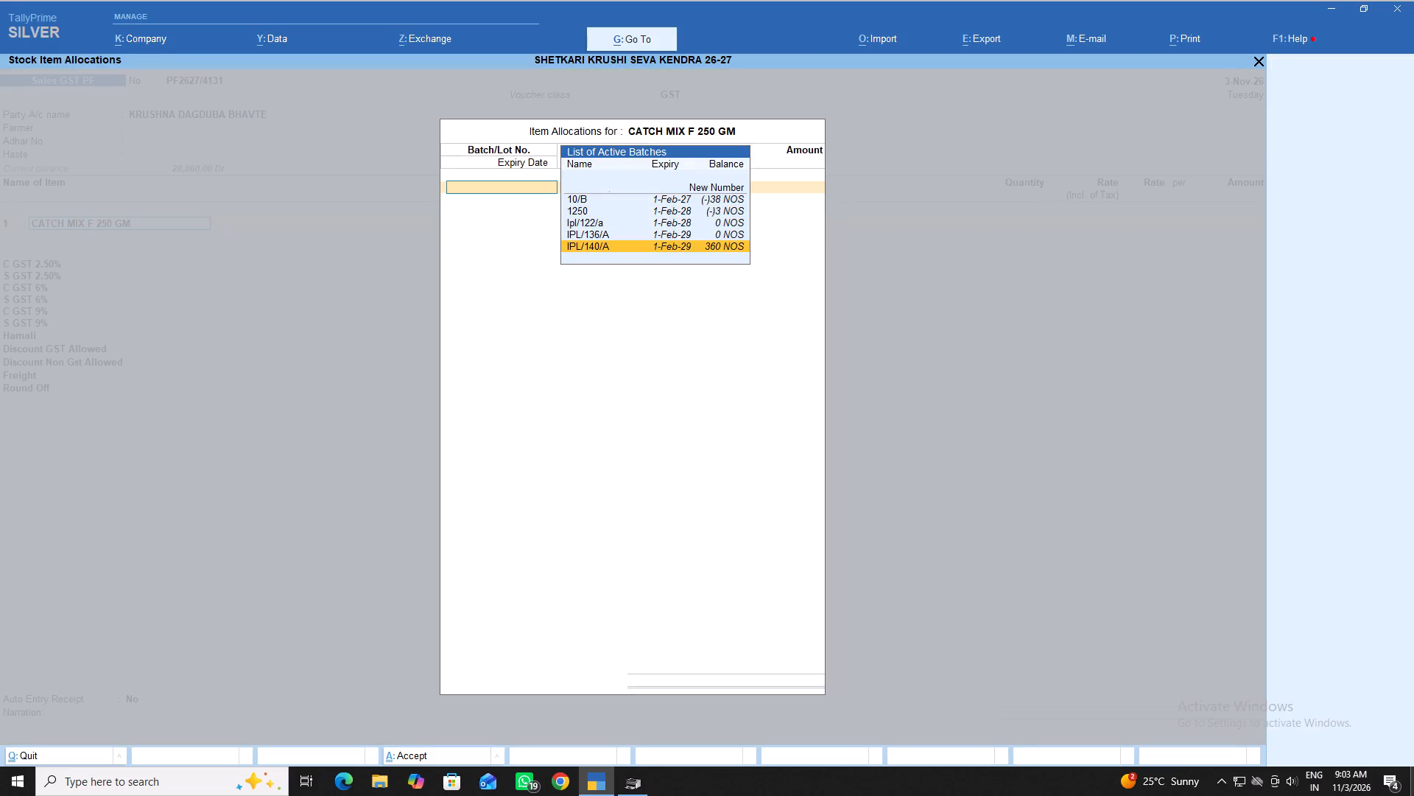
pyautogui.press('Return')
pyautogui.press('1')
pyautogui.press('Return')
pyautogui.write('36')
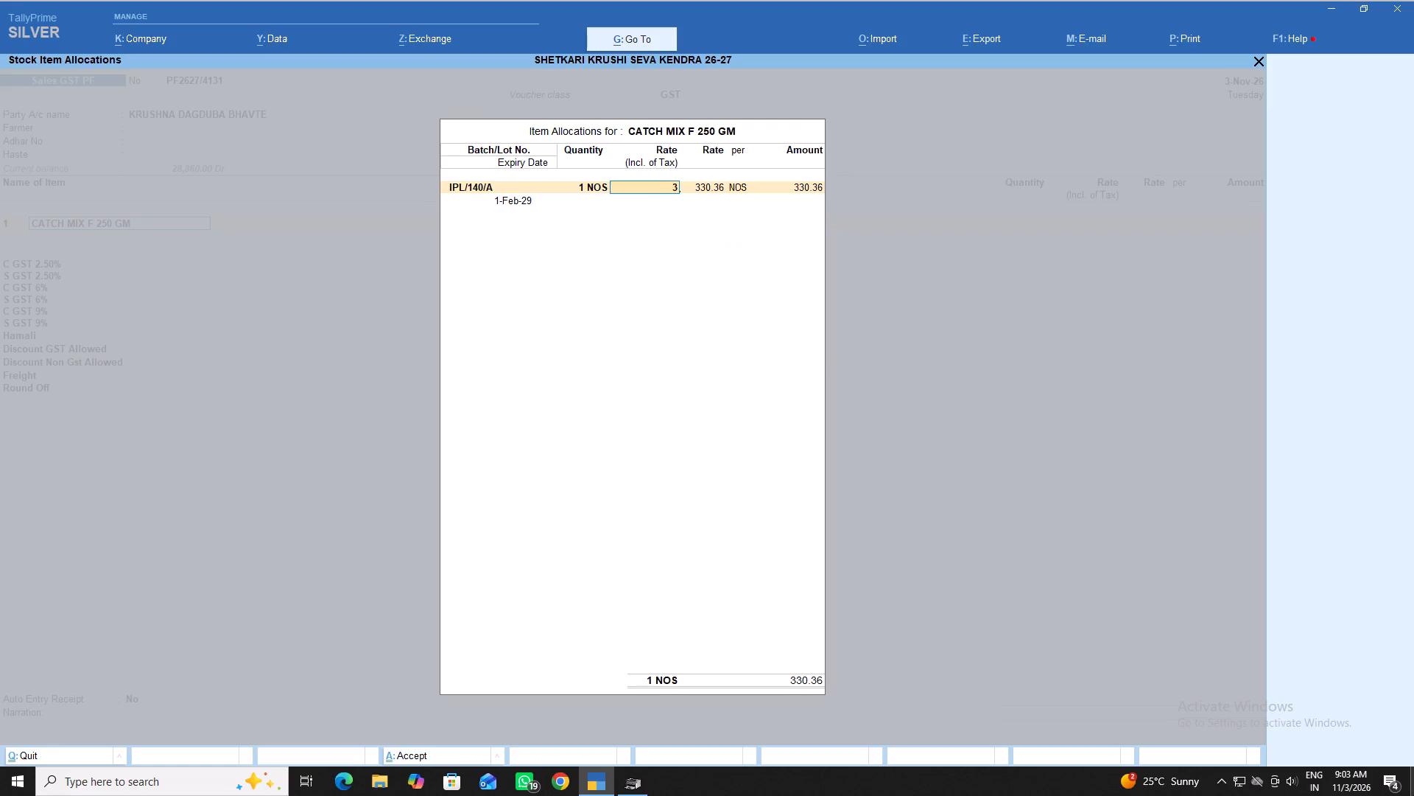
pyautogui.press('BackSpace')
# Set the tax-inclusive rate of batch IPL/140/A to 350.00, keep expiry date 1-Feb-29, and finish the CATCH MIX F 250 GM allocation.
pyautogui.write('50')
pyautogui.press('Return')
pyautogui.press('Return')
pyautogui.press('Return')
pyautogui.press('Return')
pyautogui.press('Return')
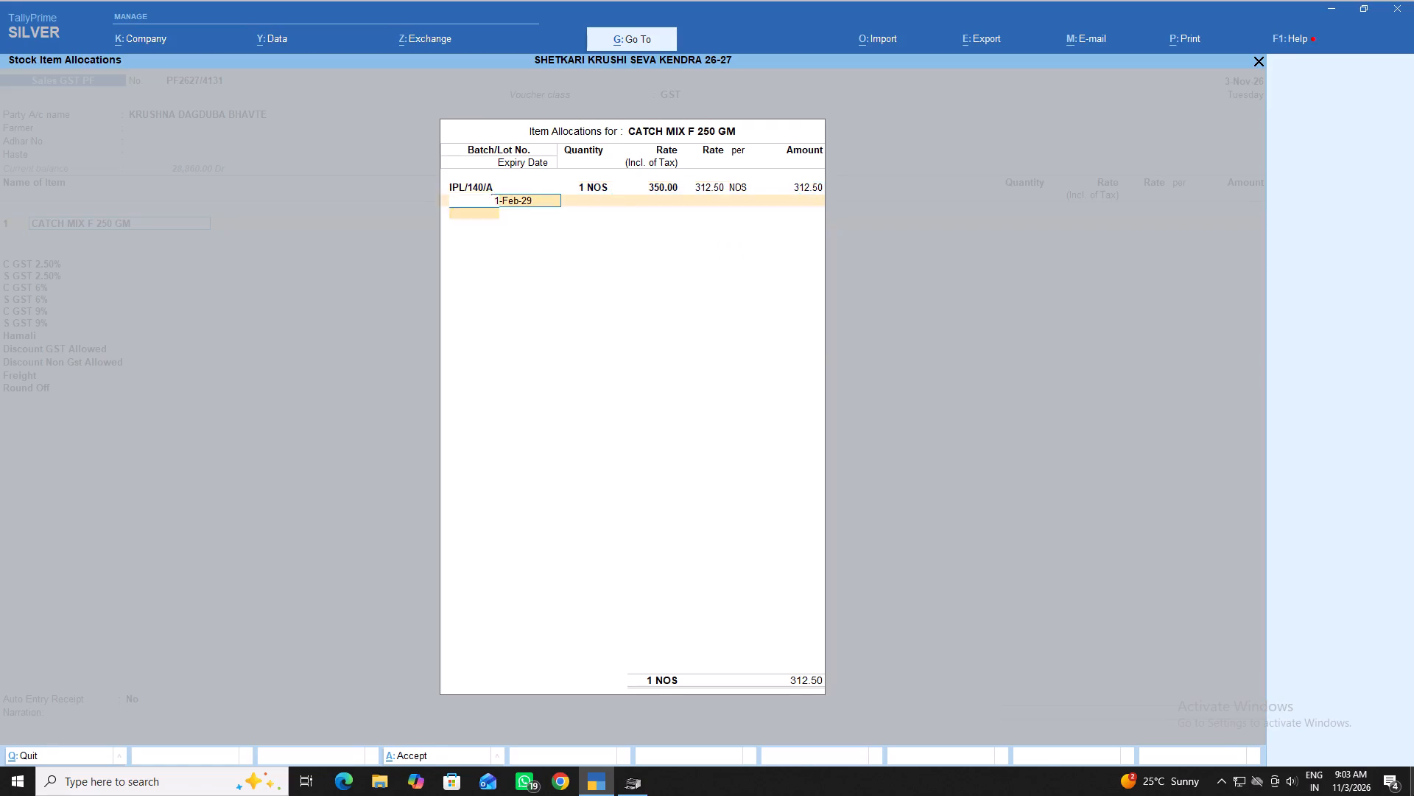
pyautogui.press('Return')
# End the item list, keep the tax and charge lines and Auto Entry Receipt at No, leave the narration empty, and accept the voucher.
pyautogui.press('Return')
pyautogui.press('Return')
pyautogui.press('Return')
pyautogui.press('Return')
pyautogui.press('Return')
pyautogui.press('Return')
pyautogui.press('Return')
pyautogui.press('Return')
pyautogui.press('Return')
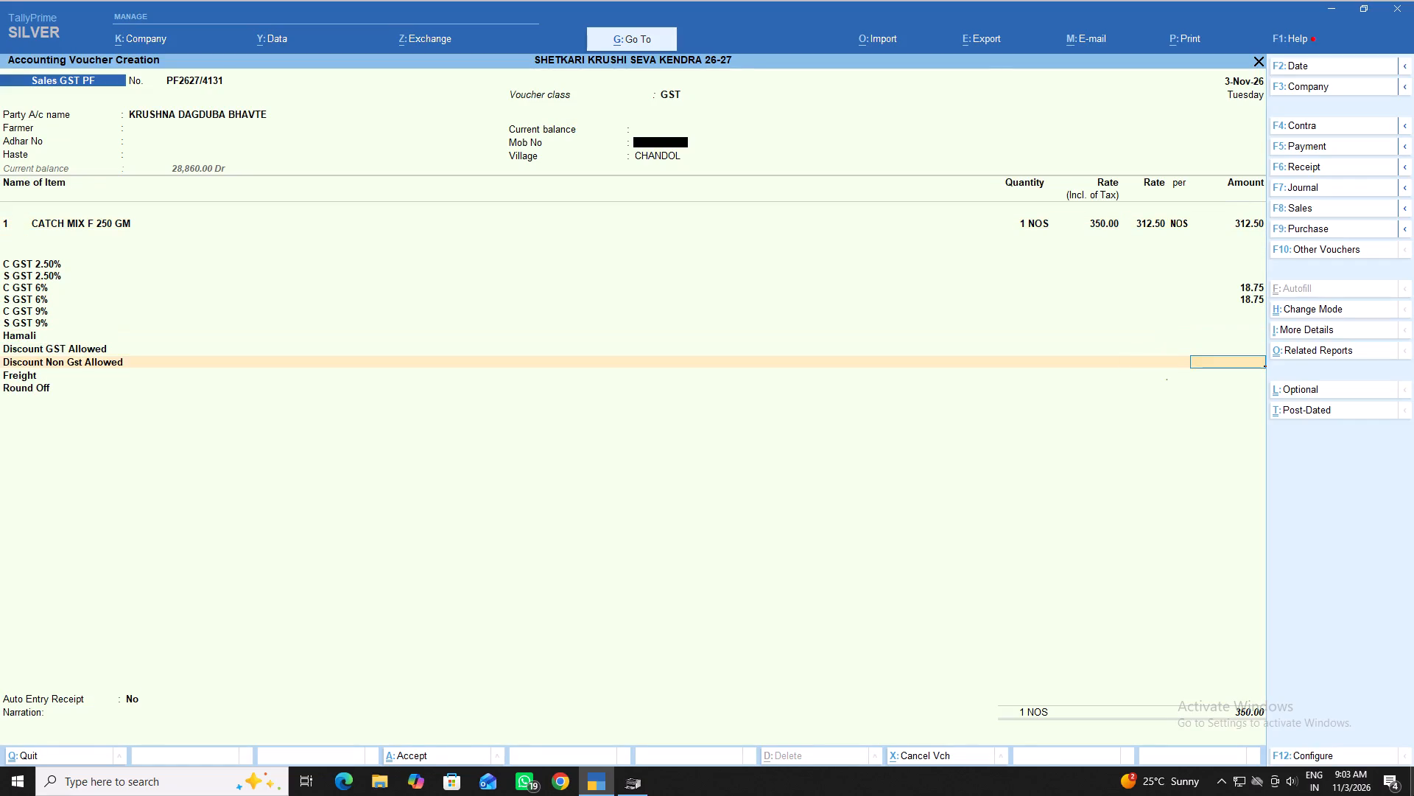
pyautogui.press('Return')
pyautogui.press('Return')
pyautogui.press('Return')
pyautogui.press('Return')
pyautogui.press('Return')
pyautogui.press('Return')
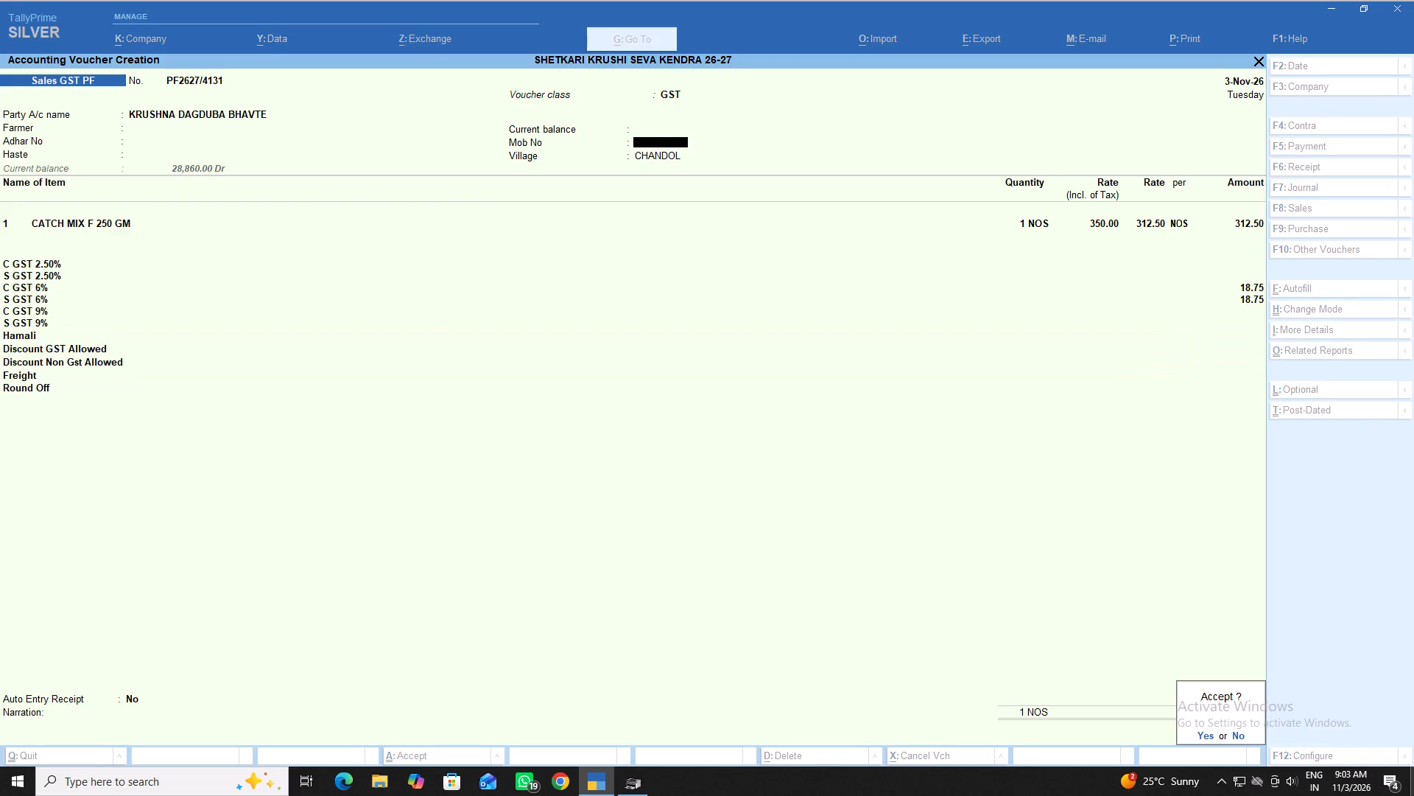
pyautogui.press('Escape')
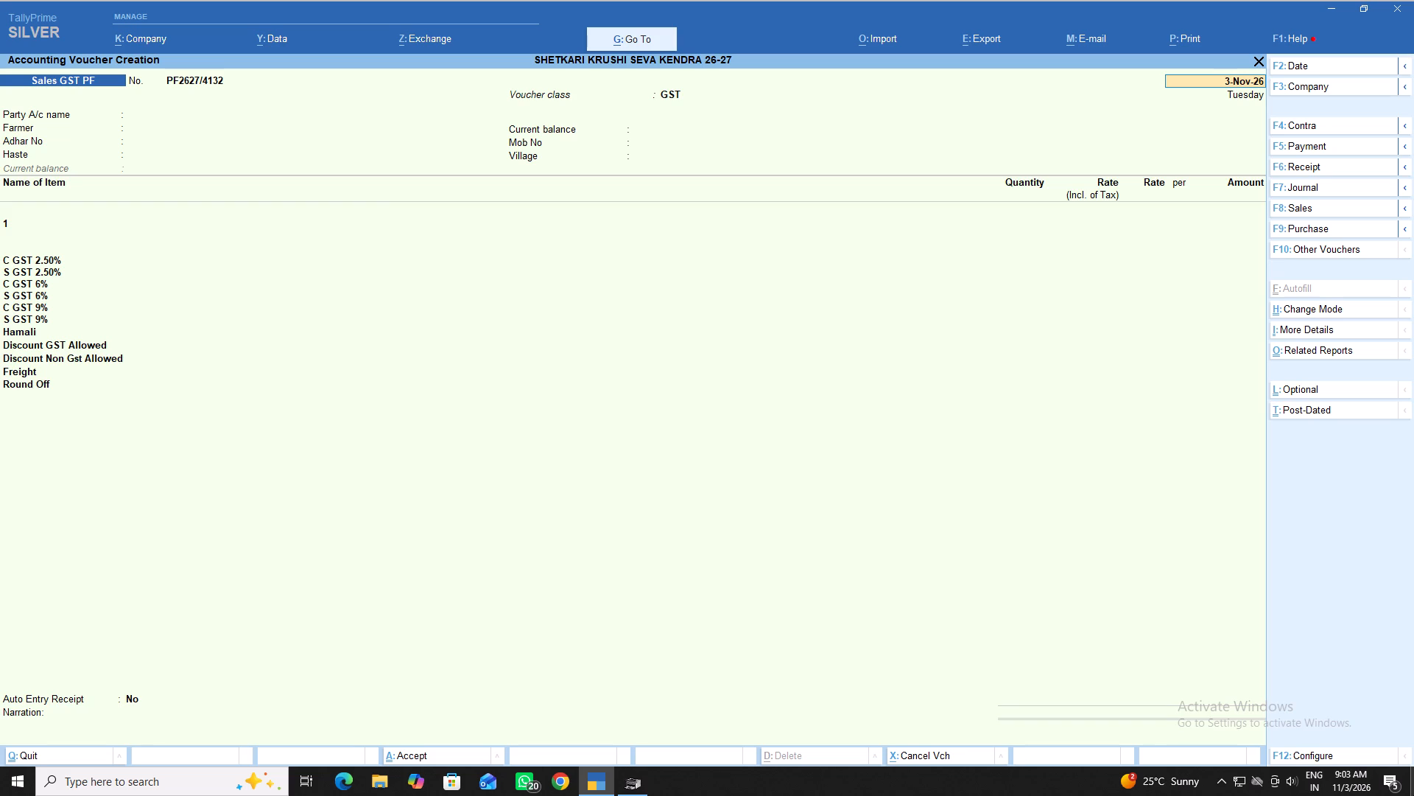
# Keep the new sales voucher's date at 3-Nov-26 and proceed to the party account selection.
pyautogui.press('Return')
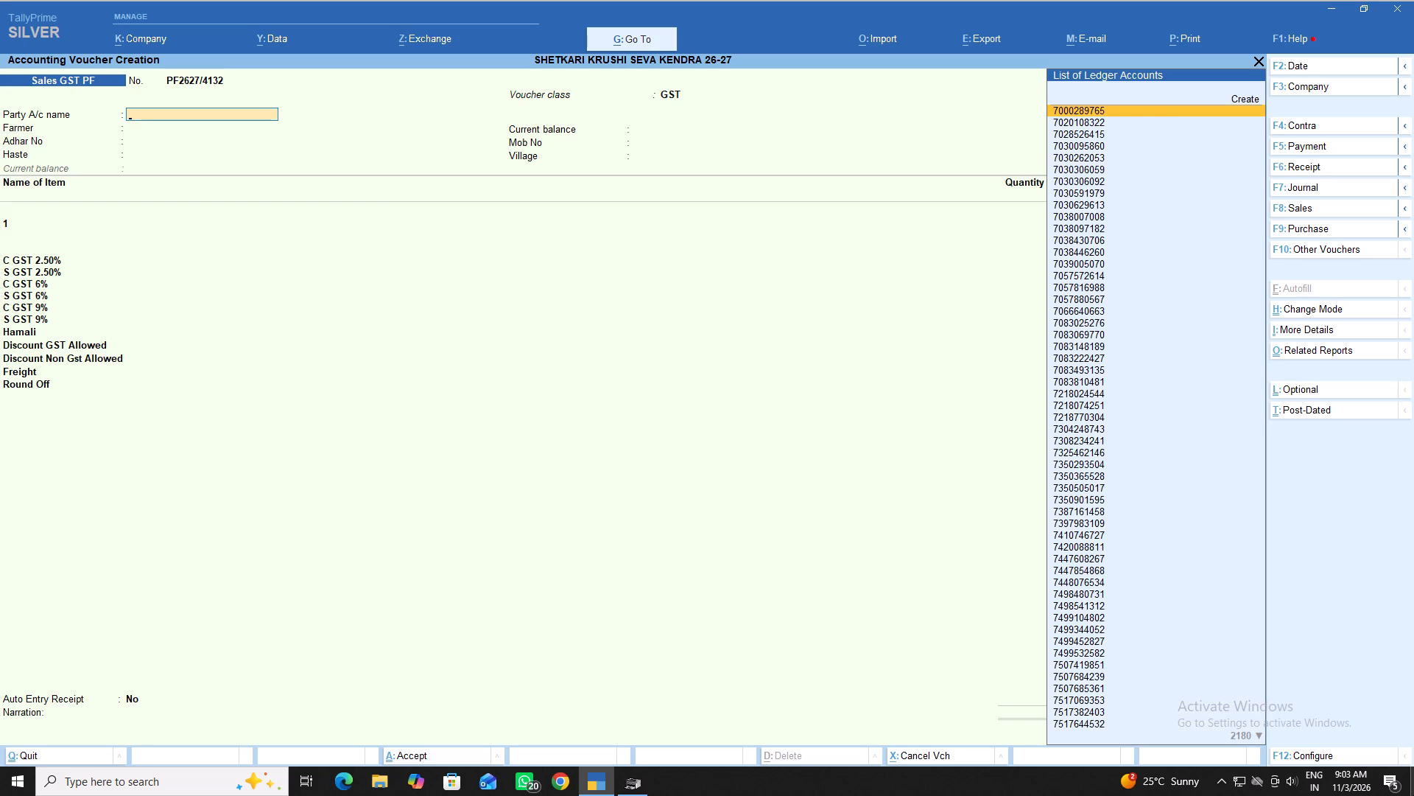
pyautogui.write('gopal')
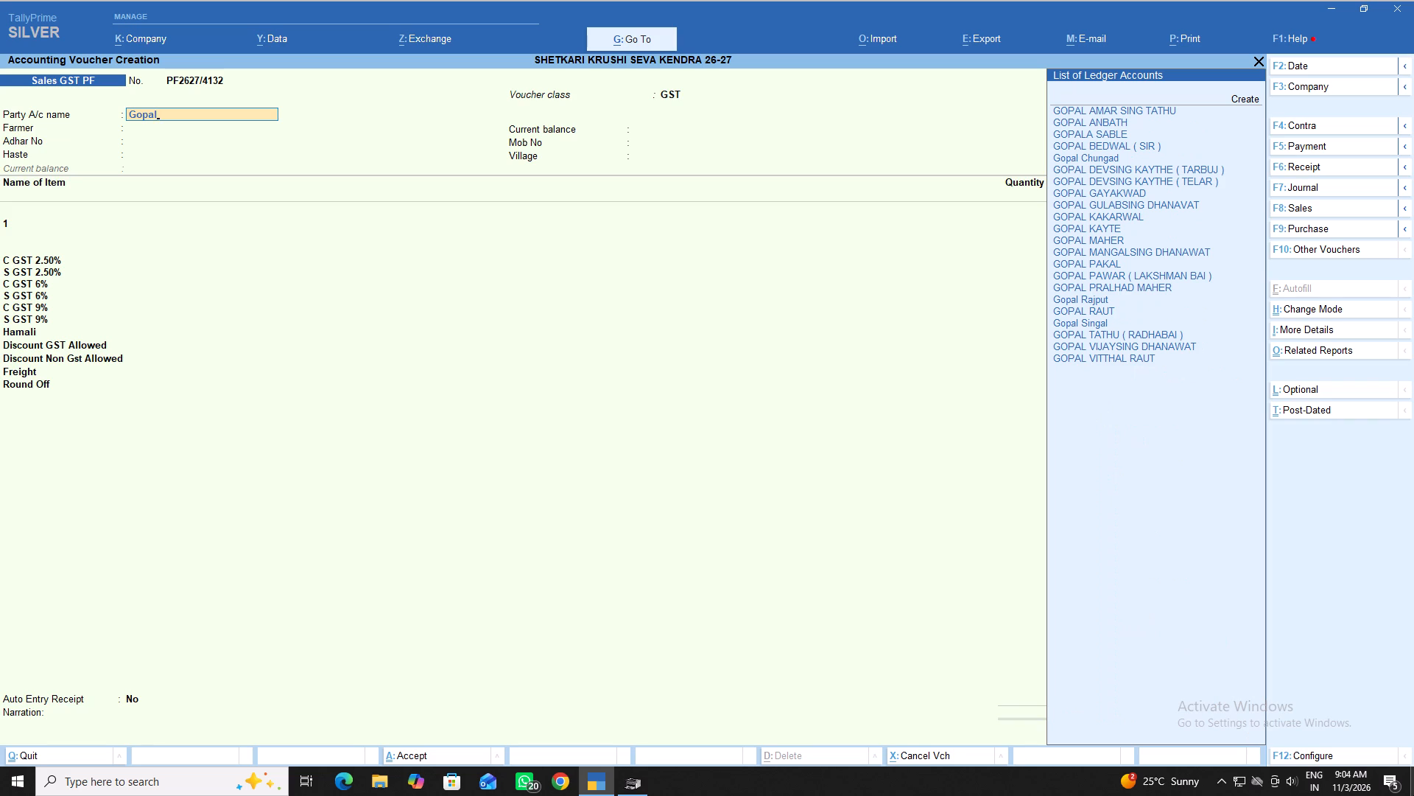
pyautogui.press('Down')
pyautogui.press('Down')
pyautogui.press('Down')
pyautogui.press('Down')
pyautogui.press('Down')
pyautogui.press('Down')
pyautogui.press('Down')
pyautogui.press('Down')
pyautogui.press('Down')
pyautogui.press('Down')
pyautogui.press('Down')
pyautogui.press('Down')
pyautogui.press('Down')
pyautogui.press('Down')
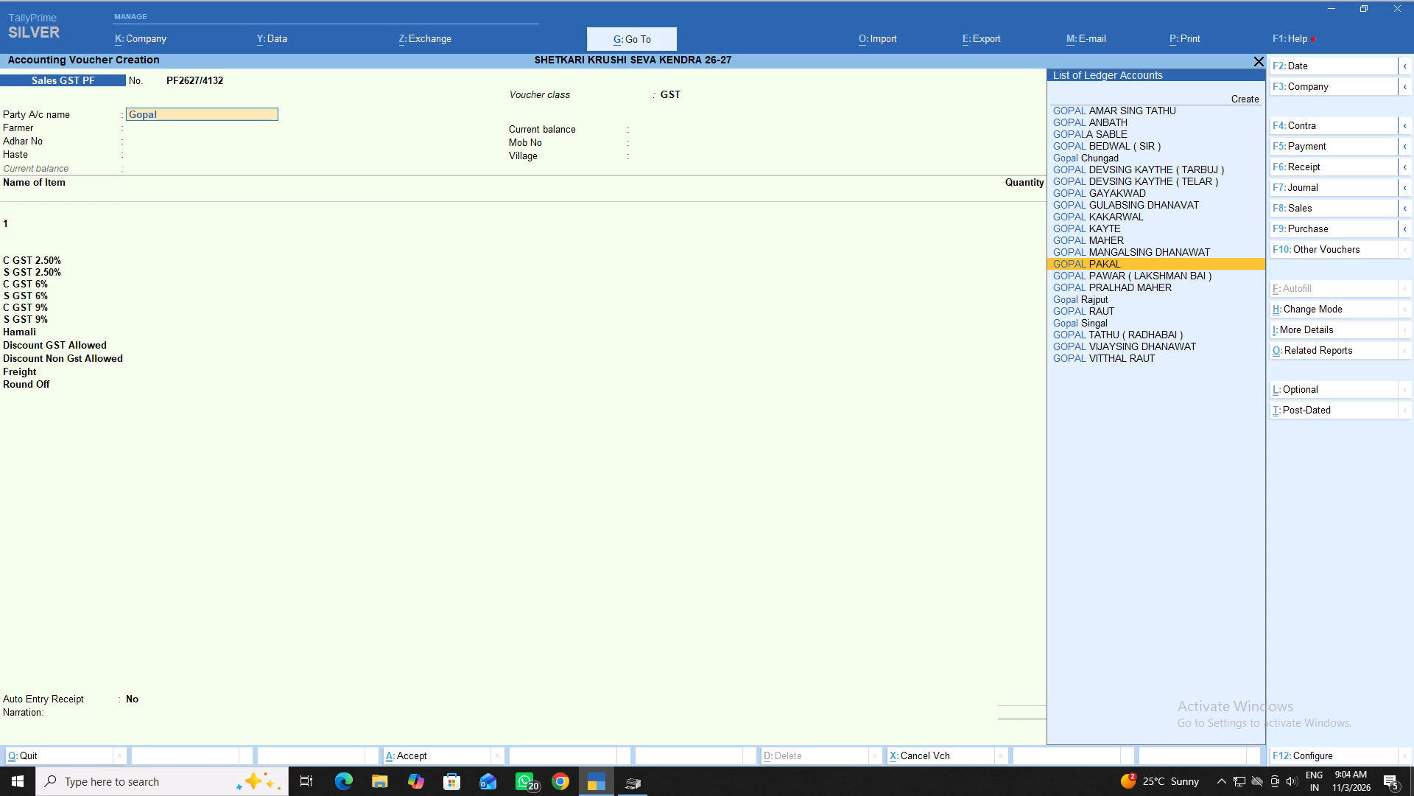
pyautogui.press('Down')
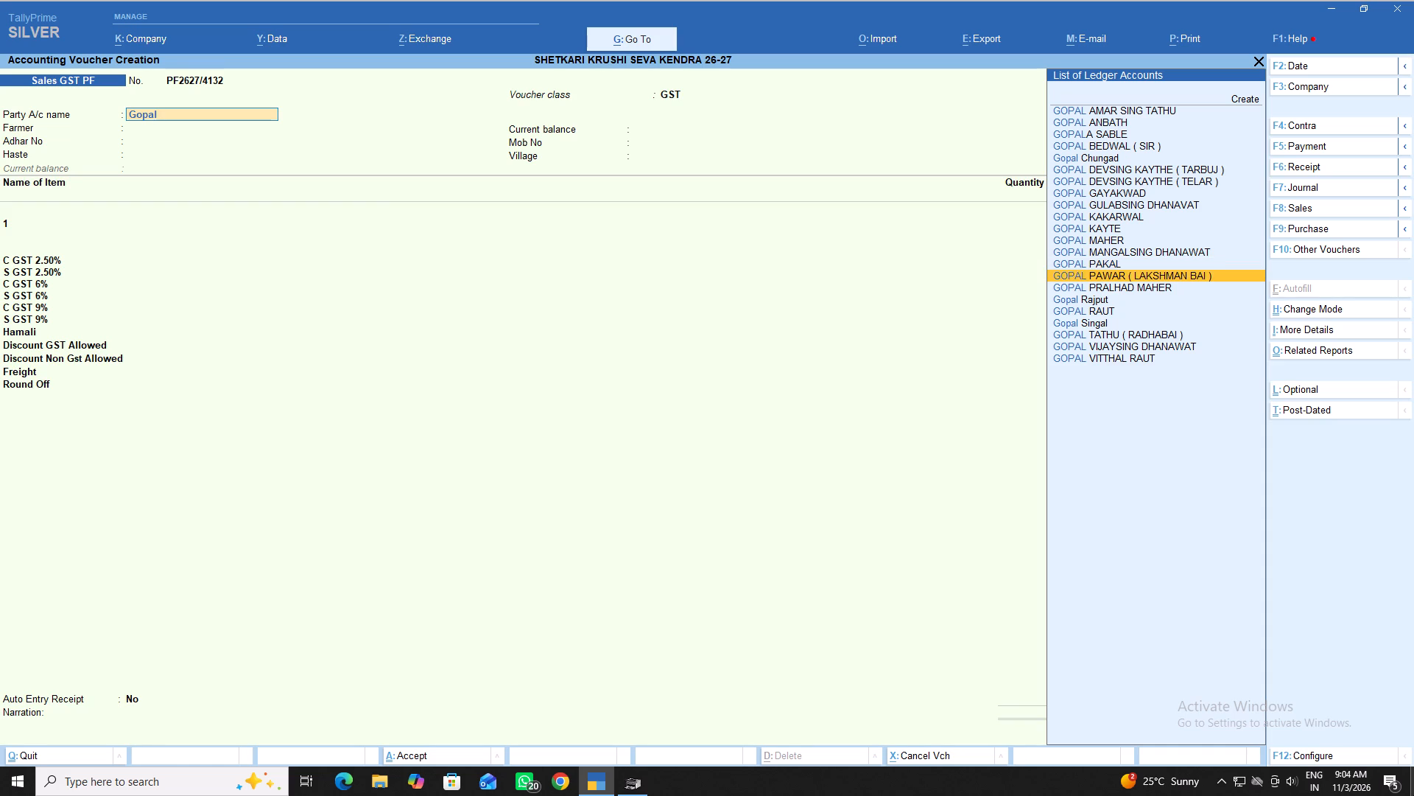
pyautogui.press('Return')
pyautogui.press('Return')
pyautogui.press('Return')
pyautogui.press('Return')
pyautogui.press('Return')
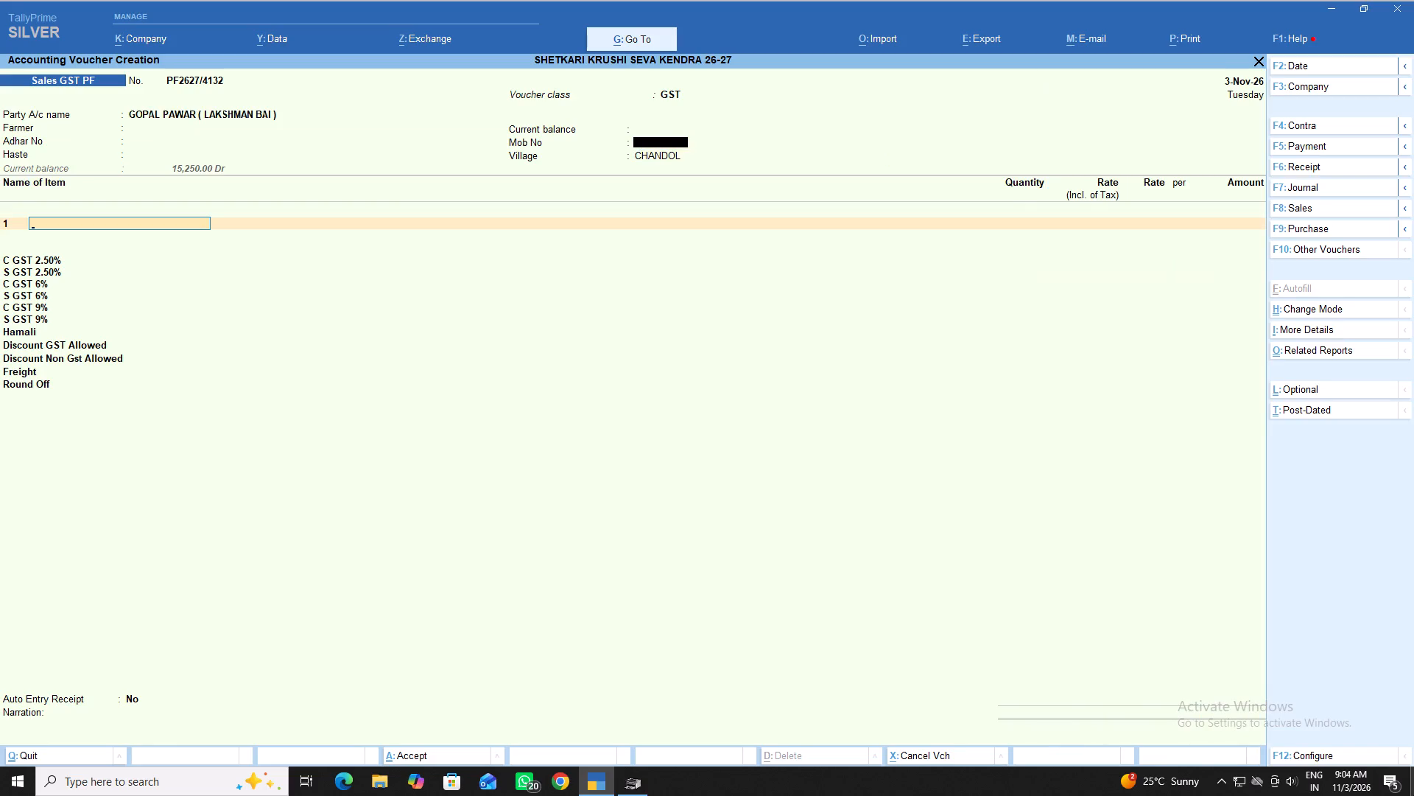
# Choose INDOTPM-250GM as the first stock item of the Gopal customer's voucher.
pyautogui.press('i')
pyautogui.write('dn')
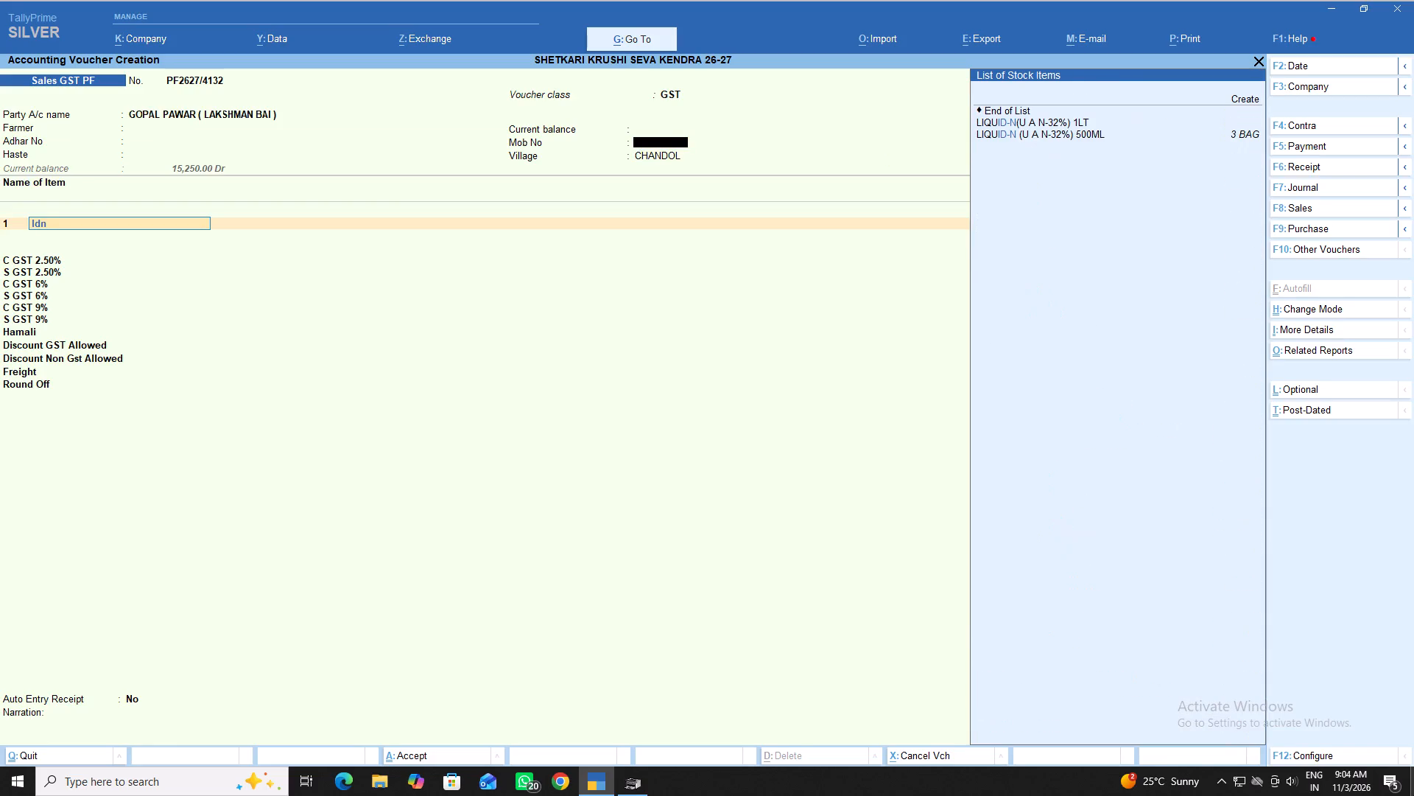
pyautogui.press('BackSpace')
pyautogui.press('BackSpace')
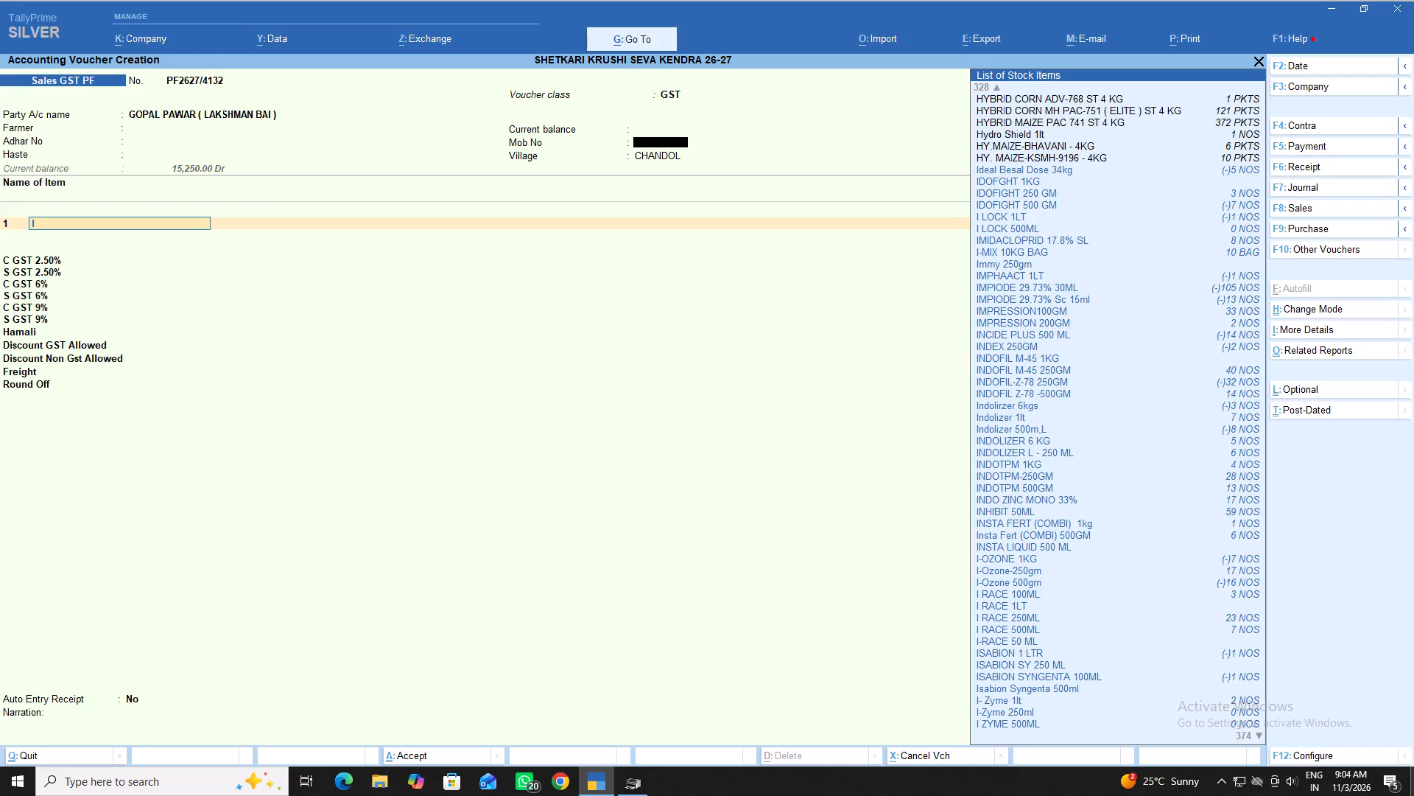
pyautogui.write('nd')
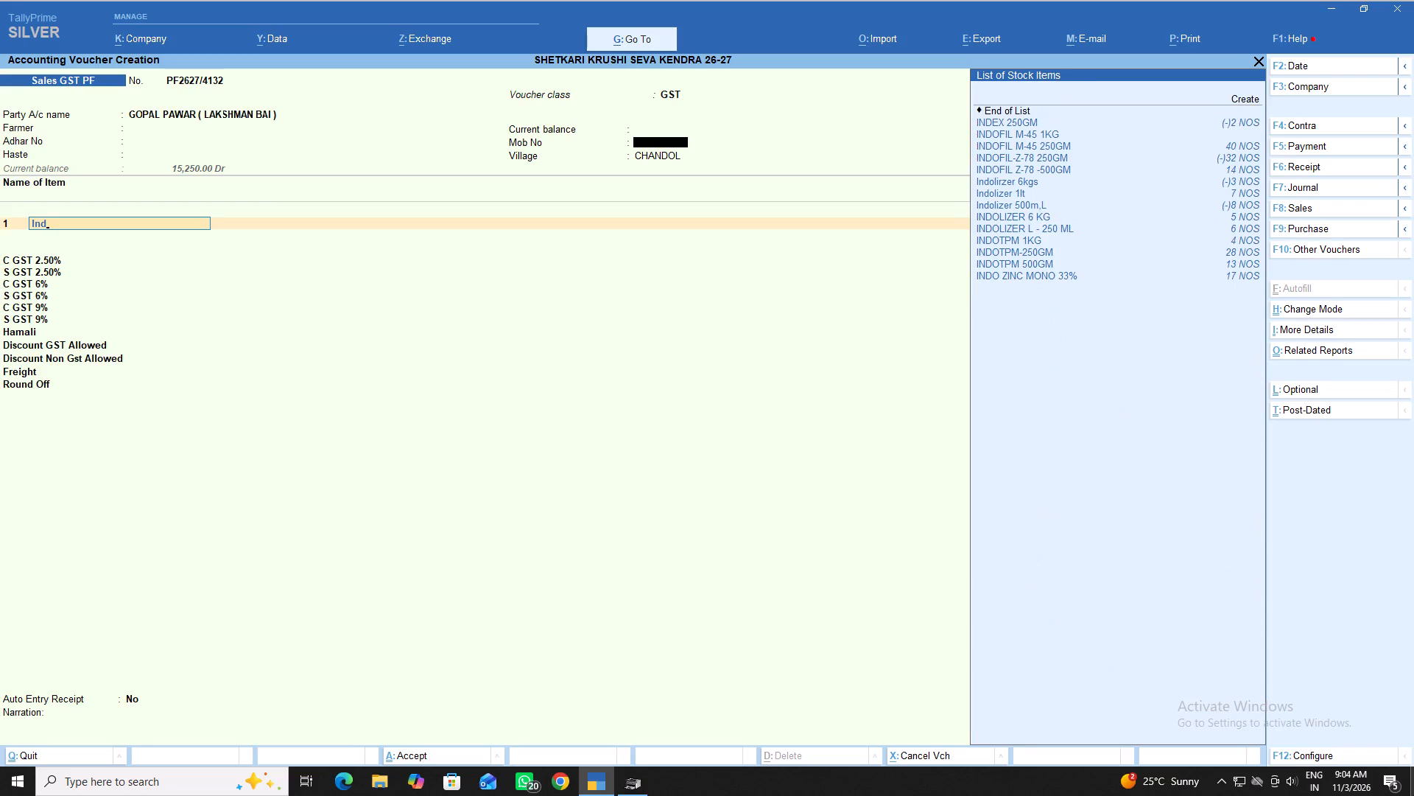
pyautogui.press('Down')
pyautogui.press('Down')
pyautogui.press('Down')
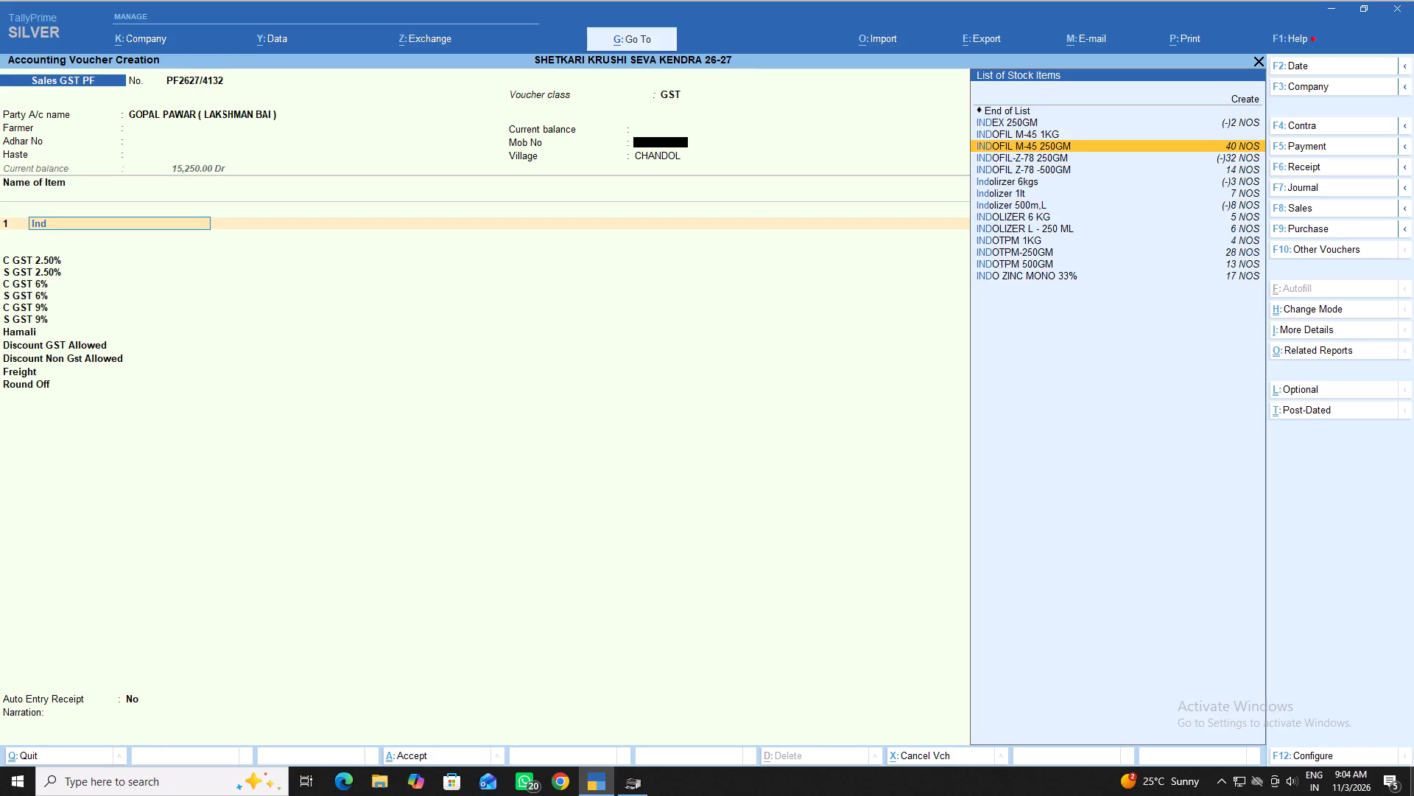
pyautogui.press('Down')
pyautogui.press('Down')
pyautogui.press('Down')
pyautogui.press('Down')
pyautogui.press('Down')
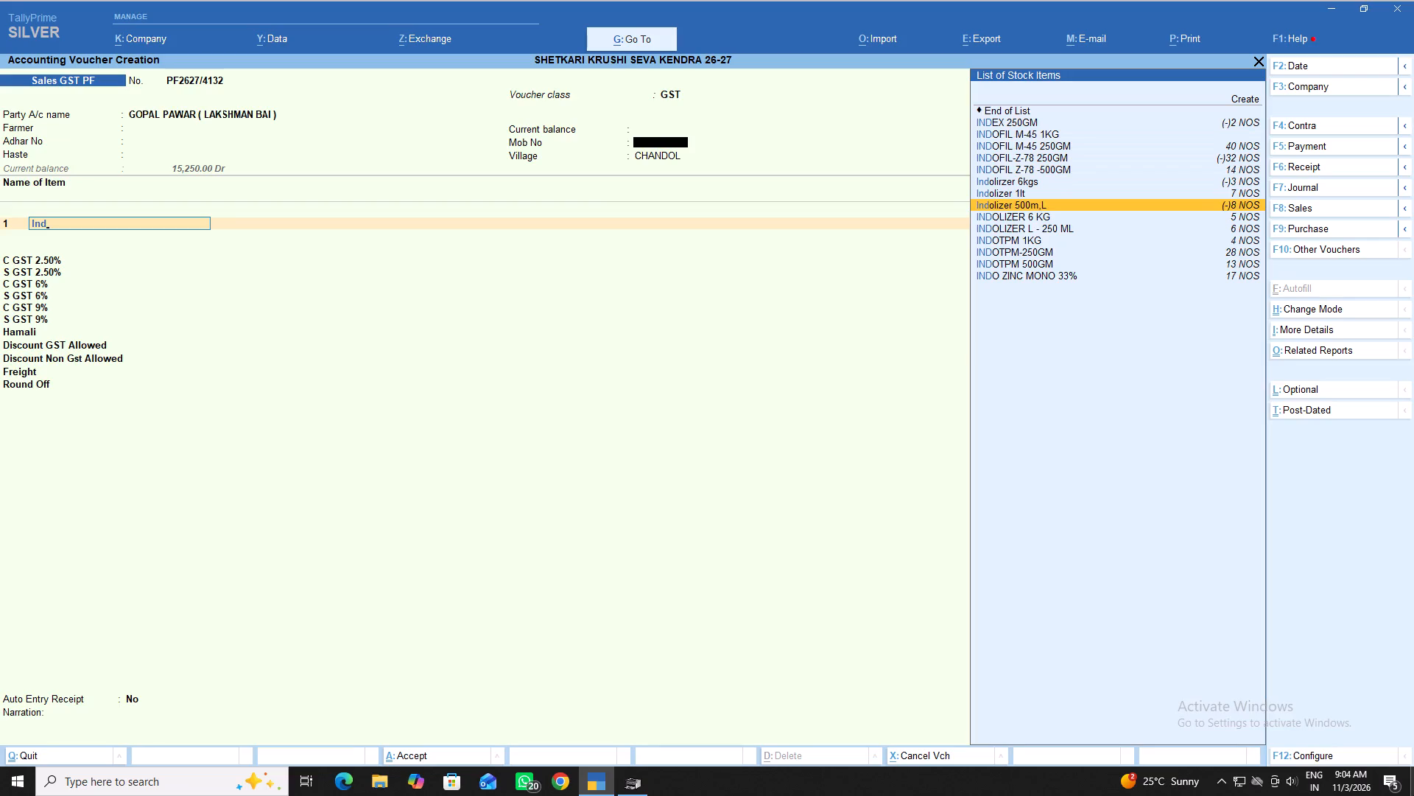
pyautogui.press('Down')
pyautogui.press('Down')
pyautogui.press('Down')
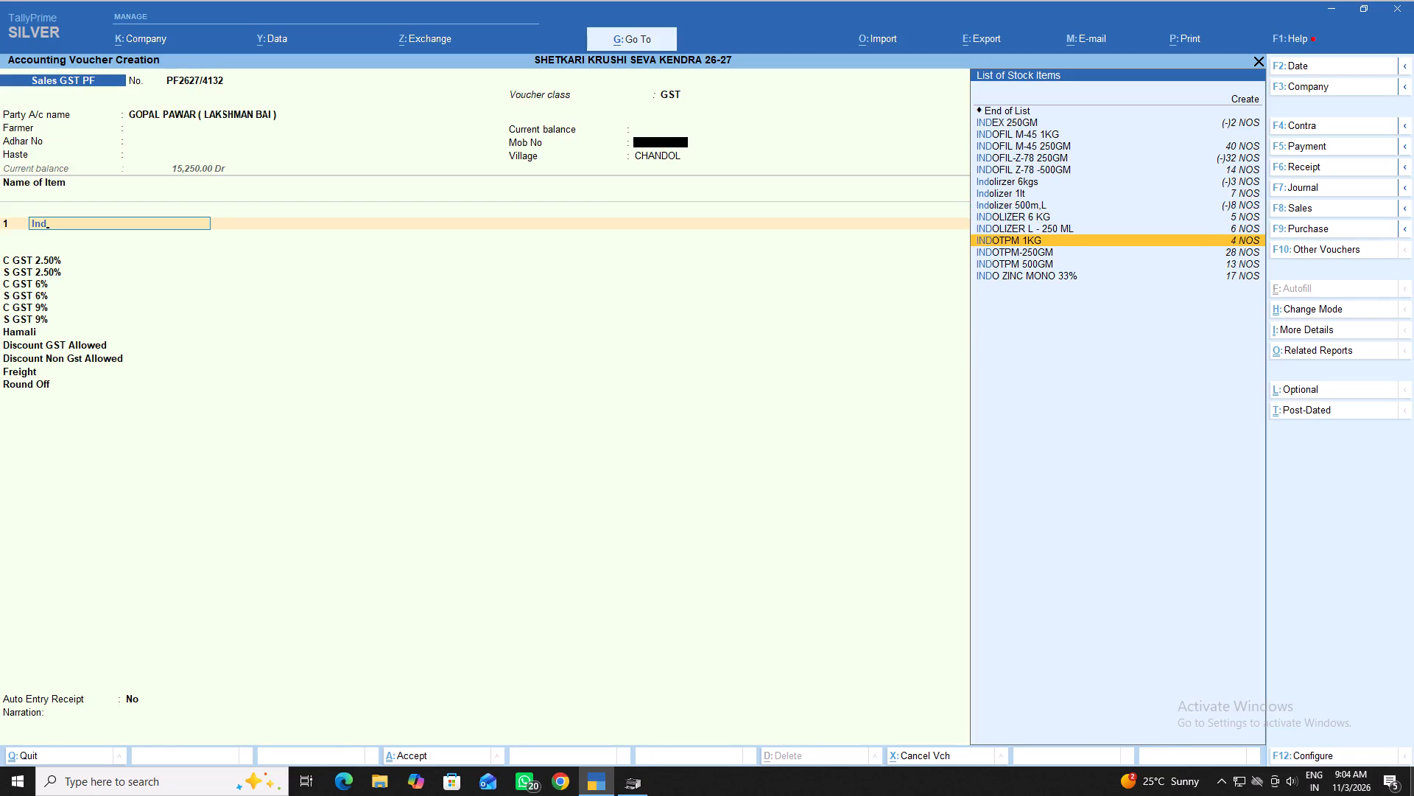
pyautogui.press('Down')
pyautogui.press('Return')
# Allocate 1 NOS of INDOTPM-250GM from batch PI826IB003 at a tax-inclusive rate of 320.
pyautogui.press('Down')
pyautogui.press('Return')
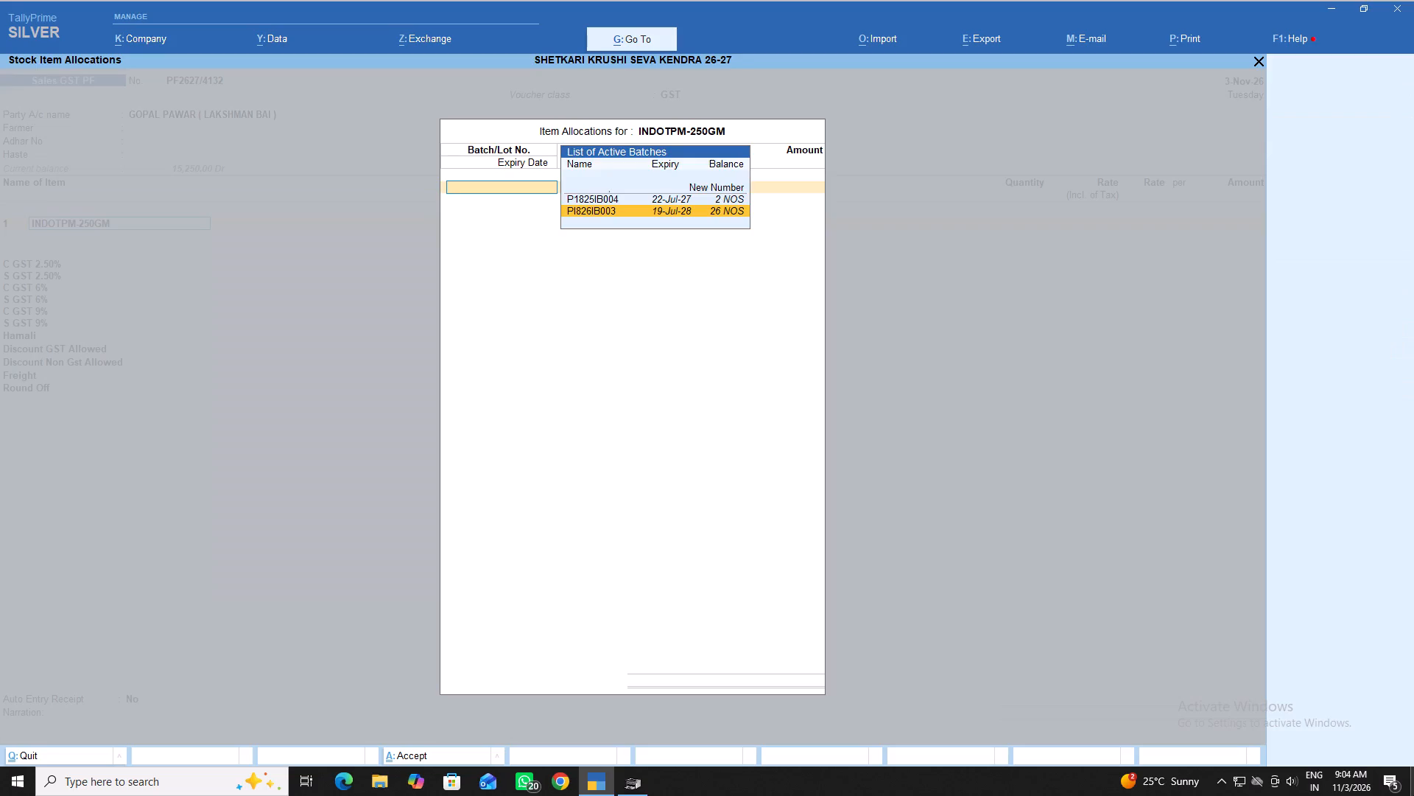
pyautogui.press('1')
pyautogui.press('Return')
pyautogui.press('3')
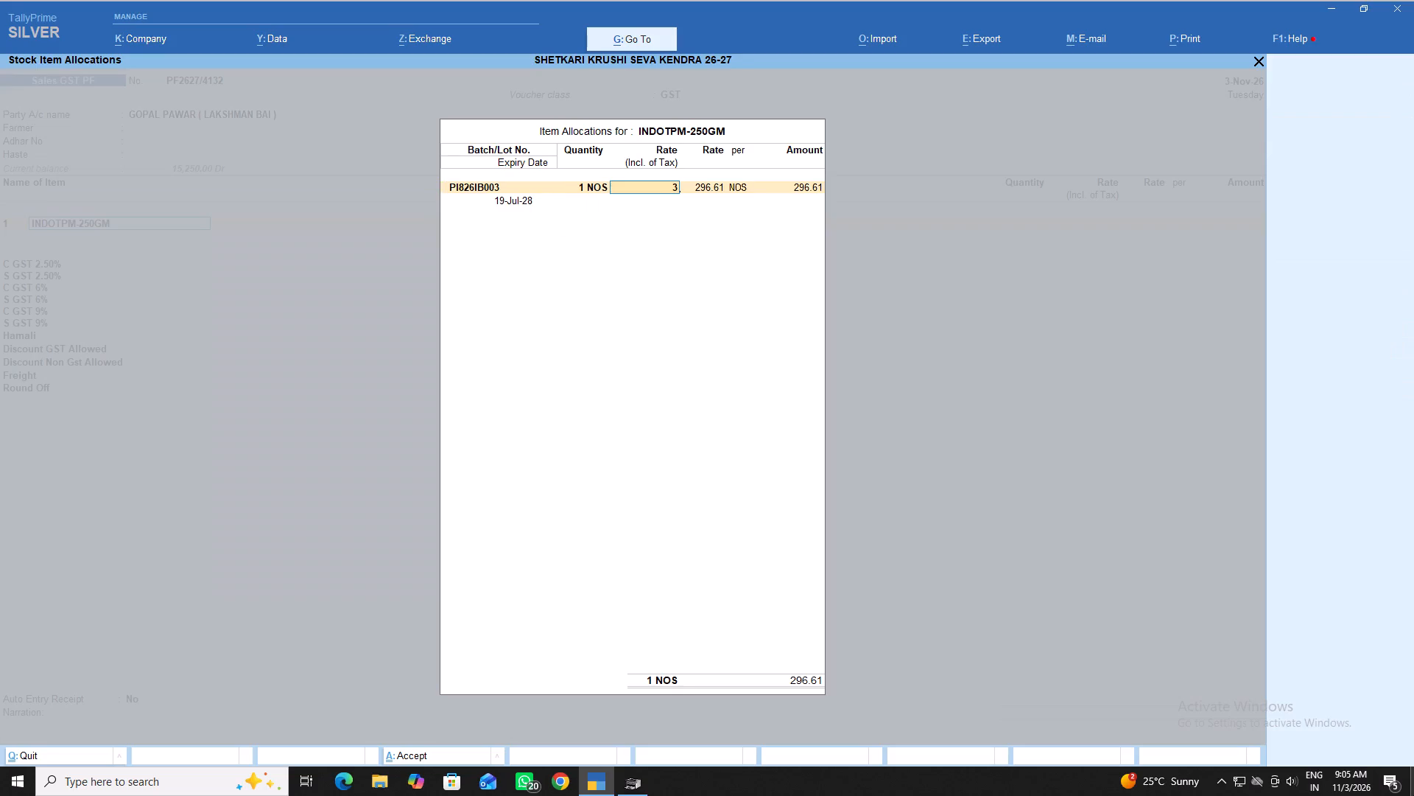
pyautogui.write('20')
pyautogui.press('Return')
pyautogui.press('Return')
pyautogui.press('Return')
pyautogui.press('Return')
pyautogui.press('Return')
pyautogui.press('Return')
pyautogui.press('Return')
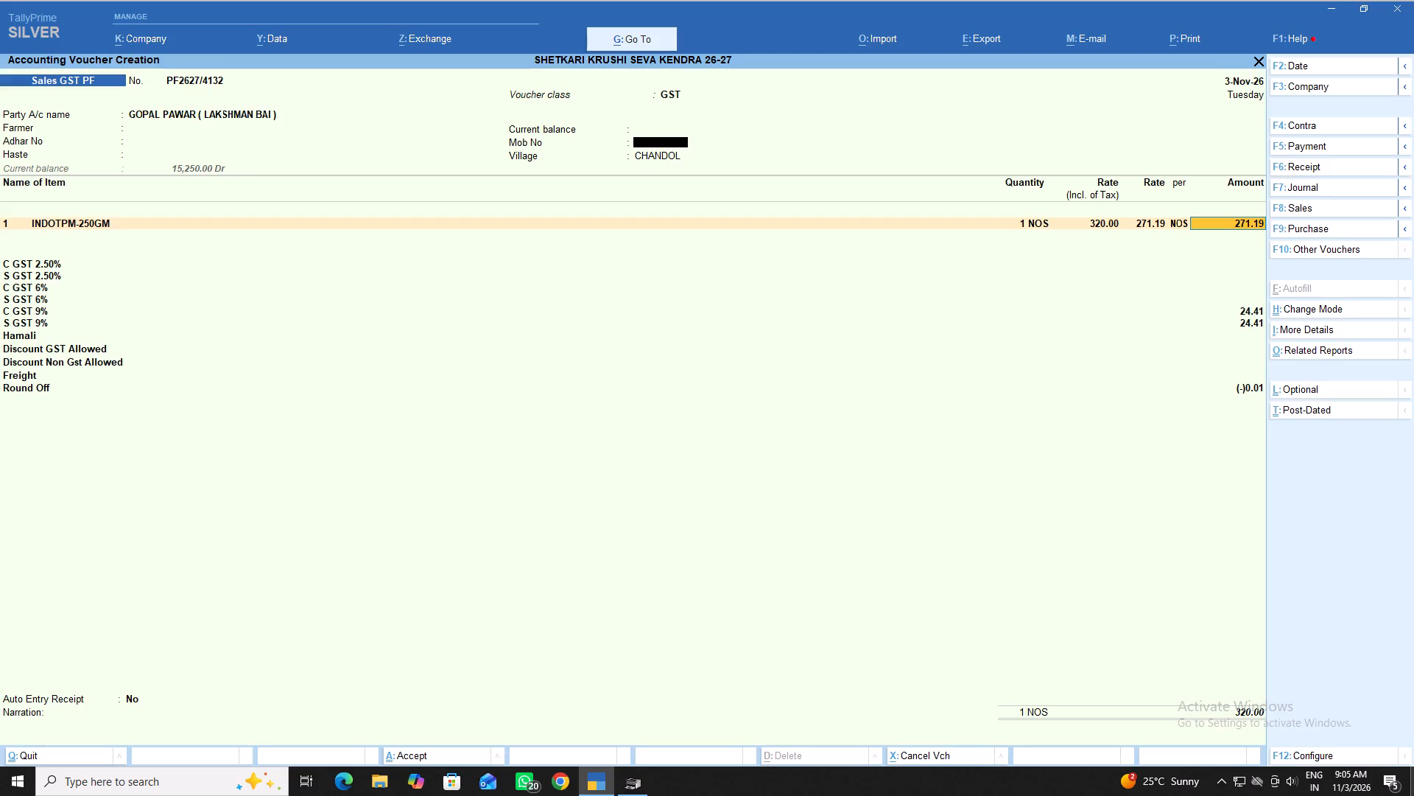
pyautogui.press('Return')
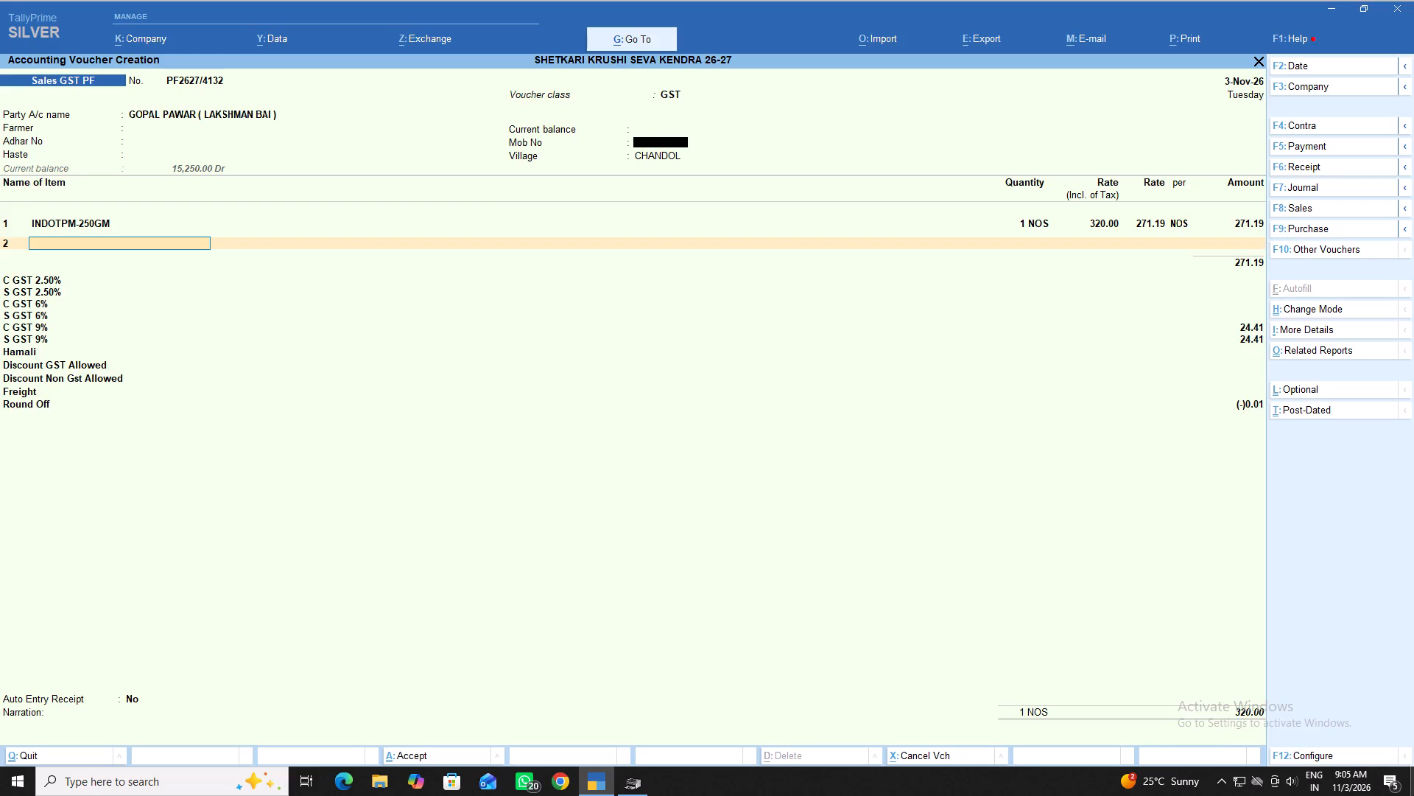
# Add HUMI-FERT 500ML as the second item, 1 NOS from batch IPL-059/H at a tax-inclusive rate of 250.
pyautogui.write('hu')
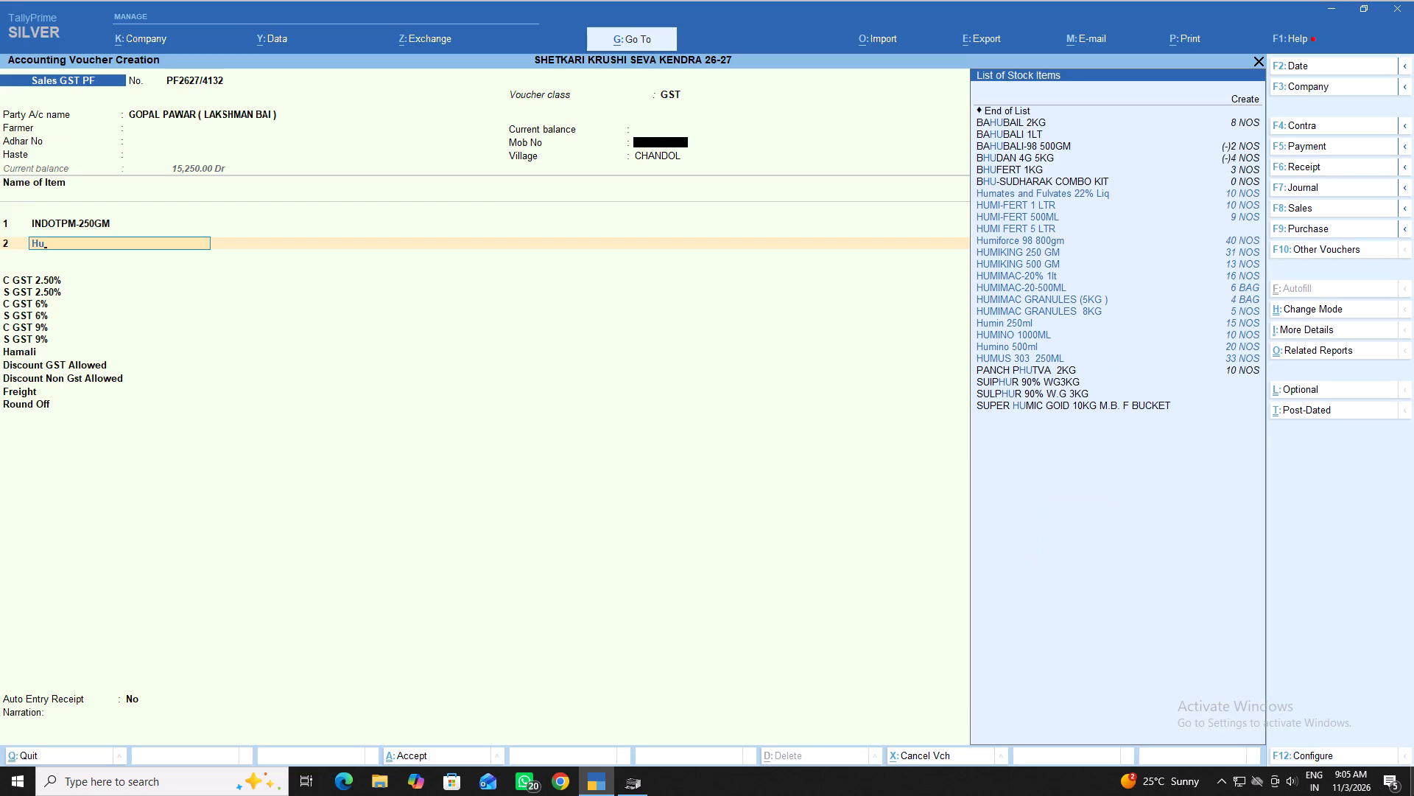
pyautogui.write('mi')
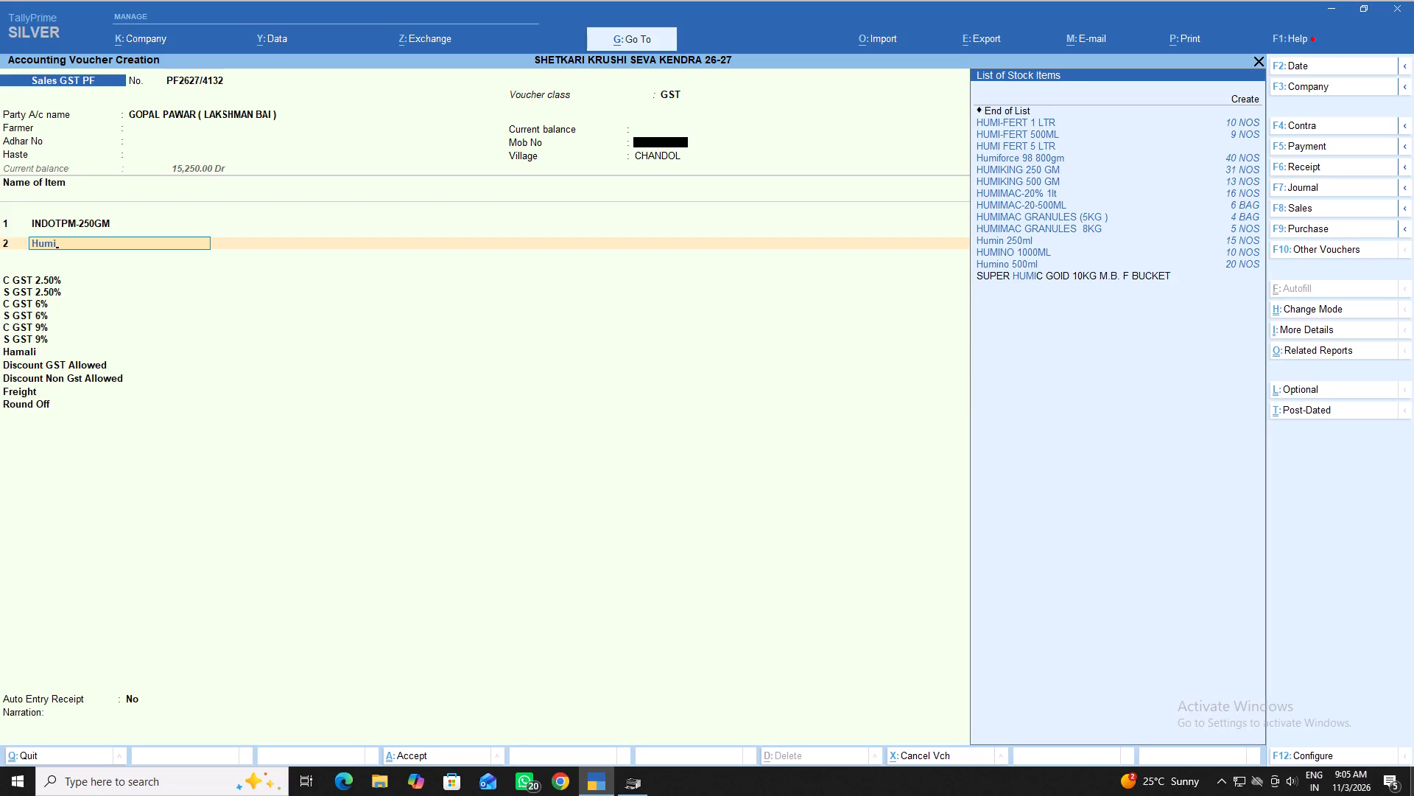
pyautogui.press('Down')
pyautogui.press('Down')
pyautogui.press('Return')
pyautogui.press('Down')
pyautogui.press('Return')
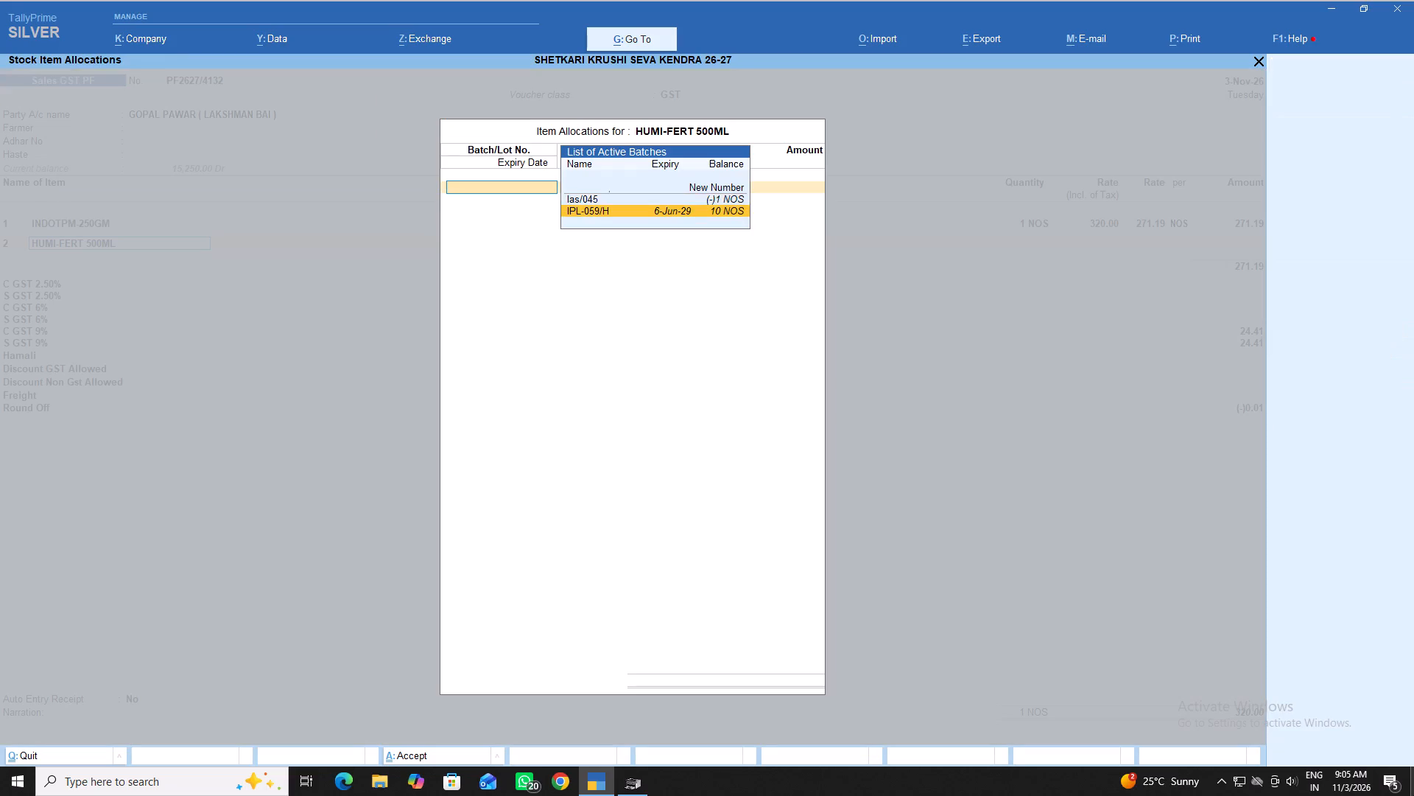
pyautogui.press('1')
pyautogui.press('Return')
pyautogui.write('250')
pyautogui.press('Return')
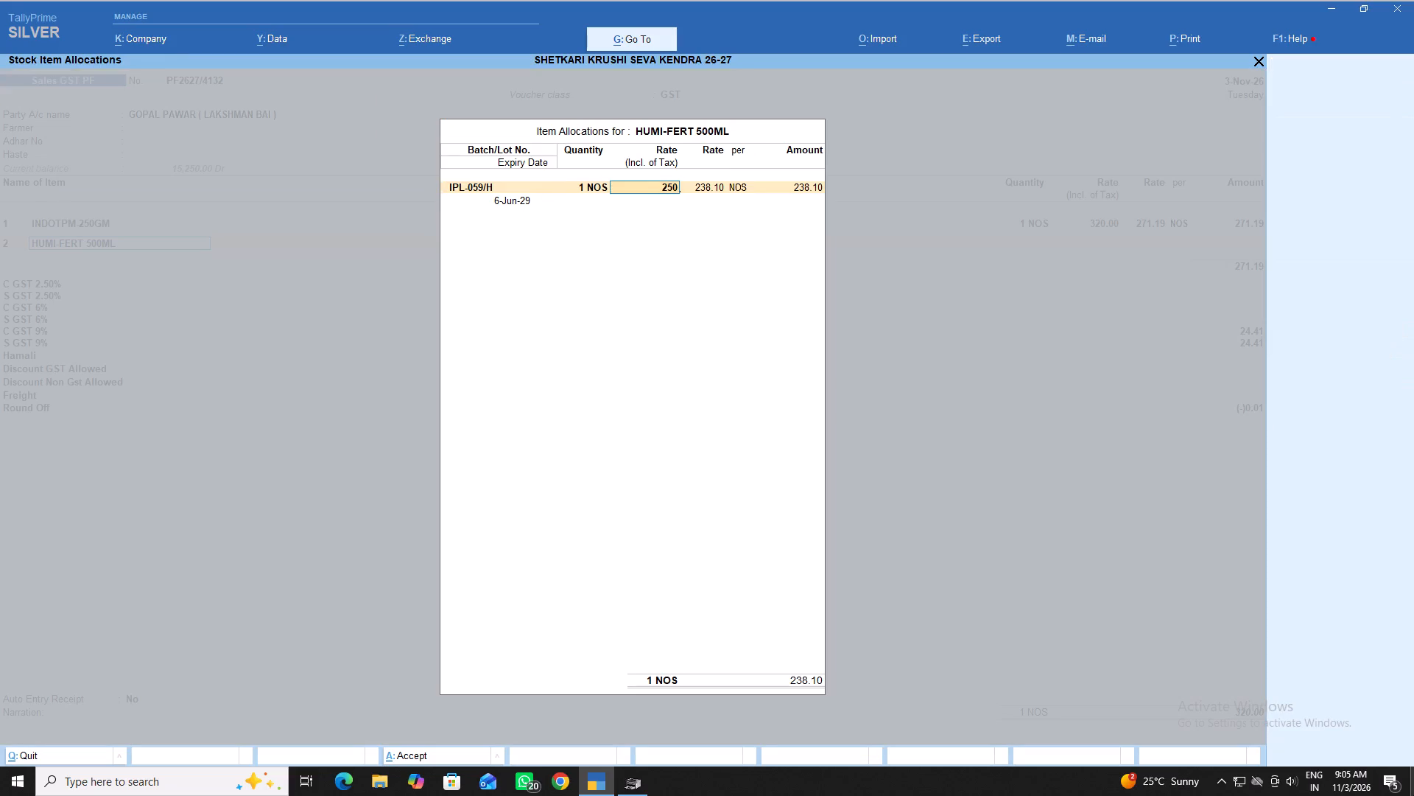
pyautogui.press('Return')
pyautogui.press('Return')
pyautogui.press('Return')
pyautogui.press('Return')
pyautogui.press('Return')
pyautogui.press('Return')
pyautogui.press('Return')
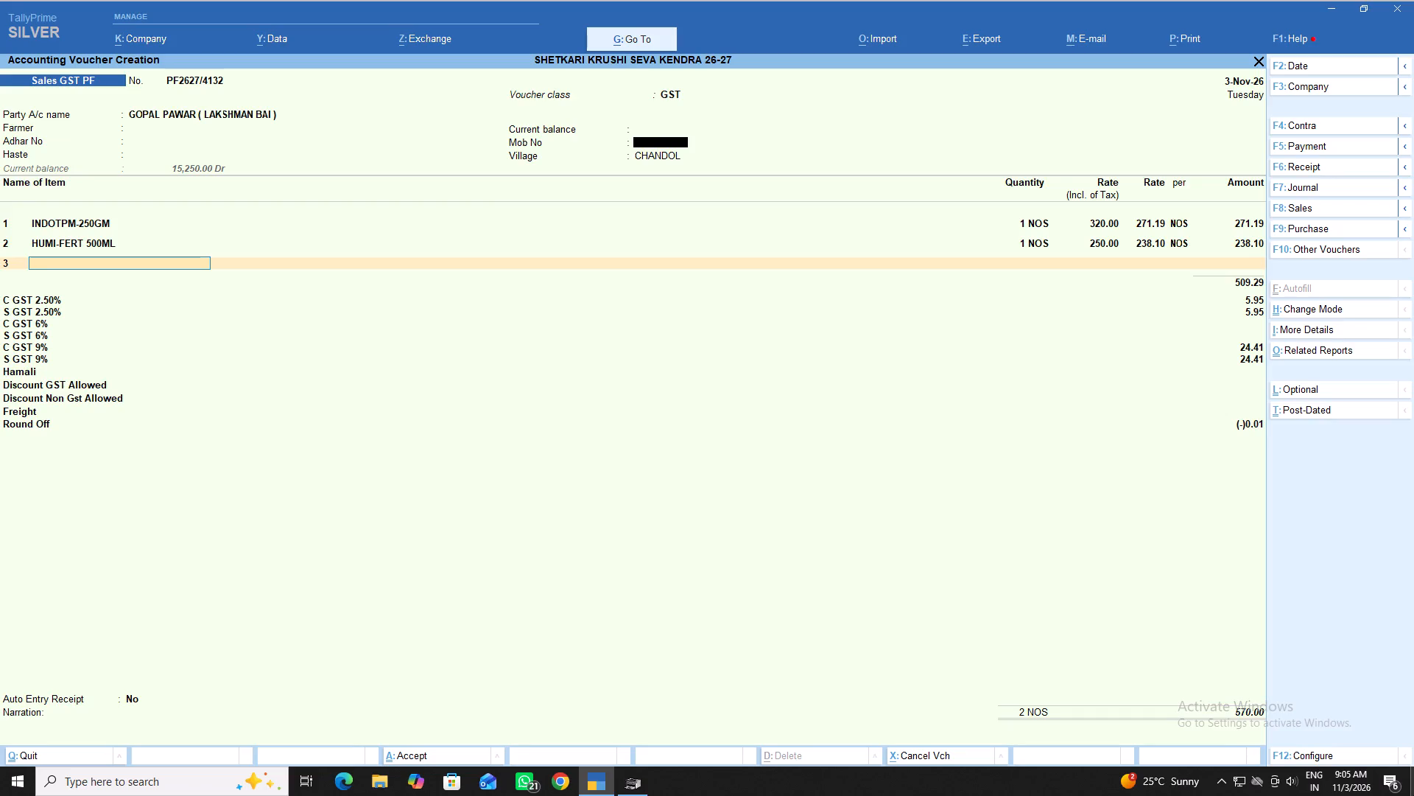
# Add CORAKING 150ML as the third item, 1 NOS at a tax-inclusive rate of 500.
pyautogui.write('co')
pyautogui.press('r')
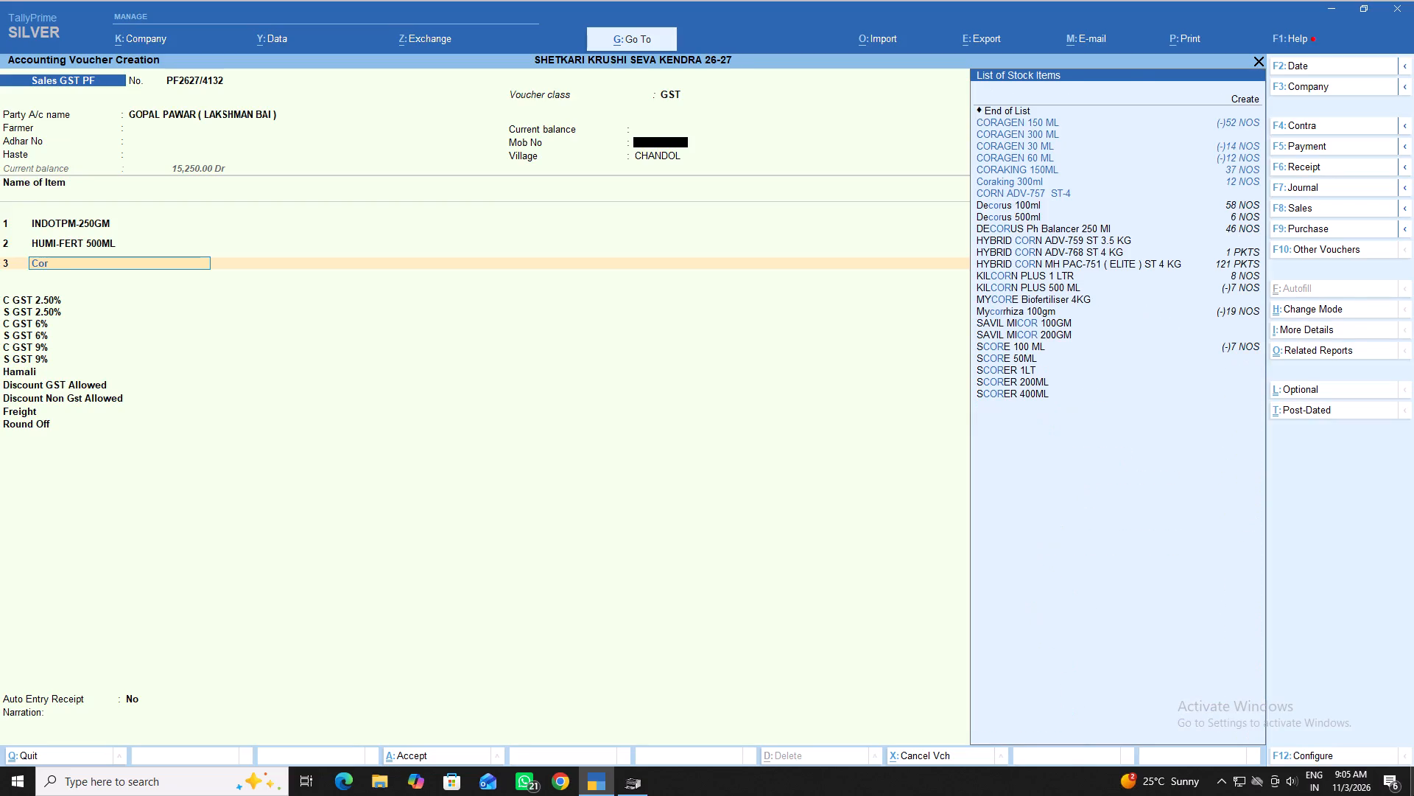
pyautogui.press('Down')
pyautogui.press('Down')
pyautogui.press('Down')
pyautogui.press('Down')
pyautogui.press('Down')
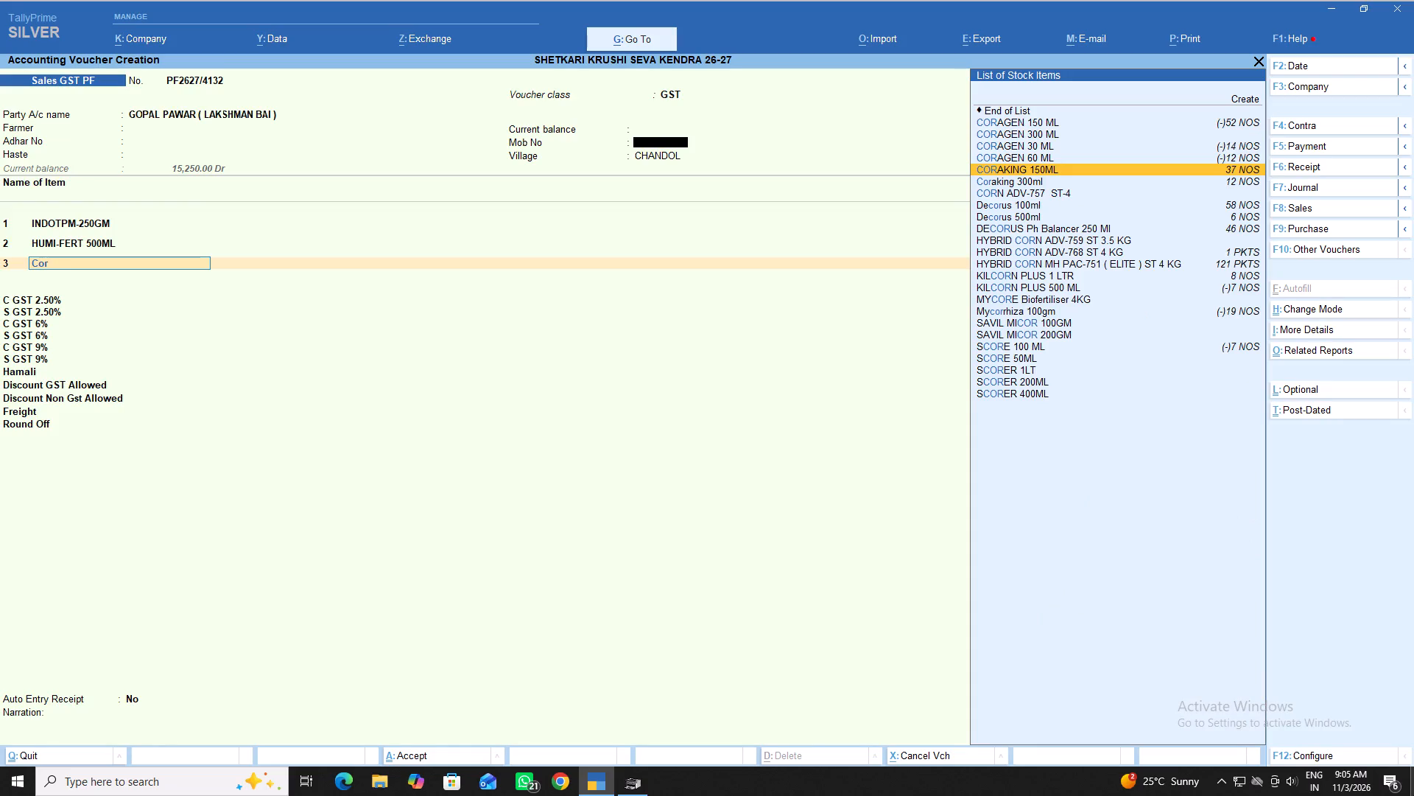
pyautogui.press('Return')
pyautogui.press('Return')
pyautogui.press('1')
pyautogui.press('Return')
pyautogui.write('500')
pyautogui.press('Return')
pyautogui.press('Return')
pyautogui.press('Return')
pyautogui.press('Return')
pyautogui.press('Return')
pyautogui.press('Return')
pyautogui.press('Return')
pyautogui.press('Return')
pyautogui.press('Return')
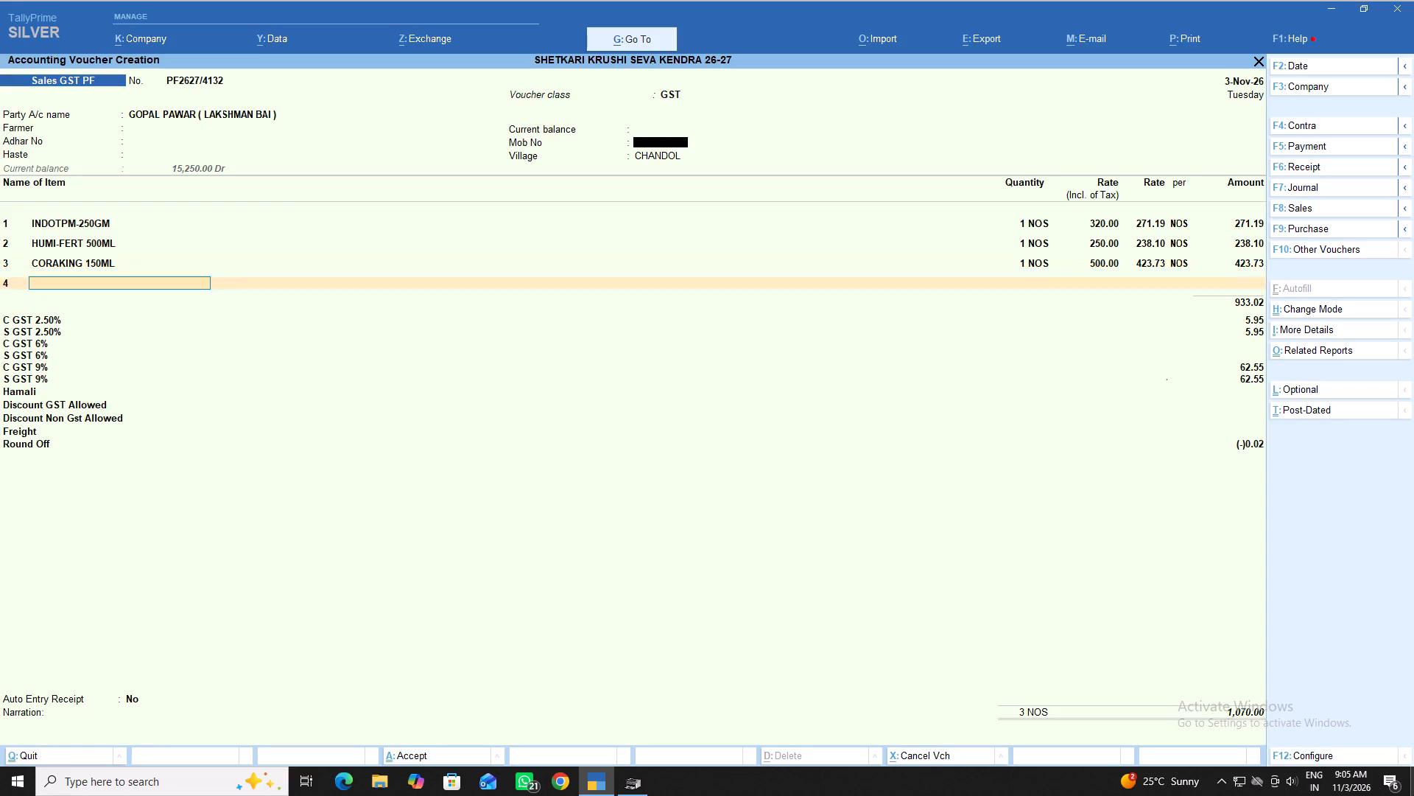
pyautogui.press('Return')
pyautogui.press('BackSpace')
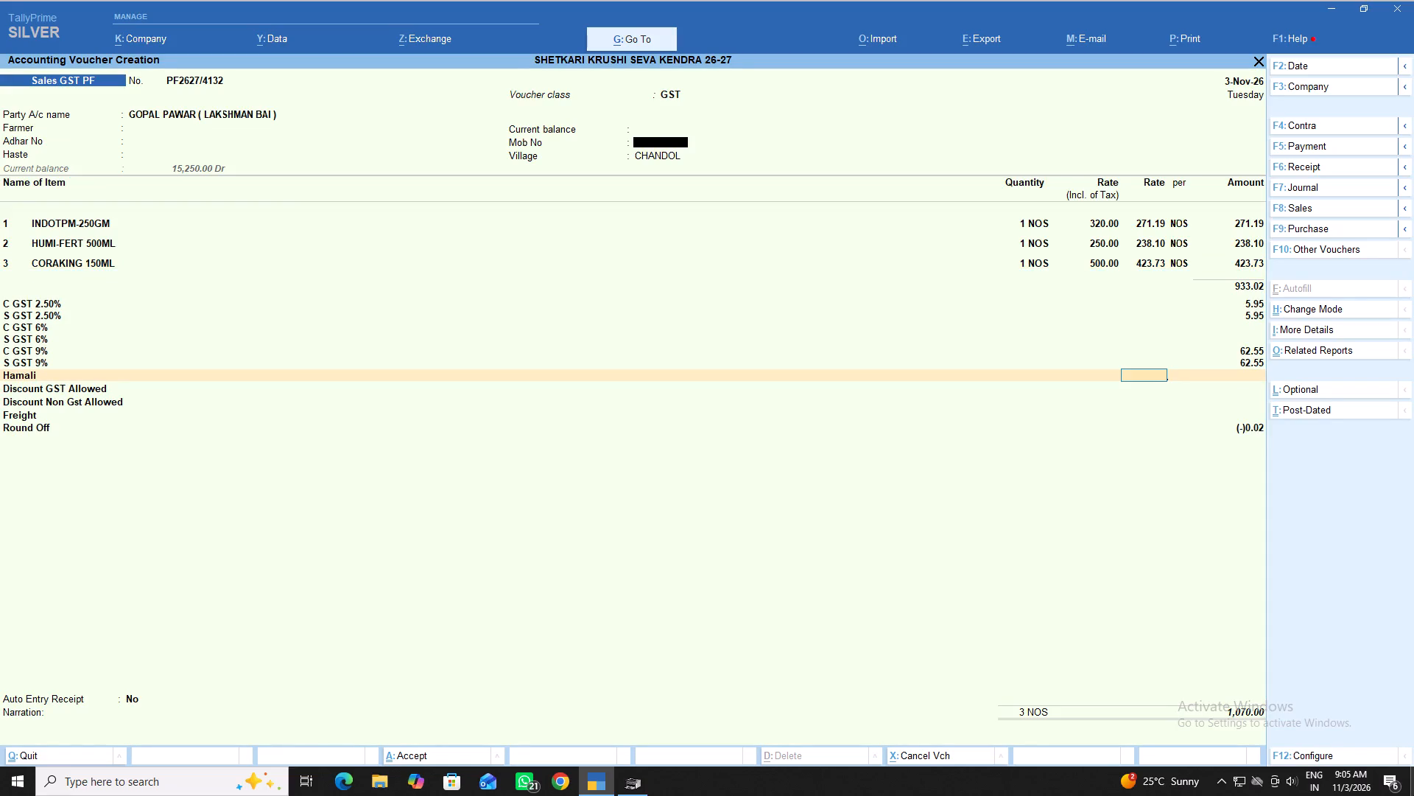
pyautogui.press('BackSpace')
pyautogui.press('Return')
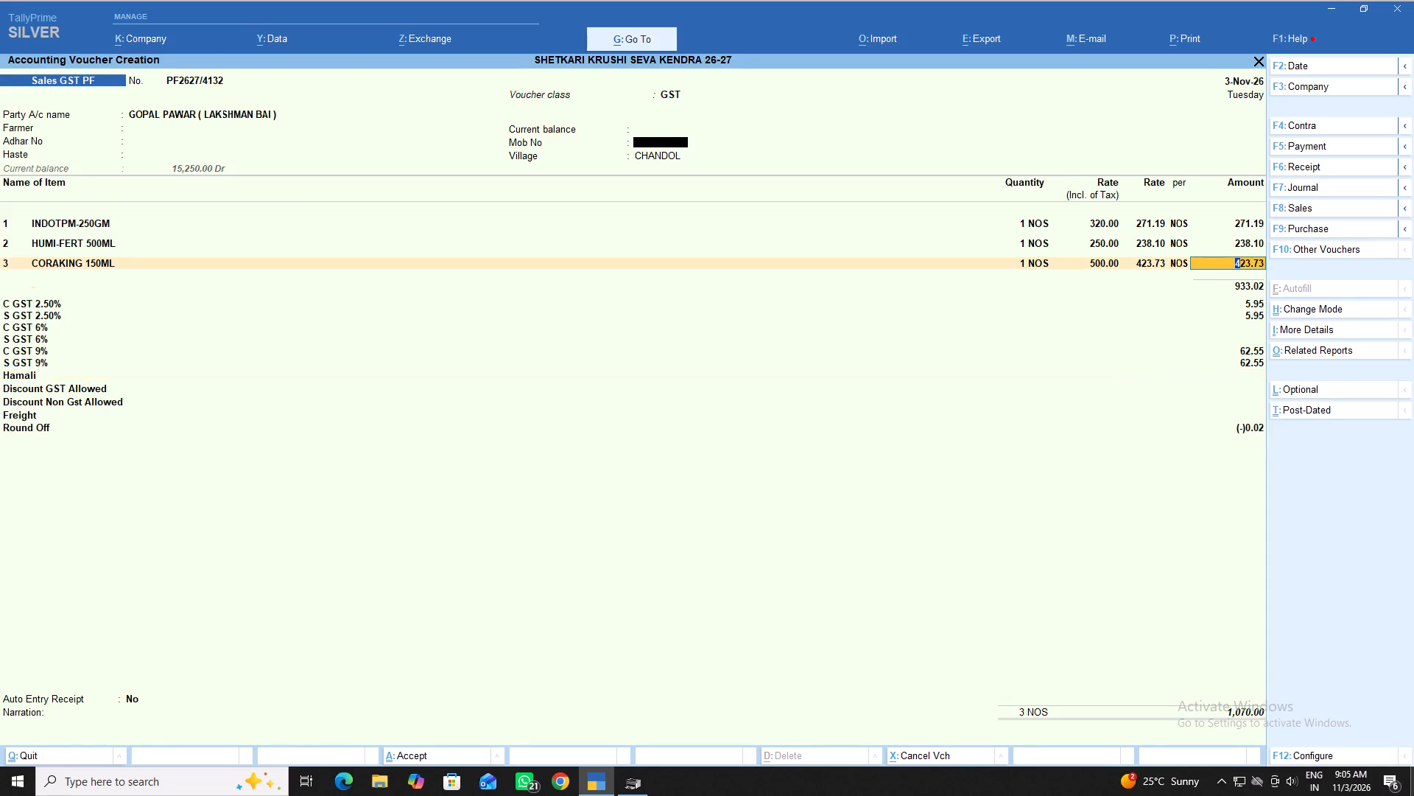
# Add ATRAFIL 500GM as the fourth item, 1 NOS from batch Kt260216-i at a tax-inclusive rate of 220.
pyautogui.write('at')
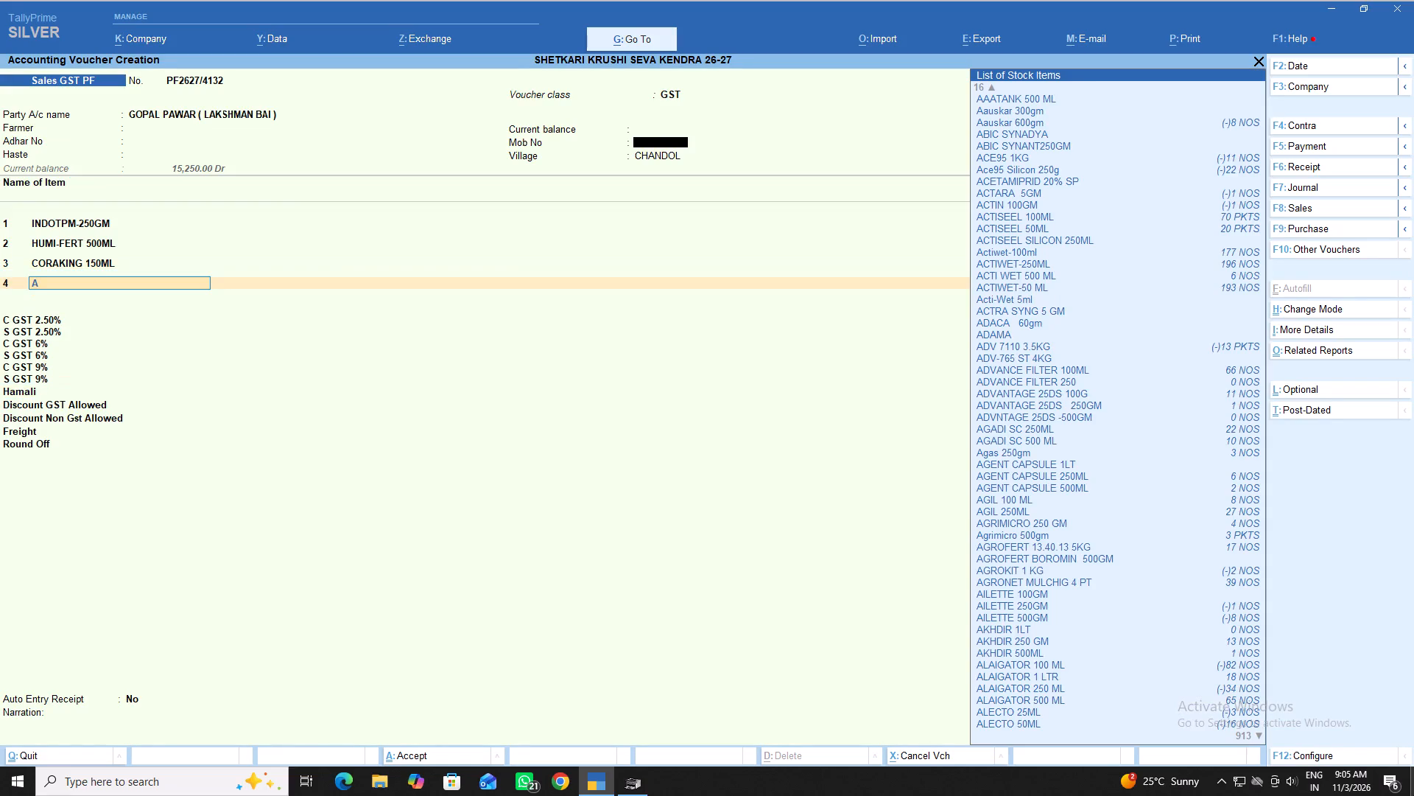
pyautogui.press('Down')
pyautogui.press('Down')
pyautogui.press('Return')
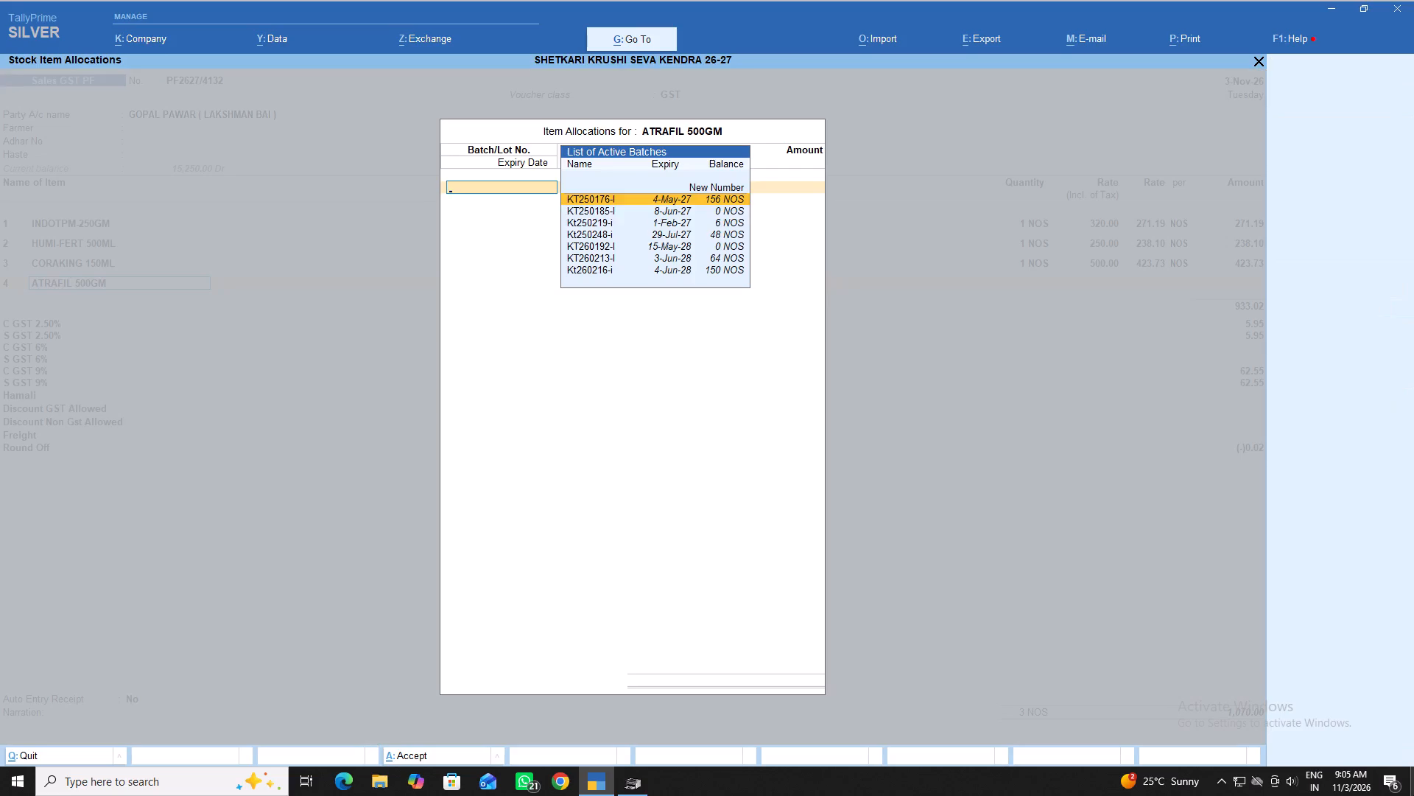
pyautogui.press('Down')
pyautogui.press('Down')
pyautogui.press('Down')
pyautogui.press('Down')
pyautogui.press('Down')
pyautogui.press('Down')
pyautogui.press('Return')
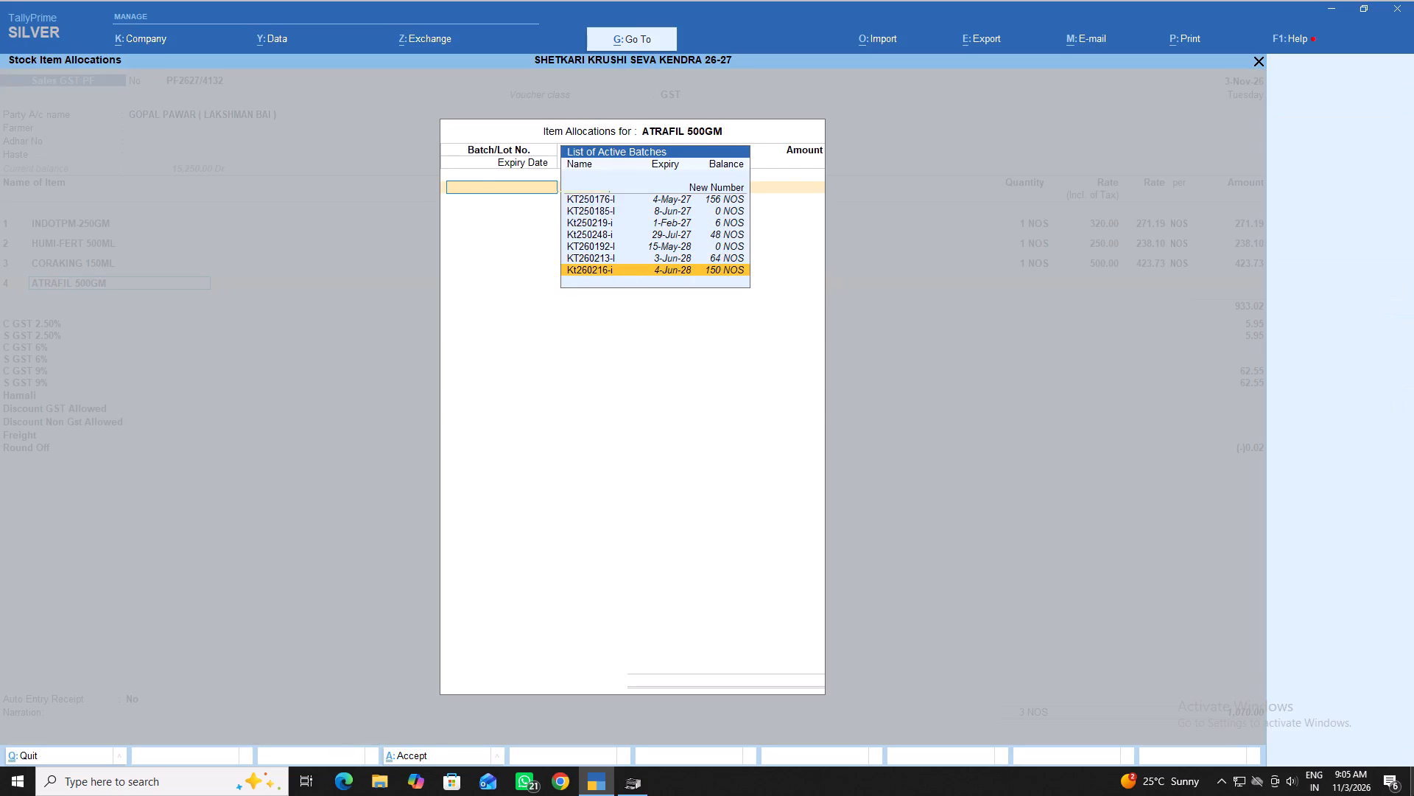
pyautogui.press('1')
pyautogui.press('Return')
pyautogui.write('220')
pyautogui.press('Return')
pyautogui.press('Return')
pyautogui.press('Return')
pyautogui.press('Return')
pyautogui.press('Return')
pyautogui.press('Return')
# End the item list, leave the tax, Hamali, discount and freight lines at their defaults, and save the Gopal customer's voucher.
pyautogui.press('Return')
pyautogui.press('Return')
pyautogui.press('Return')
pyautogui.press('Return')
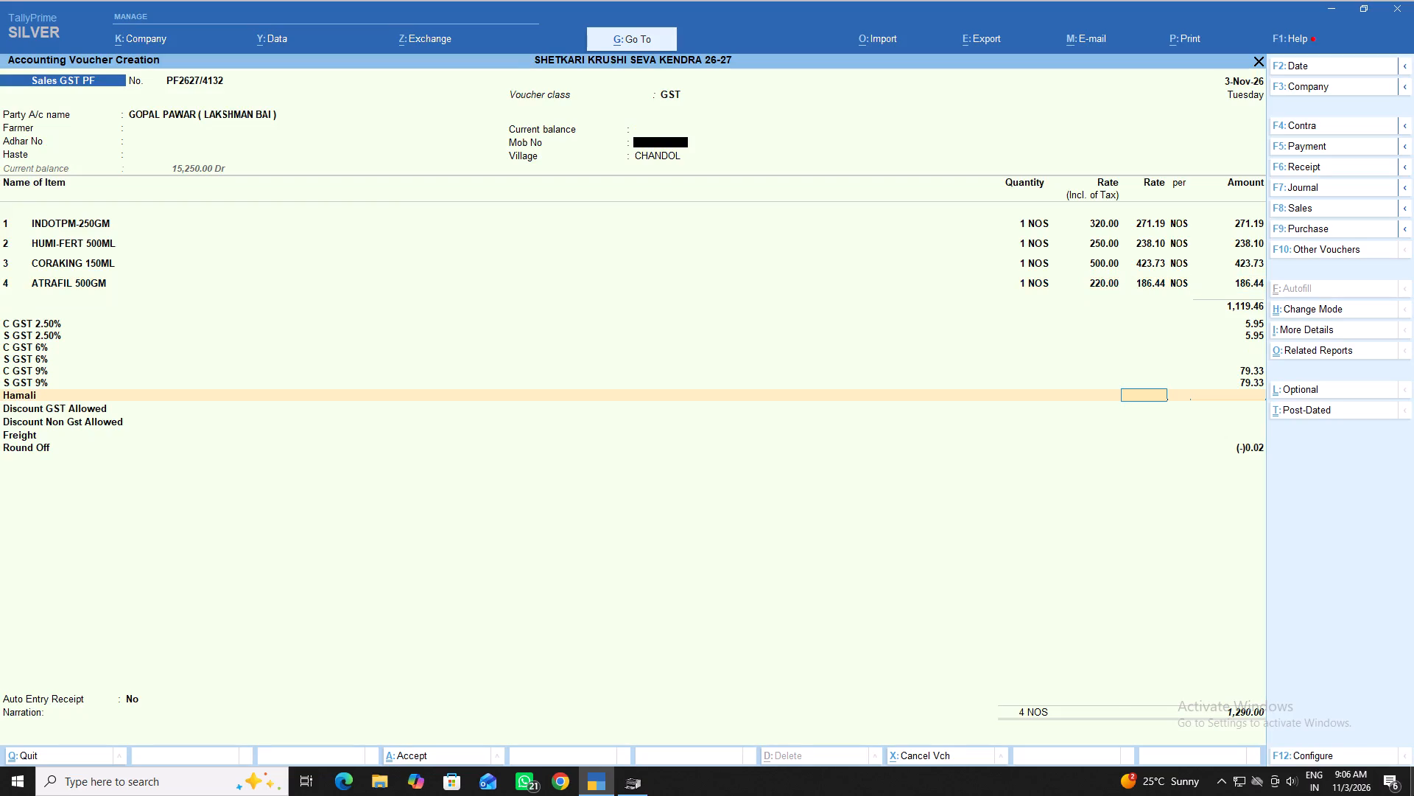
pyautogui.press('Return')
pyautogui.press('Return')
pyautogui.press('Return')
pyautogui.press('Return')
pyautogui.press('Return')
pyautogui.press('Return')
pyautogui.press('Return')
pyautogui.press('Return')
pyautogui.press('Return')
pyautogui.press('Return')
pyautogui.press('Return')
pyautogui.press('Return')
pyautogui.press('Return')
pyautogui.press('Return')
pyautogui.press('Return')
pyautogui.press('Return')
pyautogui.press('Return')
pyautogui.press('Return')
pyautogui.press('Return')
pyautogui.press('Return')
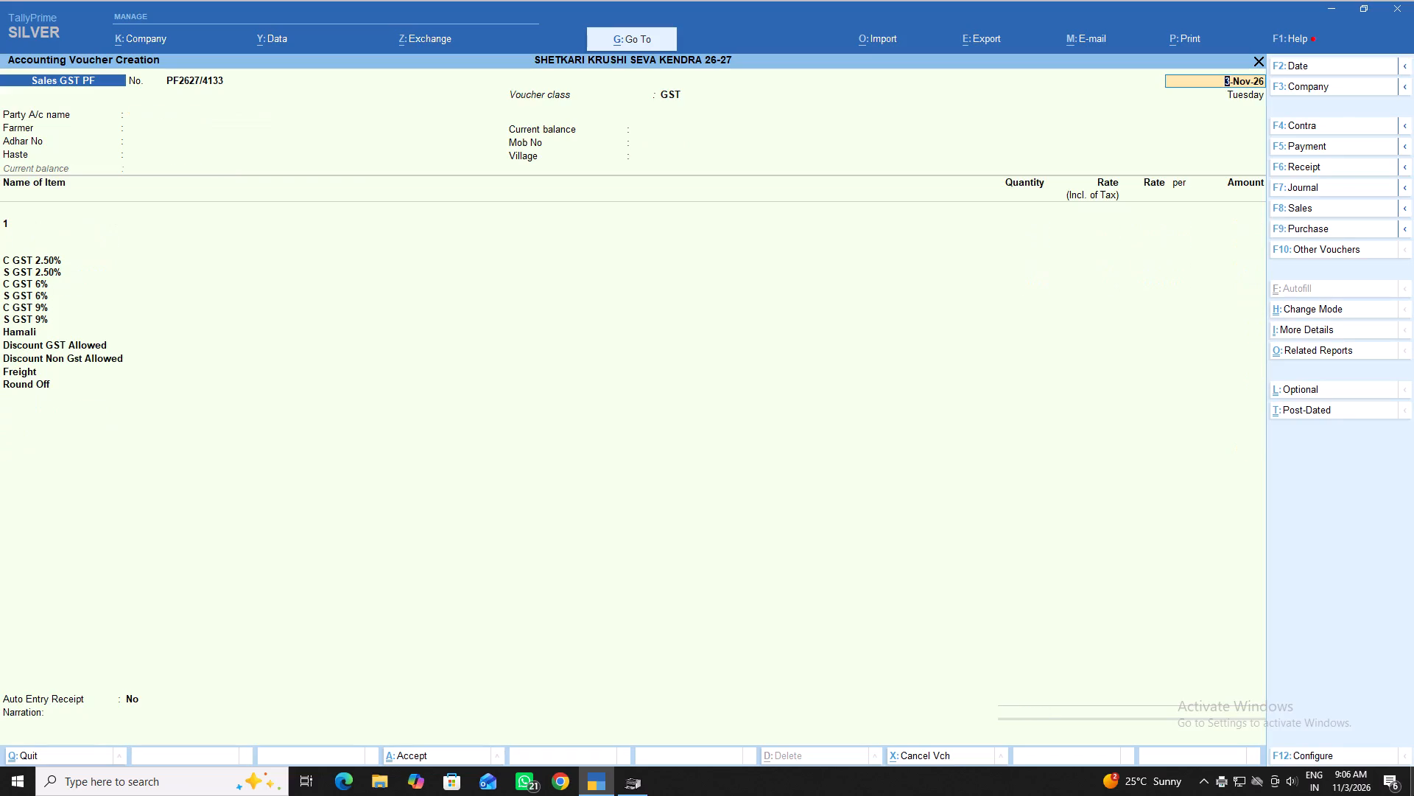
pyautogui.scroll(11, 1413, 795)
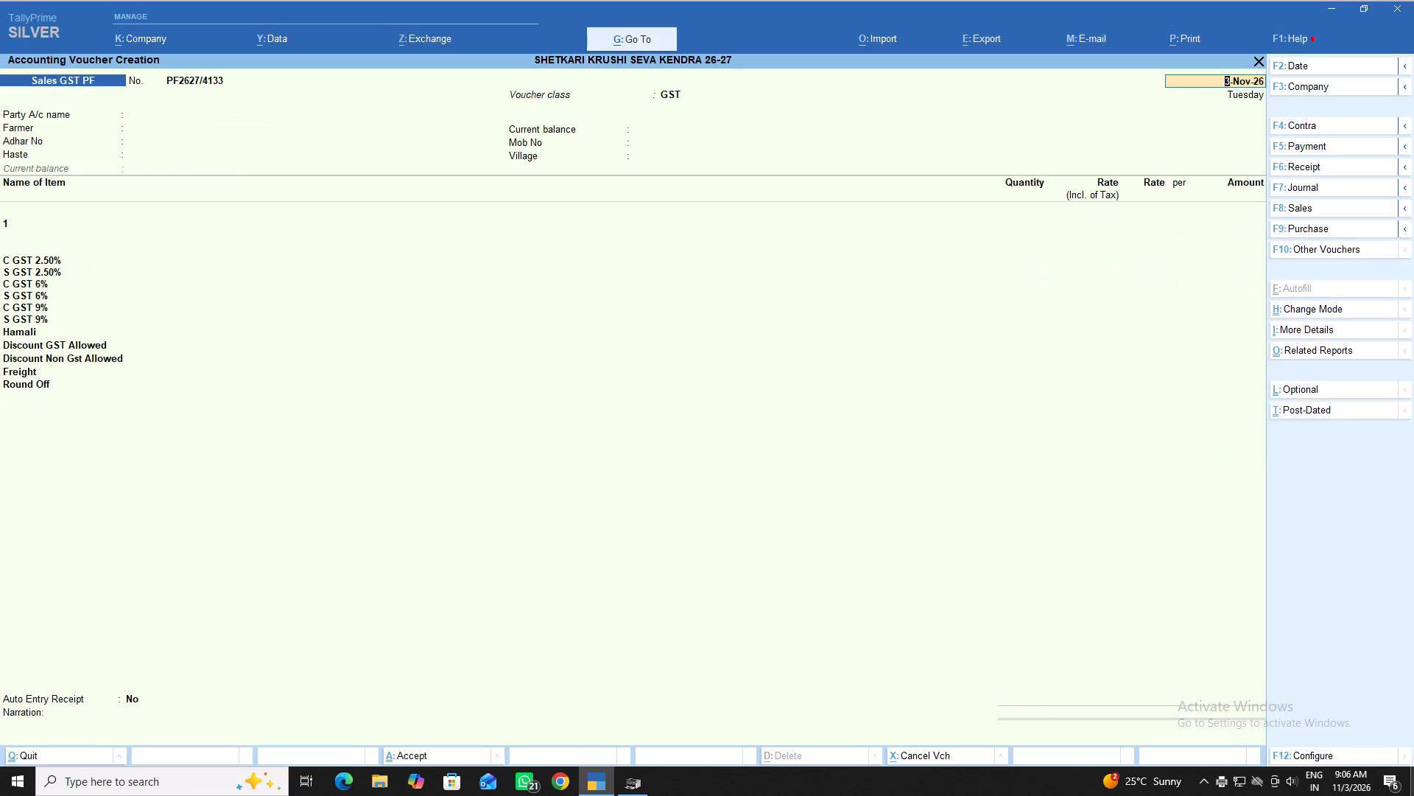
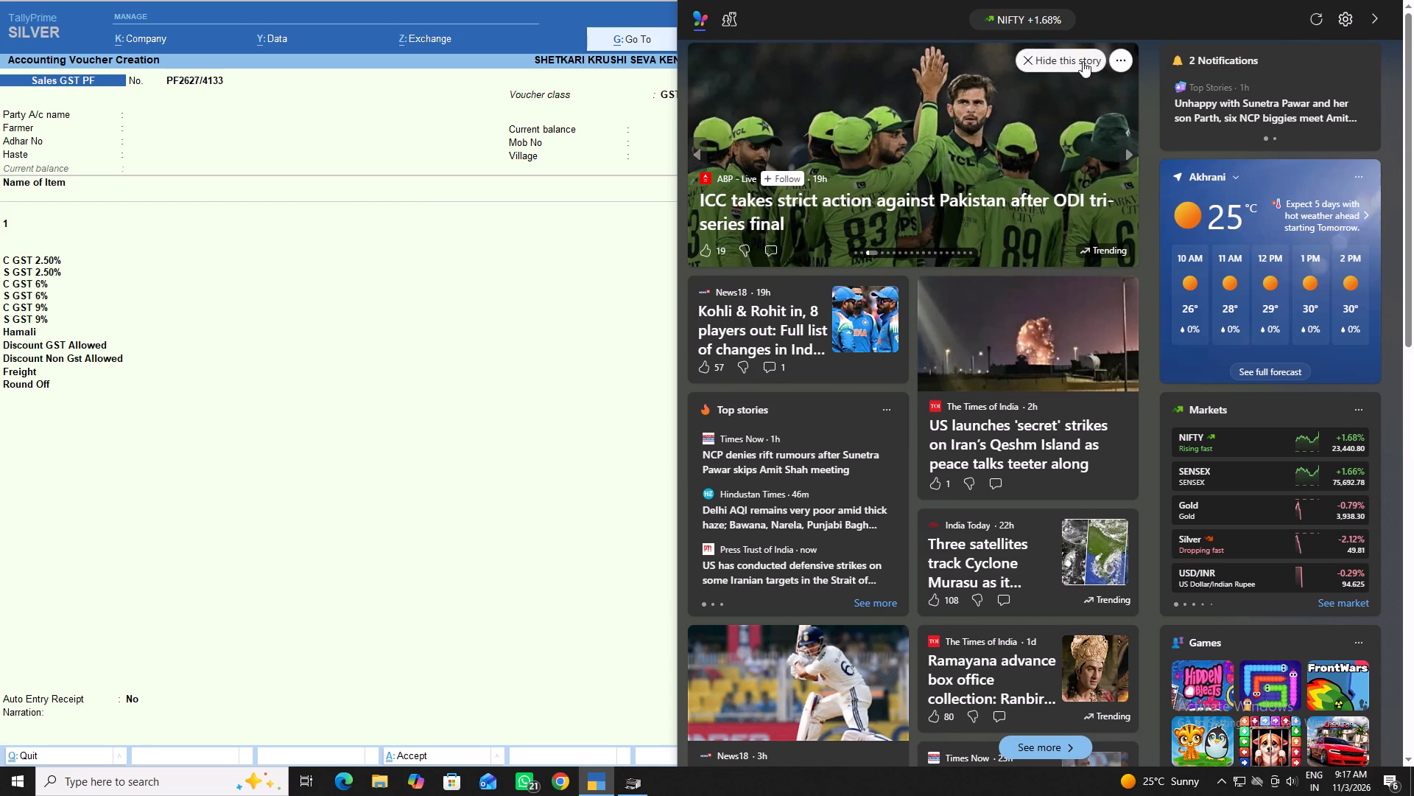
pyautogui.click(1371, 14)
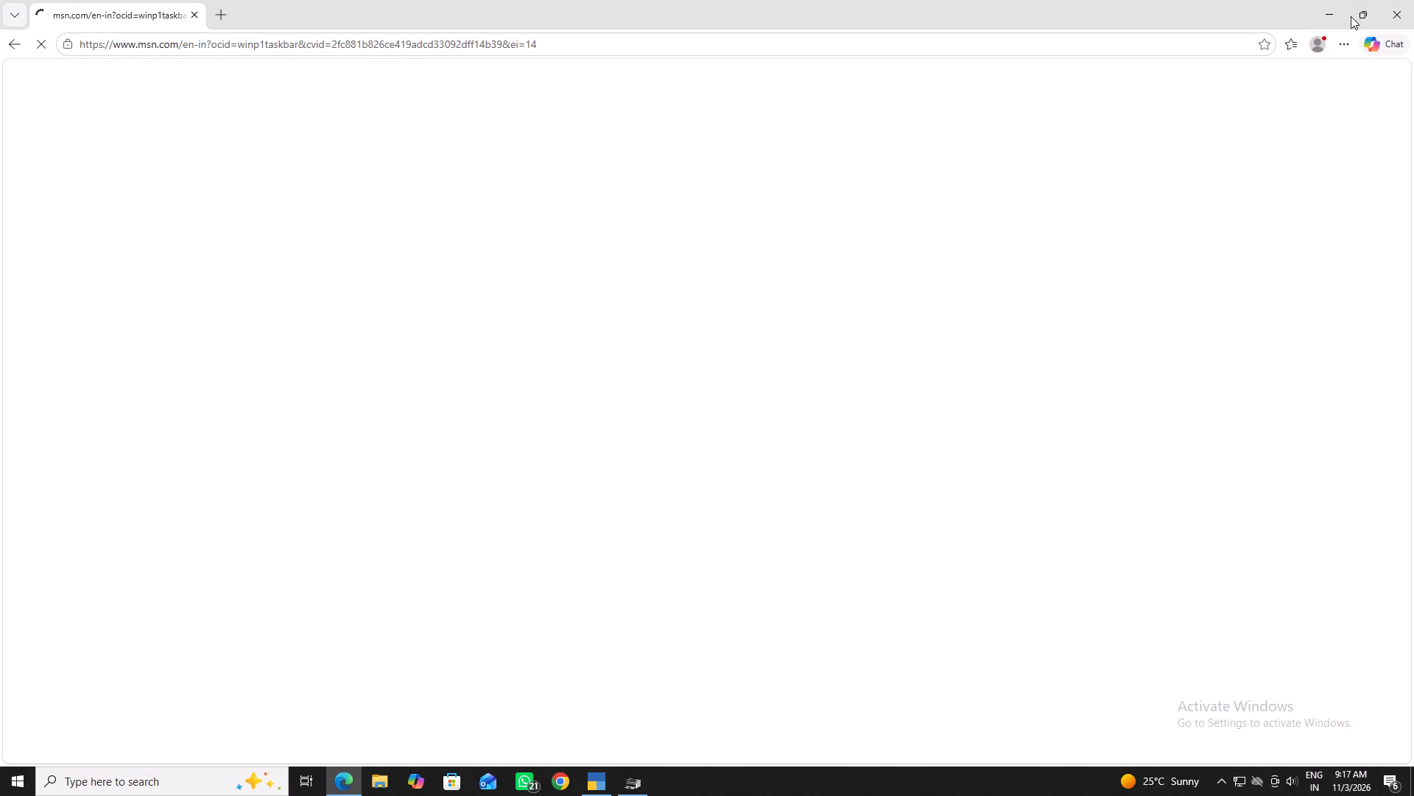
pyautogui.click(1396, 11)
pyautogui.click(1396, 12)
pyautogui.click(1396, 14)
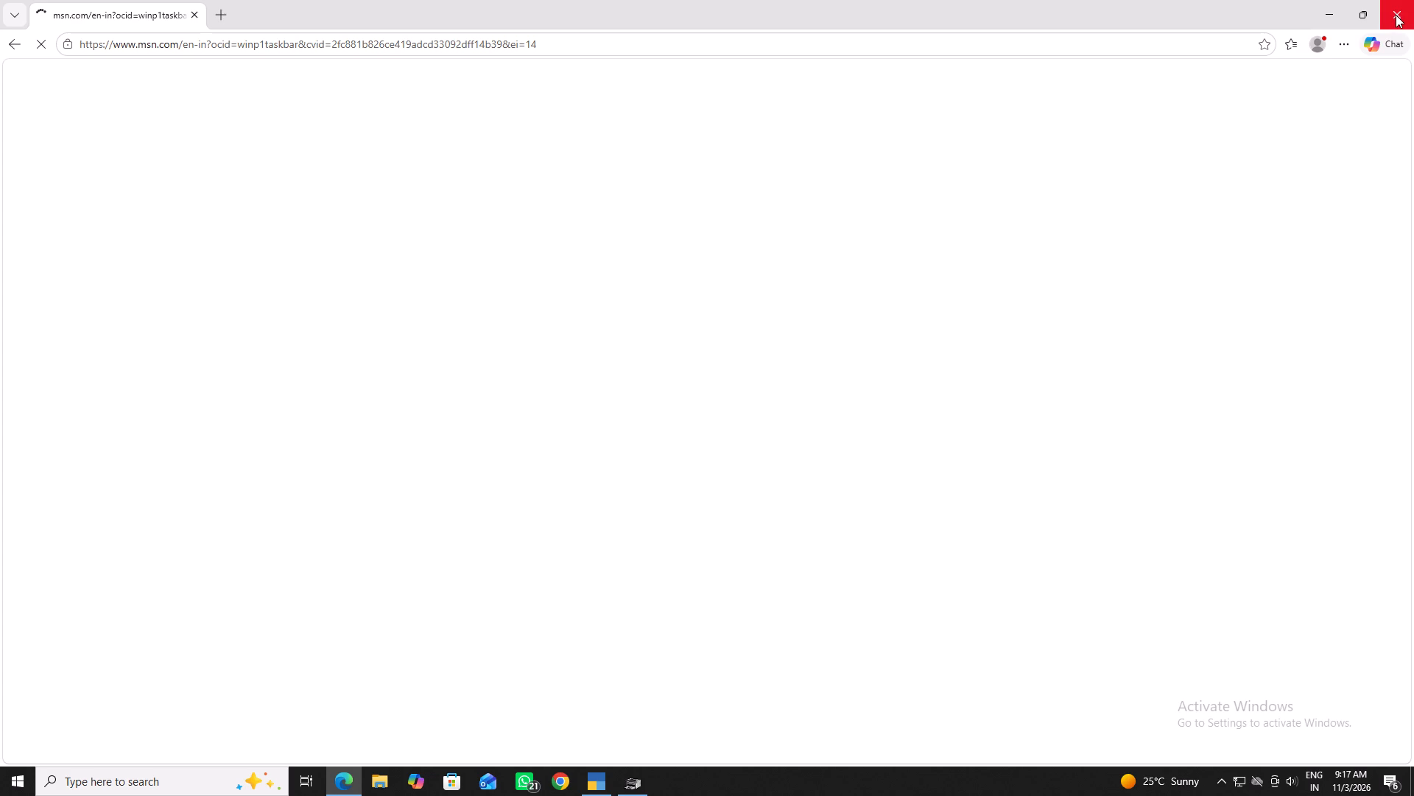
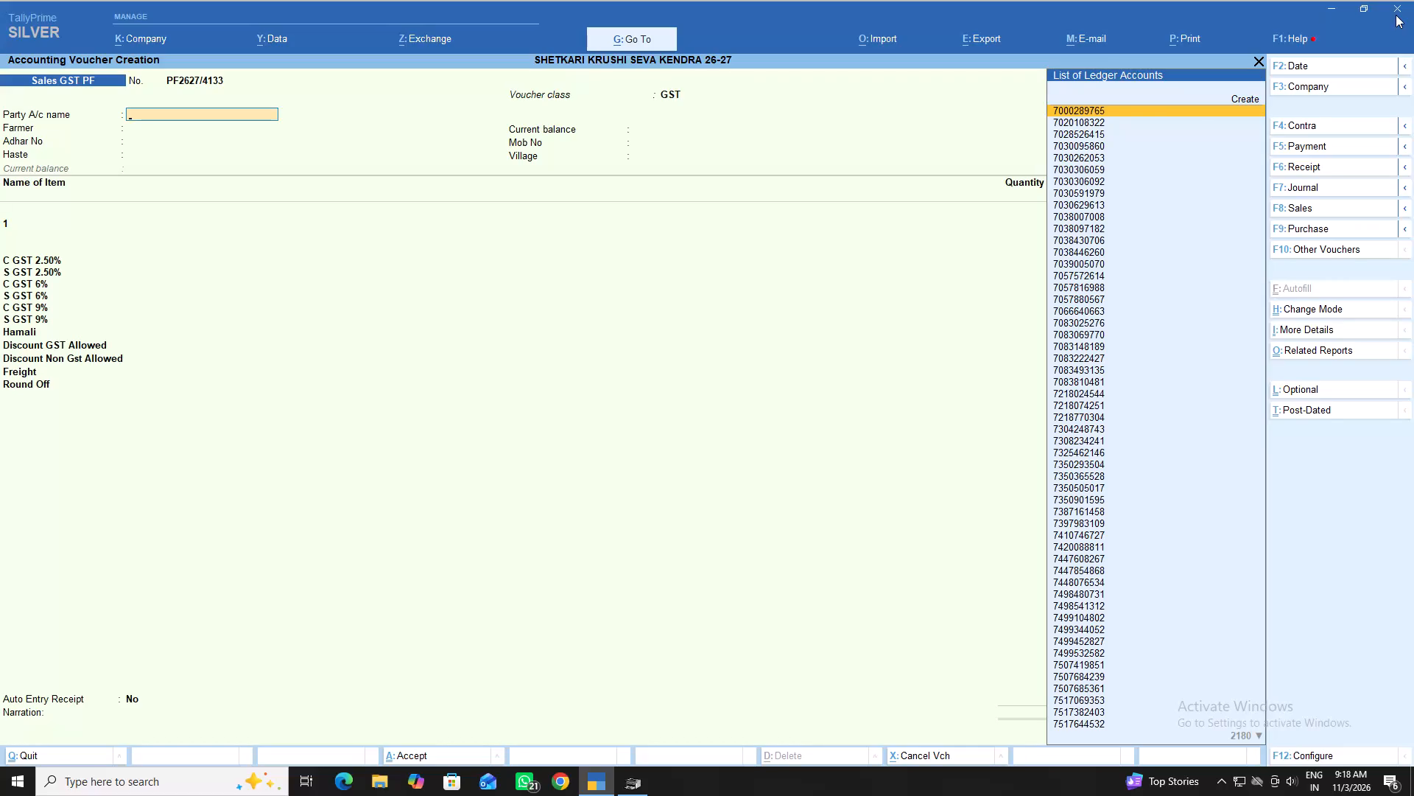
pyautogui.press('i')
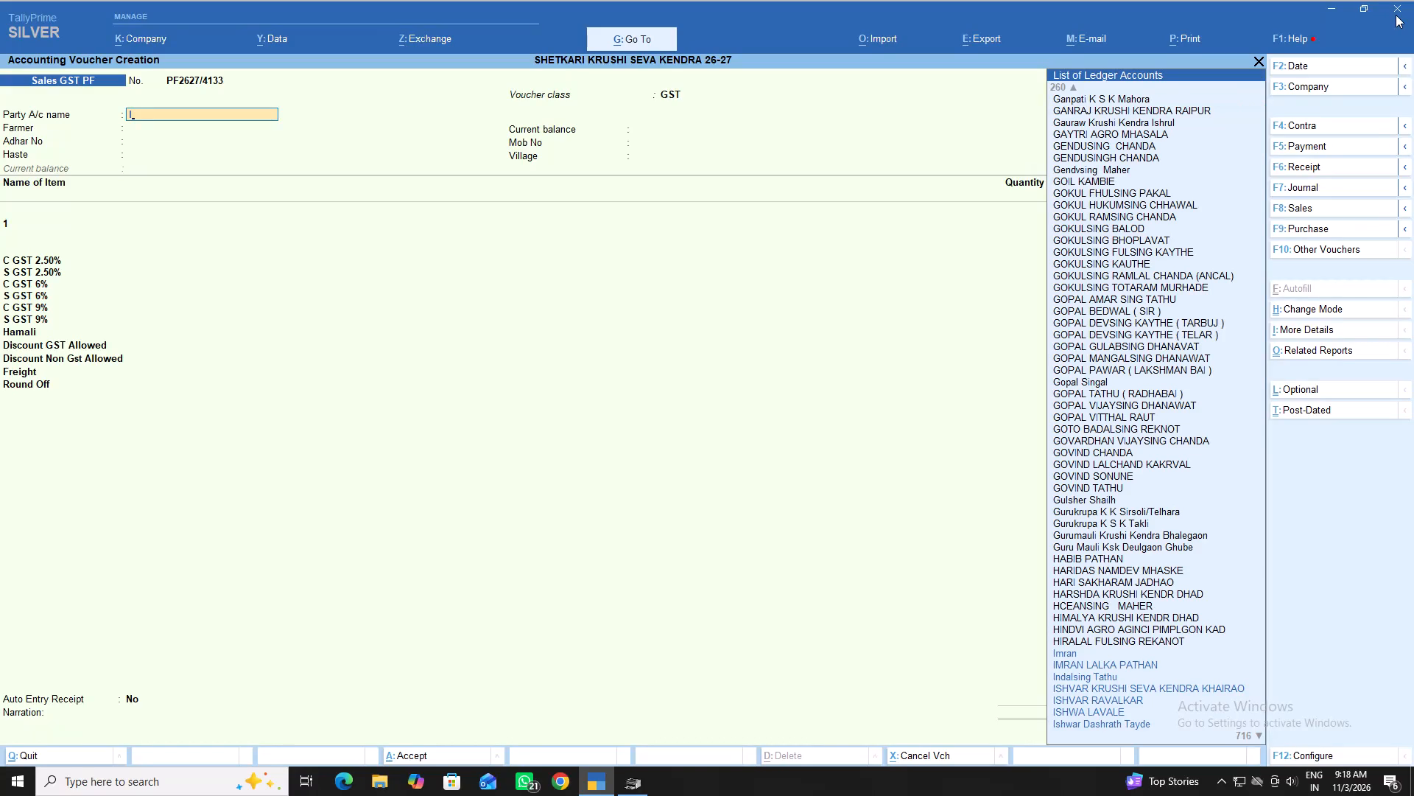
pyautogui.press('Down')
pyautogui.press('Down')
pyautogui.press('Down')
pyautogui.press('Down')
pyautogui.press('Down')
pyautogui.press('Return')
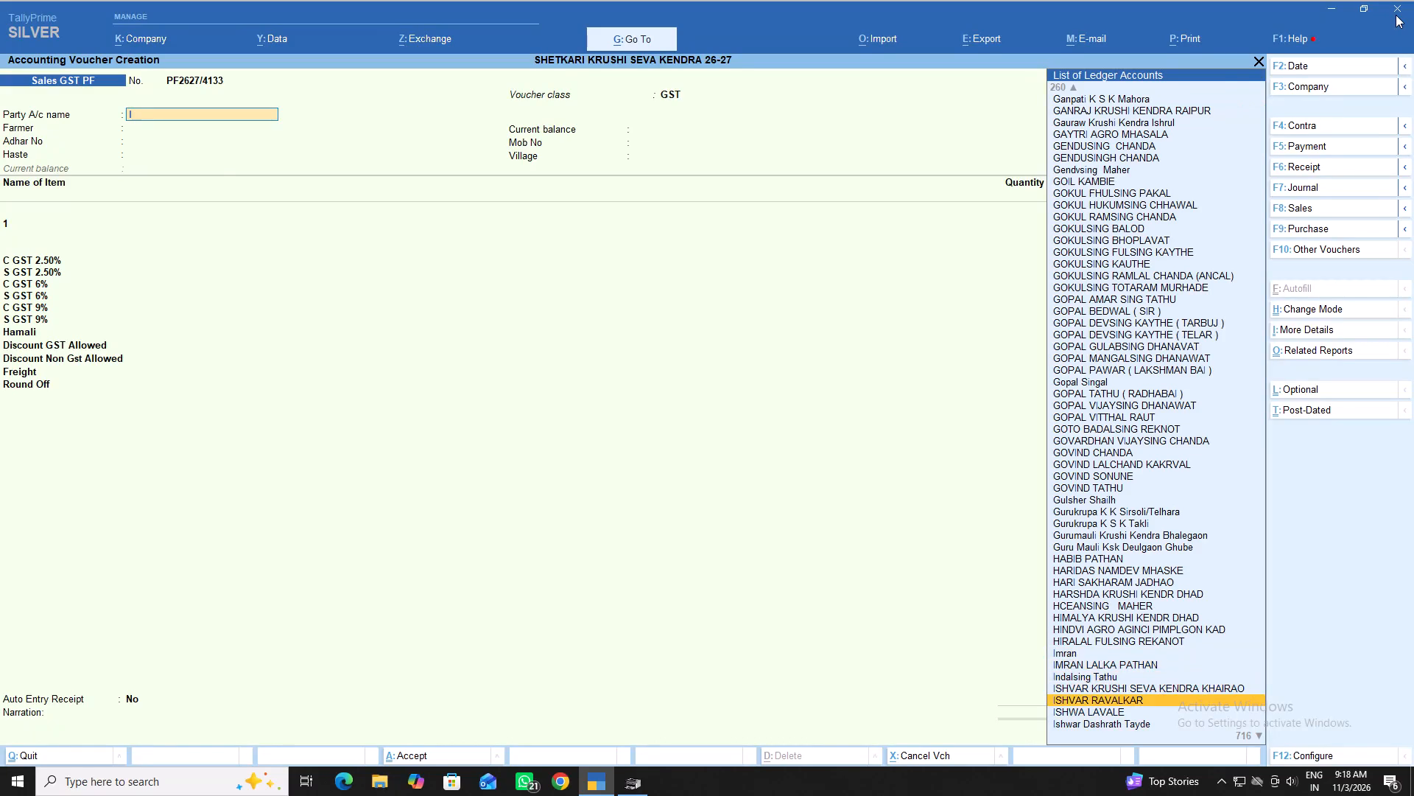
pyautogui.press('Return')
pyautogui.press('Return')
pyautogui.press('Return')
pyautogui.press('Return')
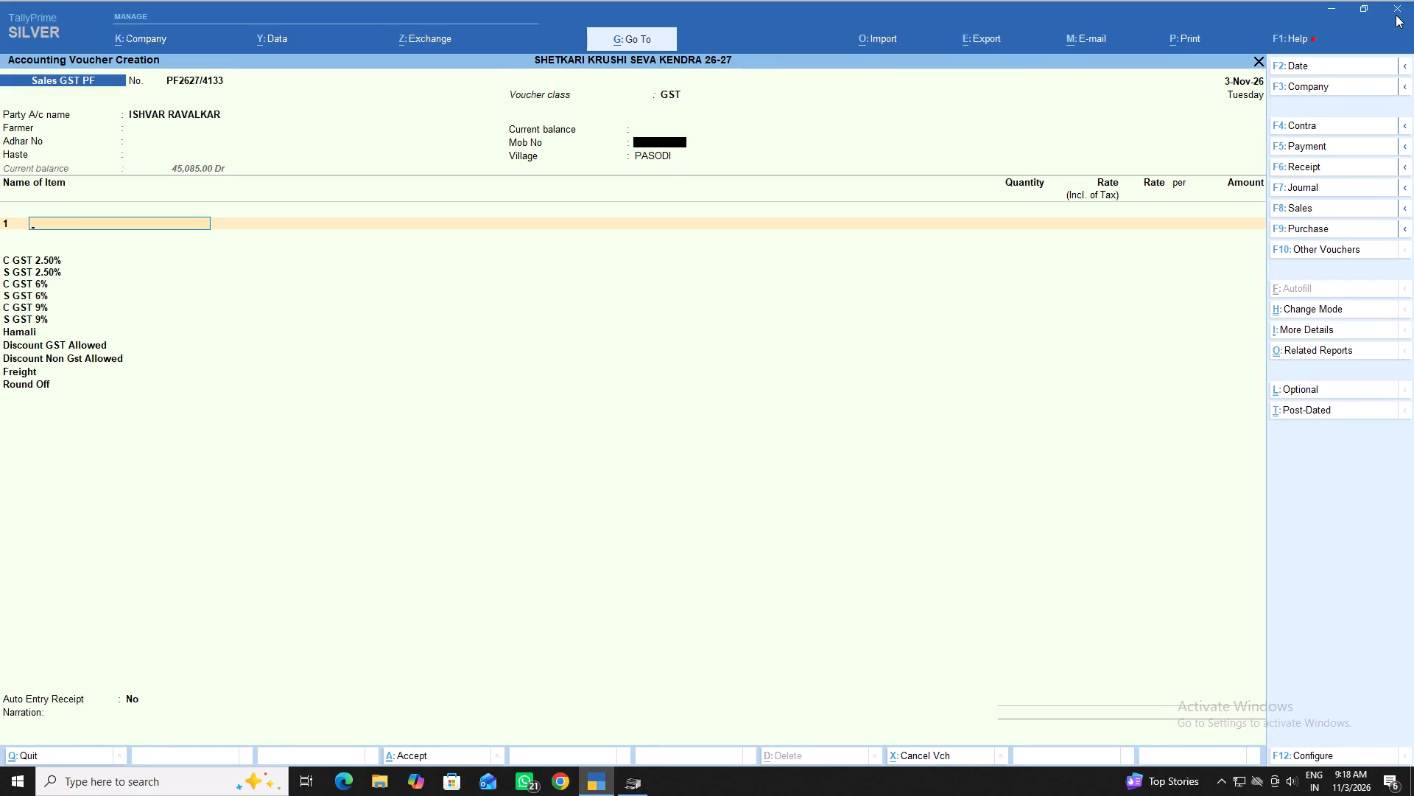
# Add 1 NOS of BELLONA 250 ML from batch N-009/0018 at a tax-inclusive rate of 580.
pyautogui.press('b')
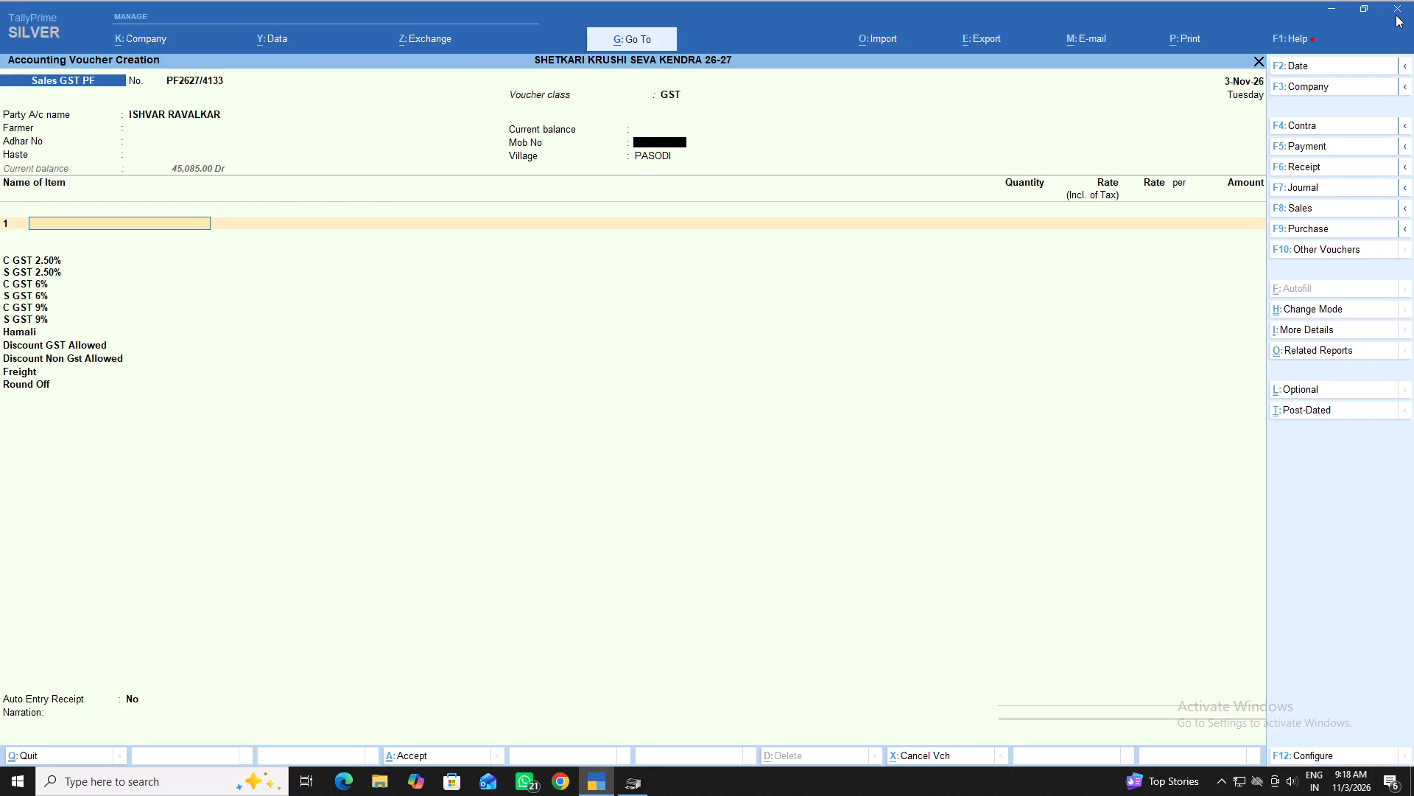
pyautogui.write('ell')
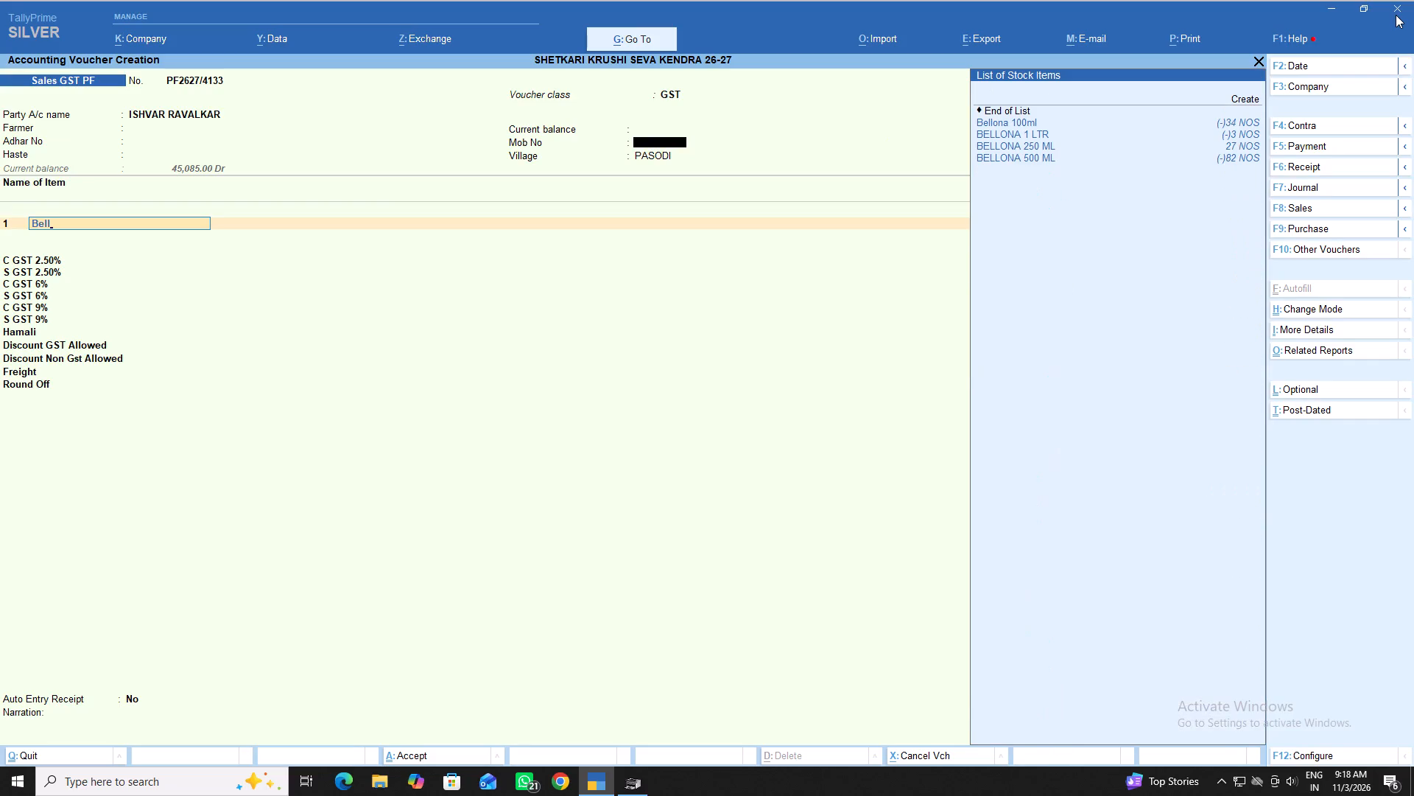
pyautogui.press('Down')
pyautogui.press('Down')
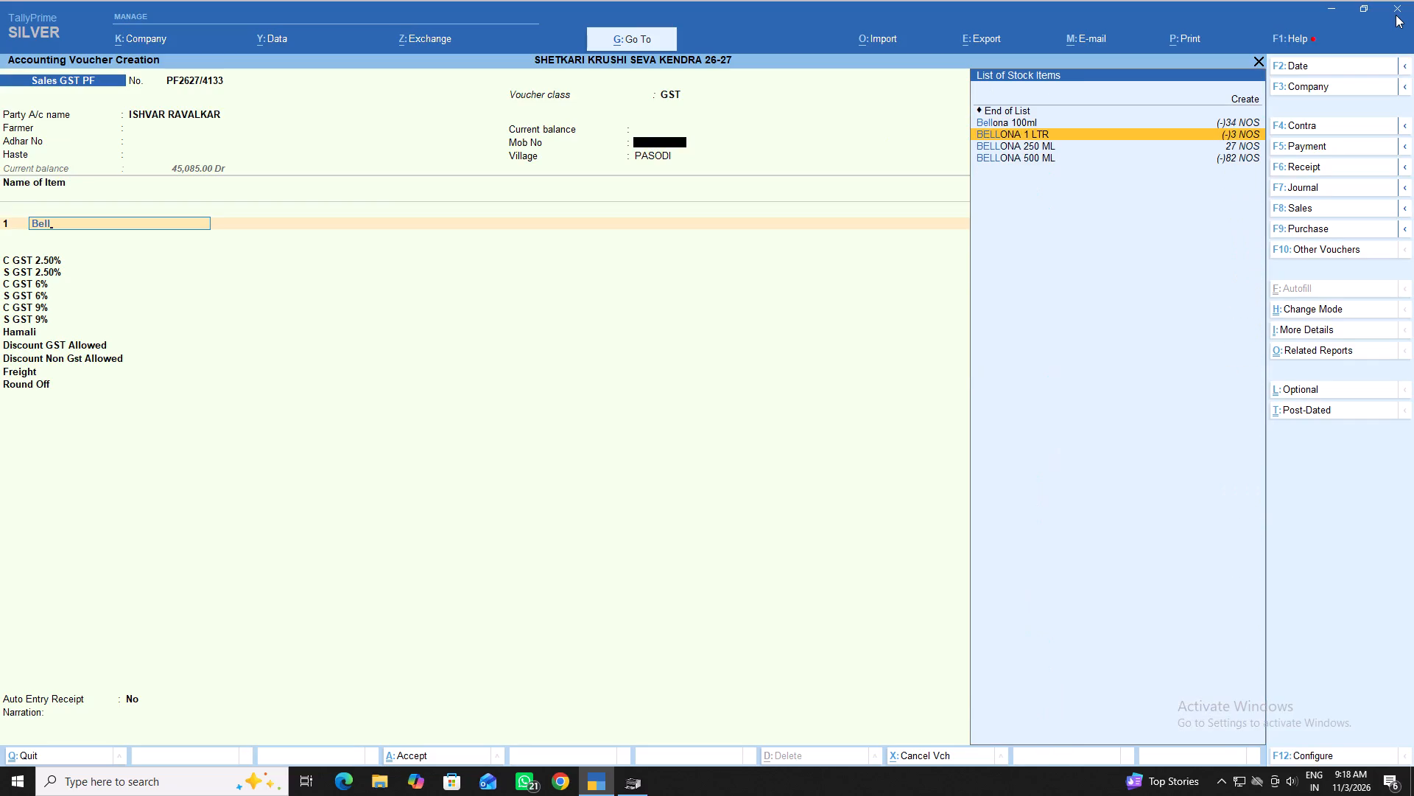
pyautogui.press('Down')
pyautogui.press('Return')
pyautogui.press('Down')
pyautogui.press('Return')
pyautogui.press('1')
pyautogui.press('Return')
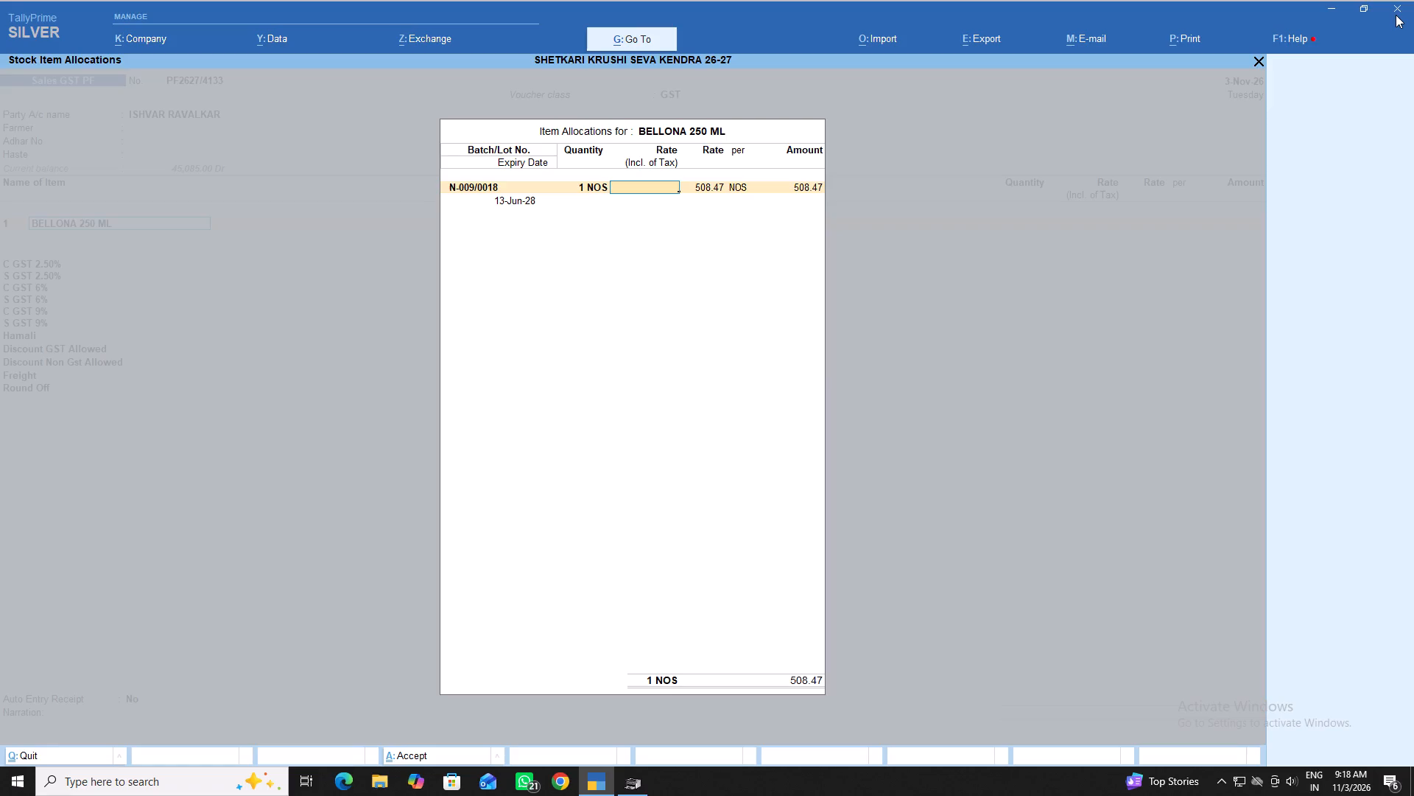
pyautogui.write('580')
pyautogui.press('Return')
pyautogui.press('Return')
pyautogui.press('Return')
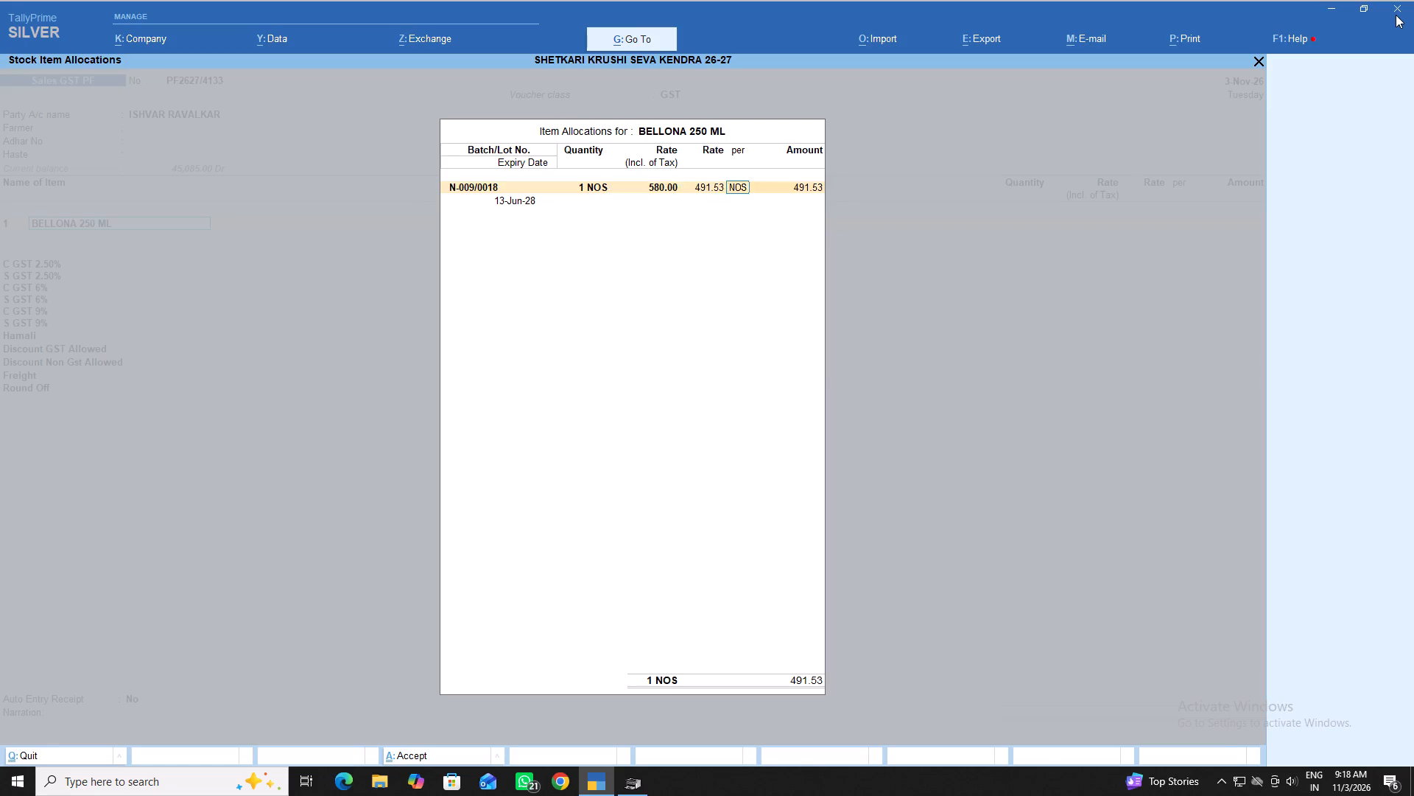
pyautogui.press('Return')
pyautogui.press('Return')
pyautogui.press('Return')
pyautogui.press('Return')
pyautogui.press('Return')
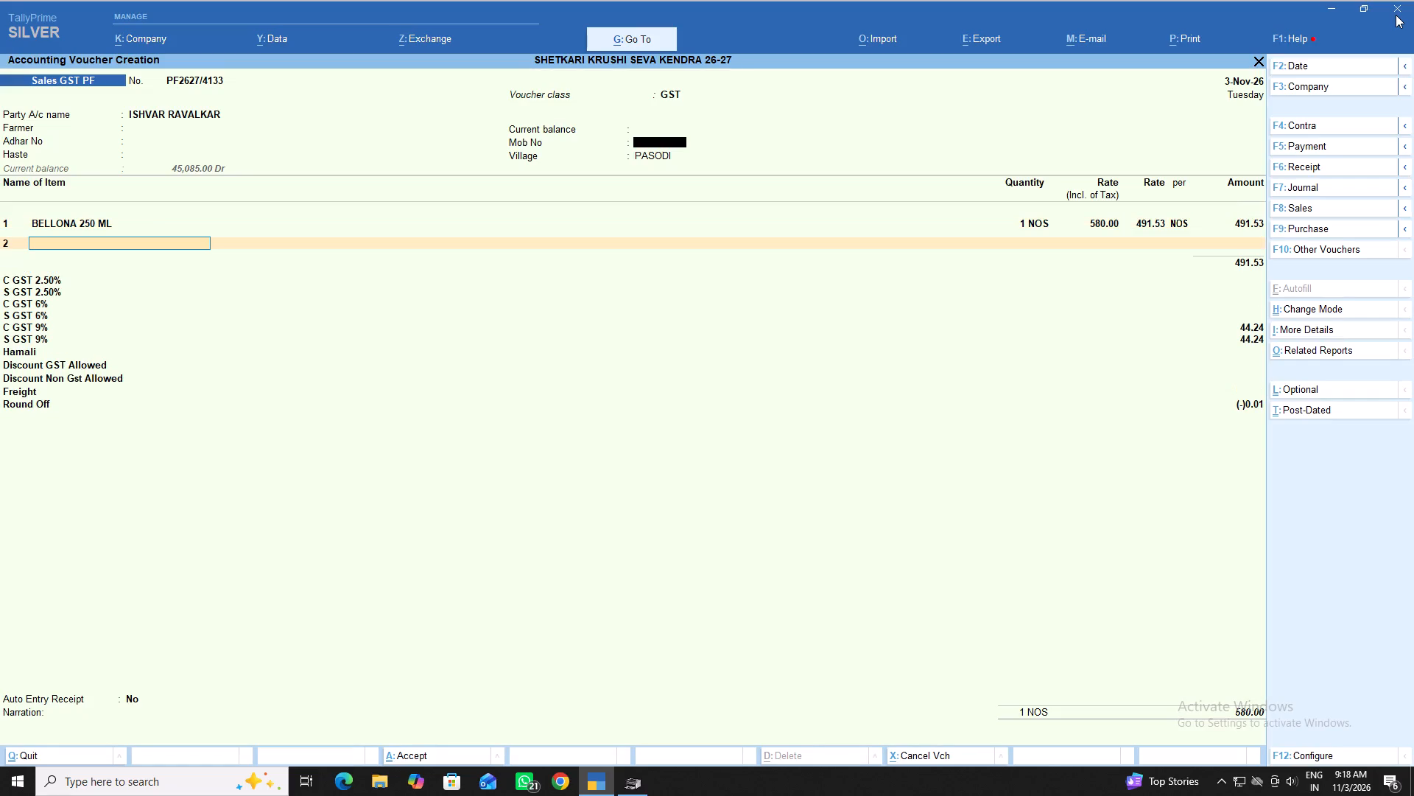
# Add 1 NOS of I-Ozone-250gm from batch Ipl/154/b at a tax-inclusive rate of 300.
pyautogui.write('io')
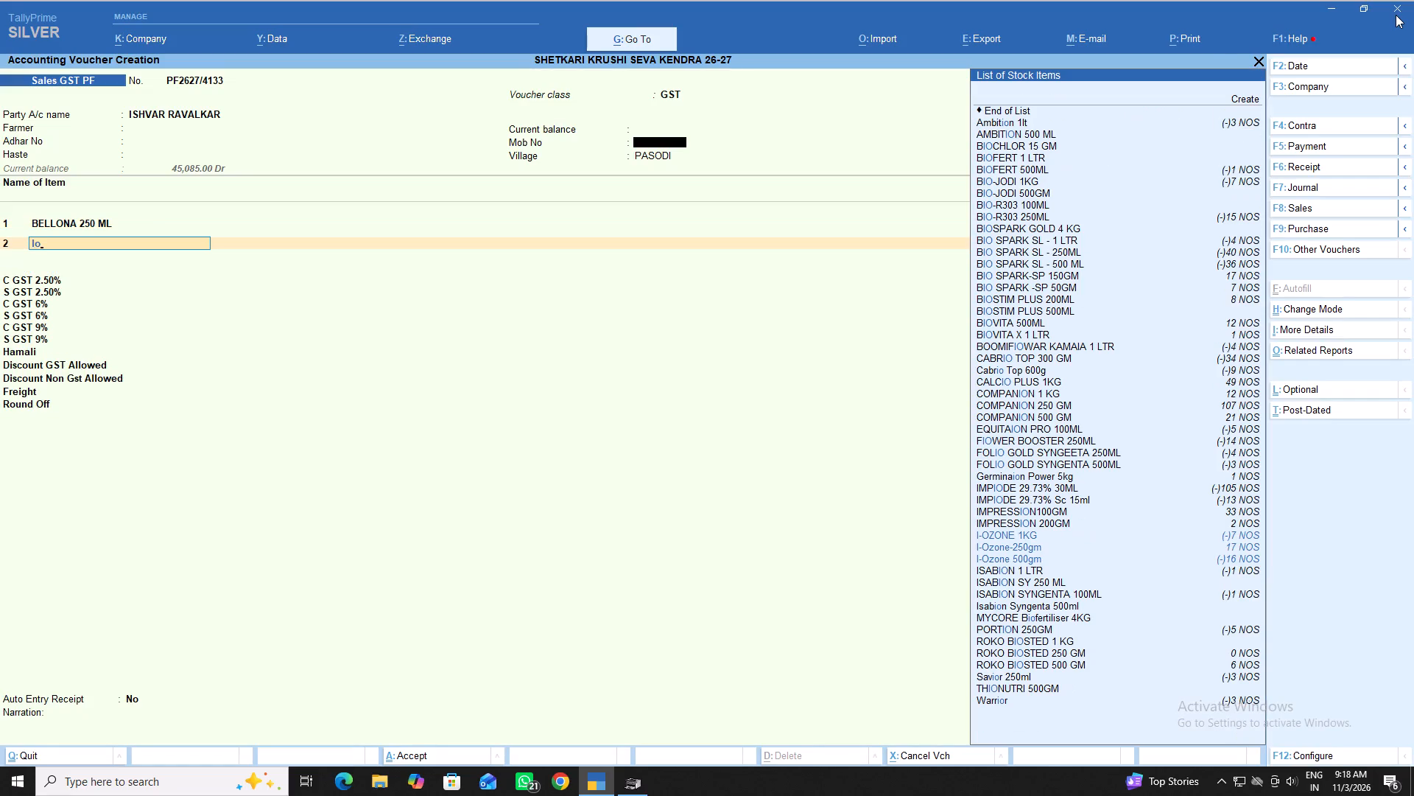
pyautogui.press('Down')
pyautogui.press('Down')
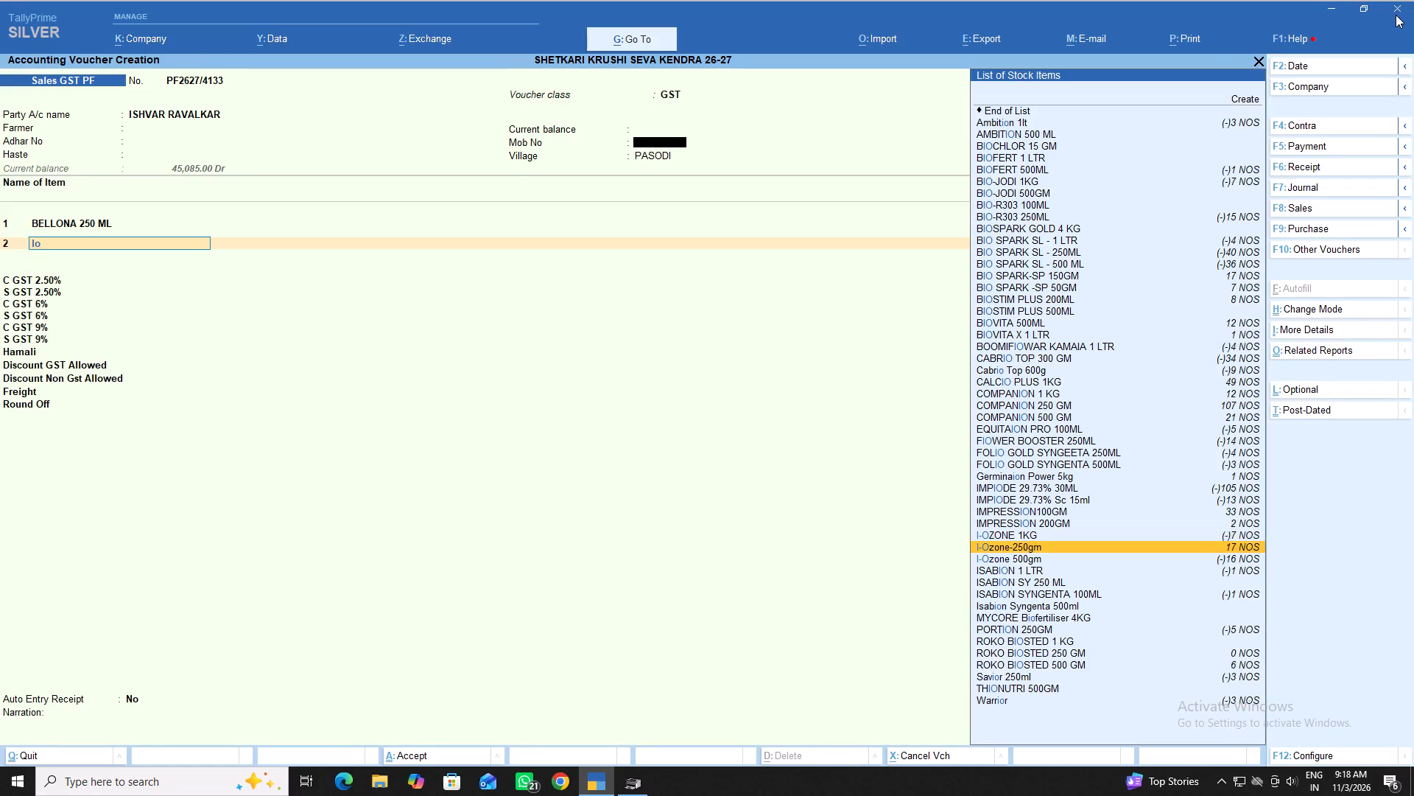
pyautogui.press('Return')
pyautogui.press('Down')
pyautogui.press('Down')
pyautogui.press('Return')
pyautogui.press('1')
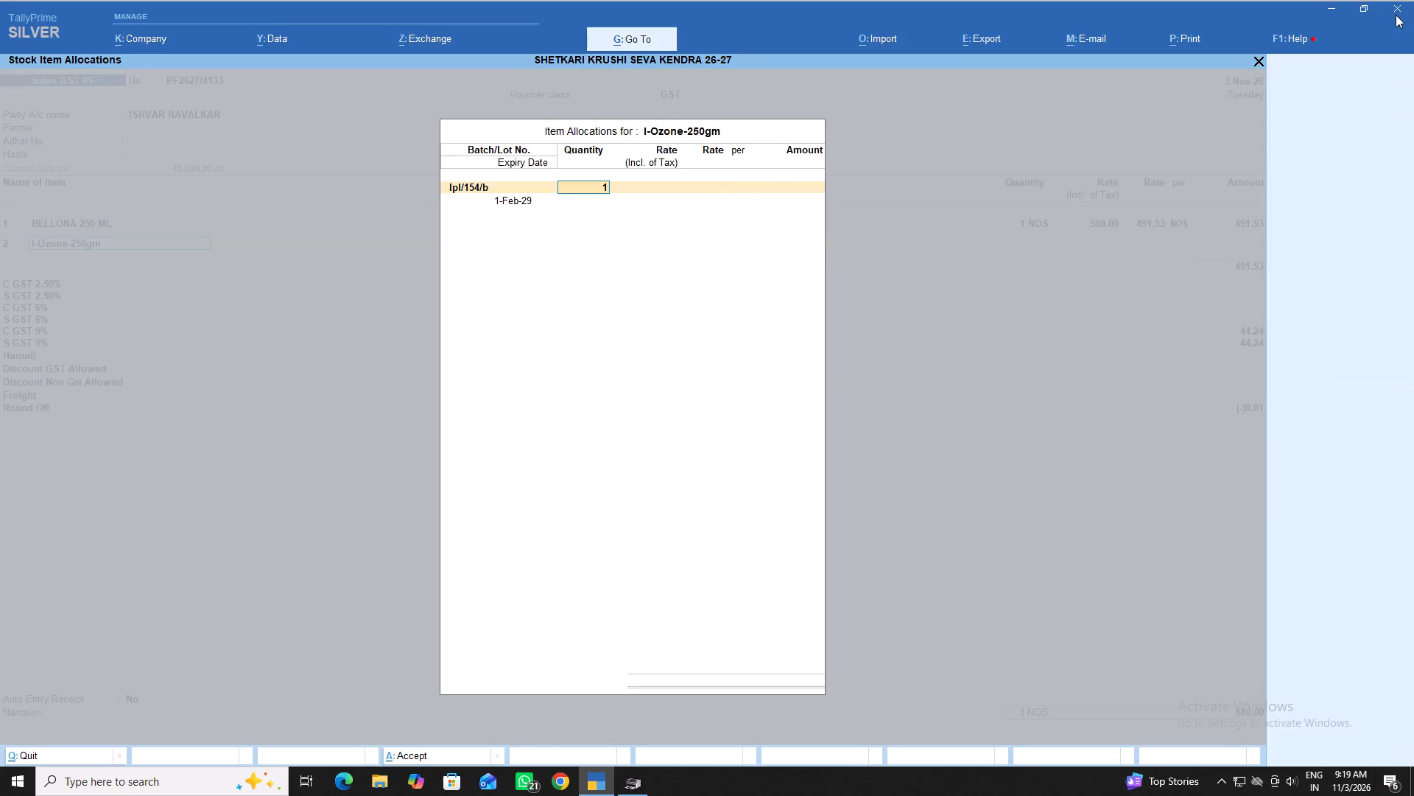
pyautogui.press('Return')
pyautogui.write('300')
pyautogui.press('Return')
pyautogui.press('Return')
pyautogui.press('Return')
pyautogui.press('Return')
pyautogui.press('Return')
pyautogui.press('Return')
pyautogui.press('Return')
pyautogui.press('Return')
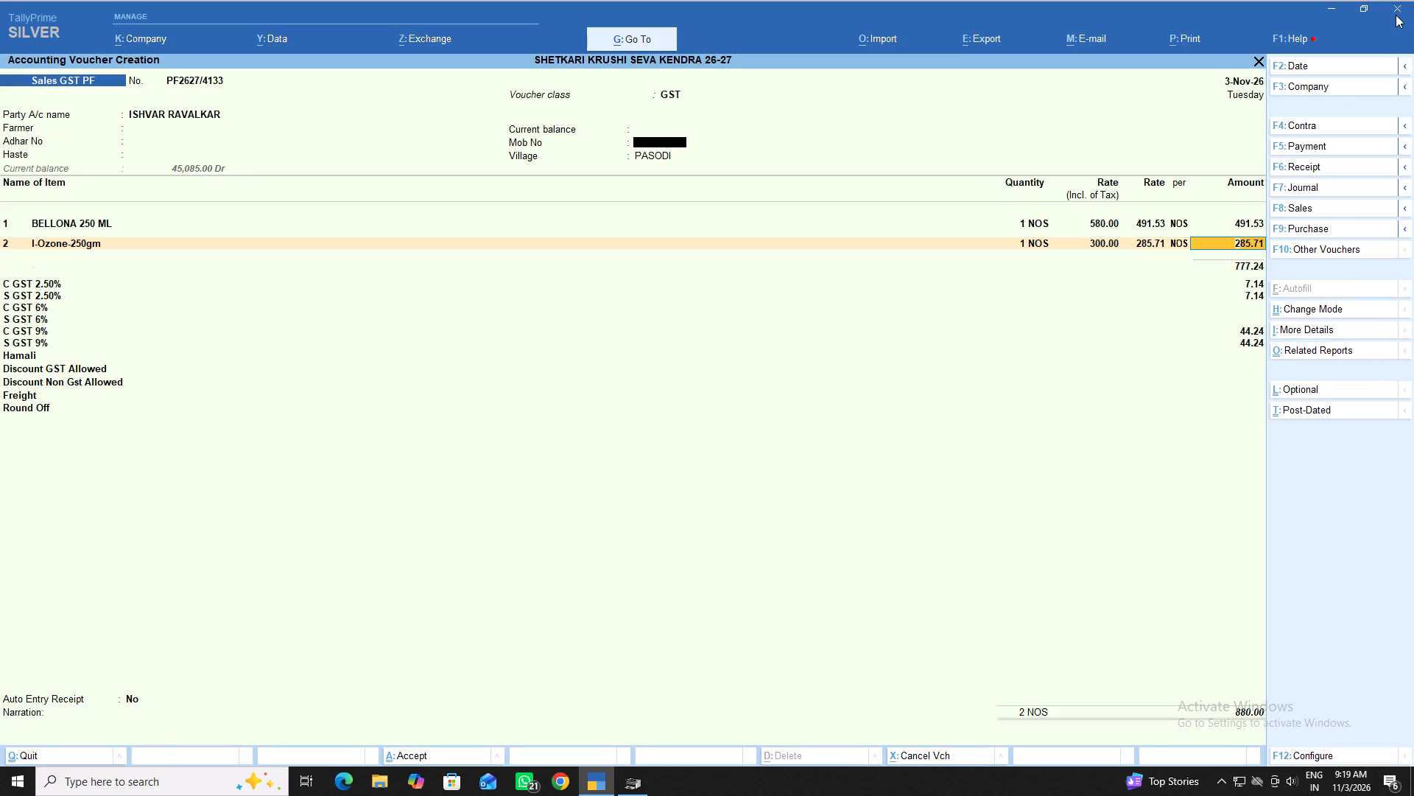
# Add 1 NOS of ALECTO 50ML from batch Gab-128 at a tax-inclusive rate of 1,580.
pyautogui.write('al')
pyautogui.press('e')
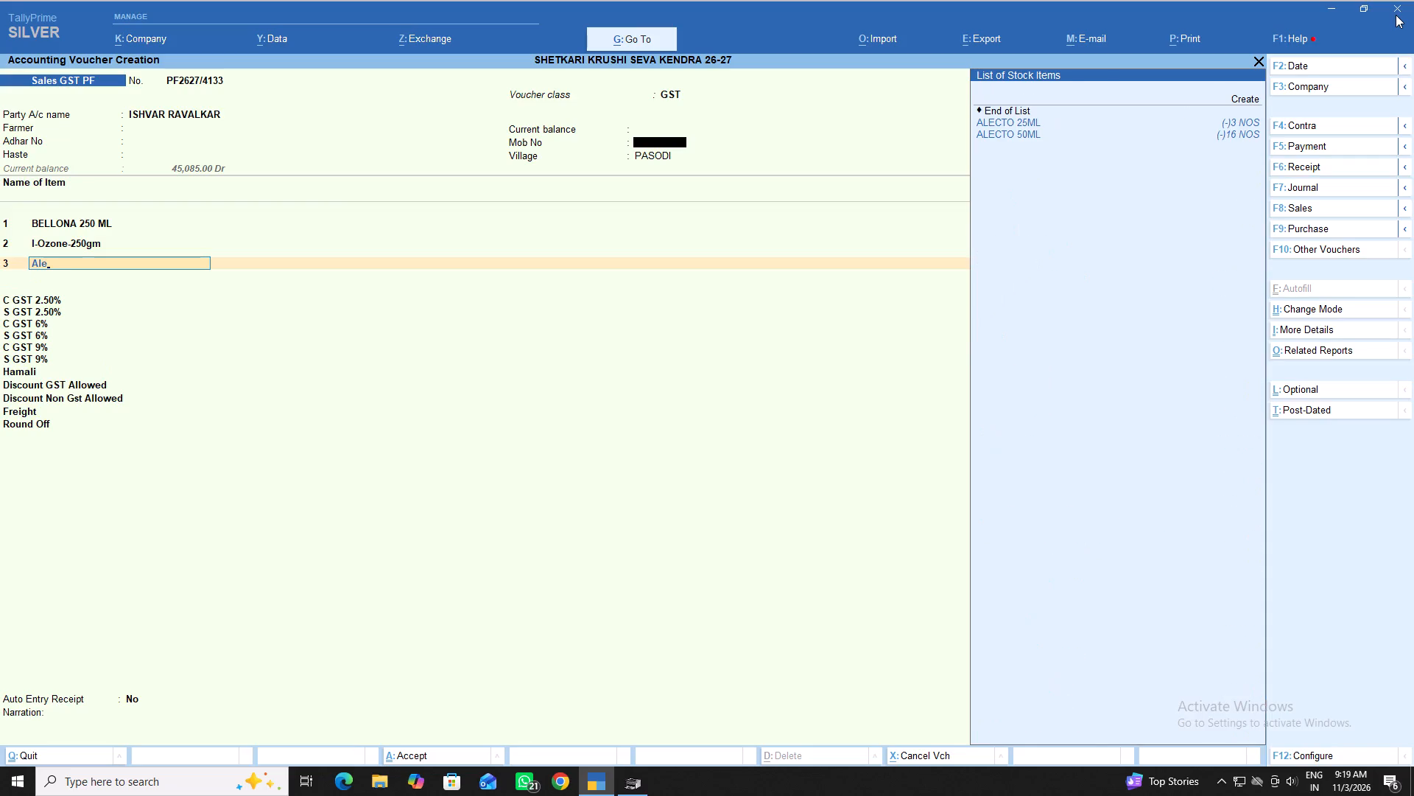
pyautogui.press('Down')
pyautogui.press('Down')
pyautogui.press('Return')
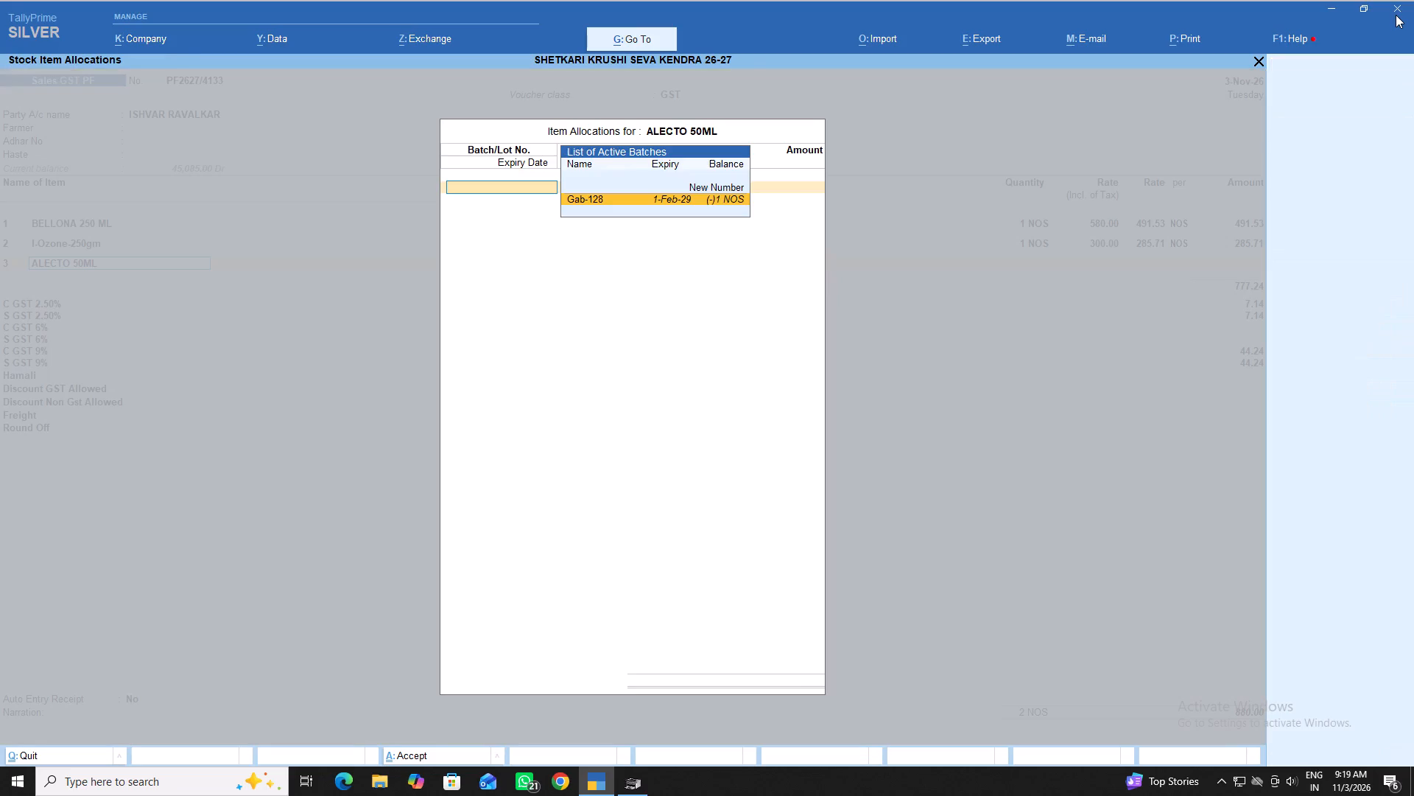
pyautogui.press('Return')
pyautogui.press('1')
pyautogui.press('Return')
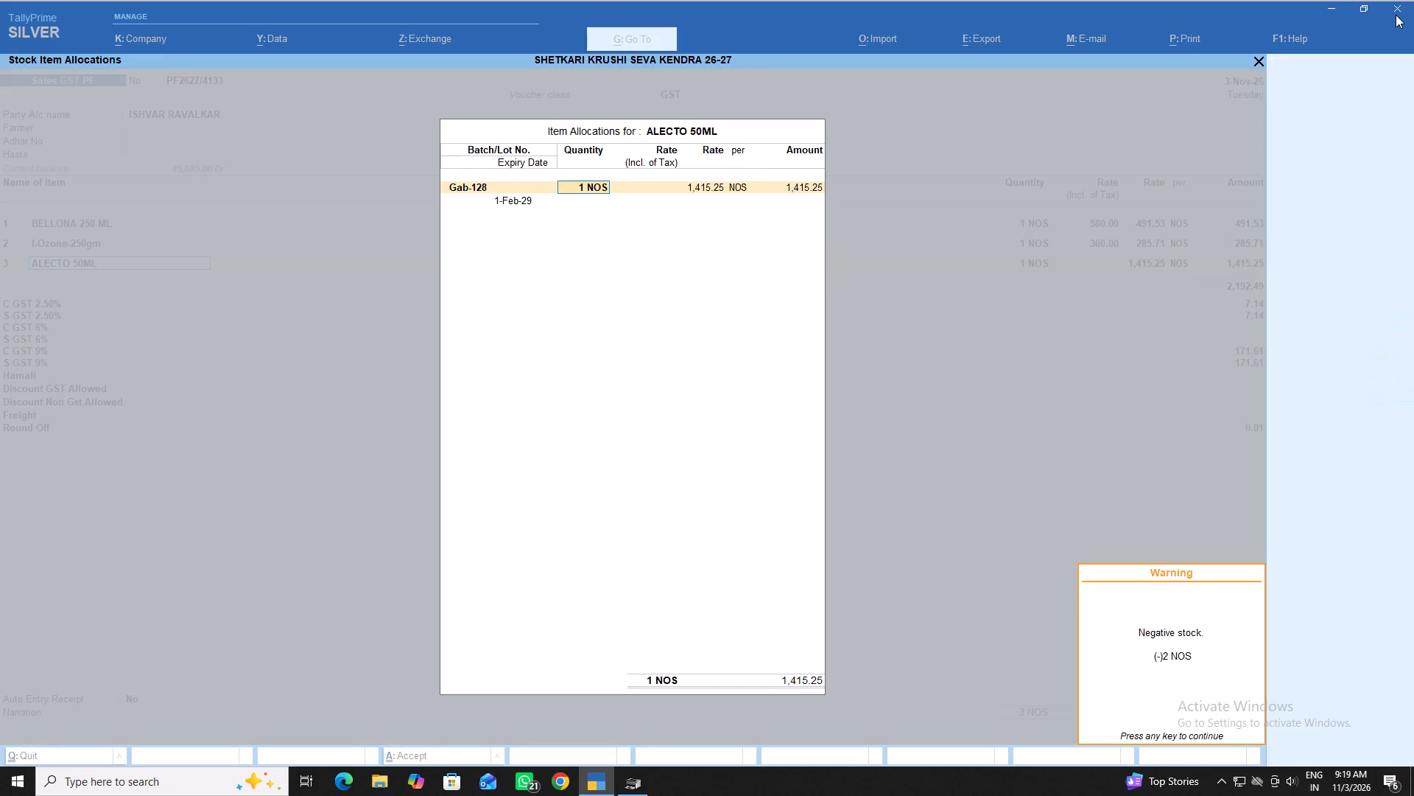
pyautogui.press('Return')
pyautogui.write('1850')
pyautogui.press('BackSpace')
pyautogui.press('BackSpace')
pyautogui.press('BackSpace')
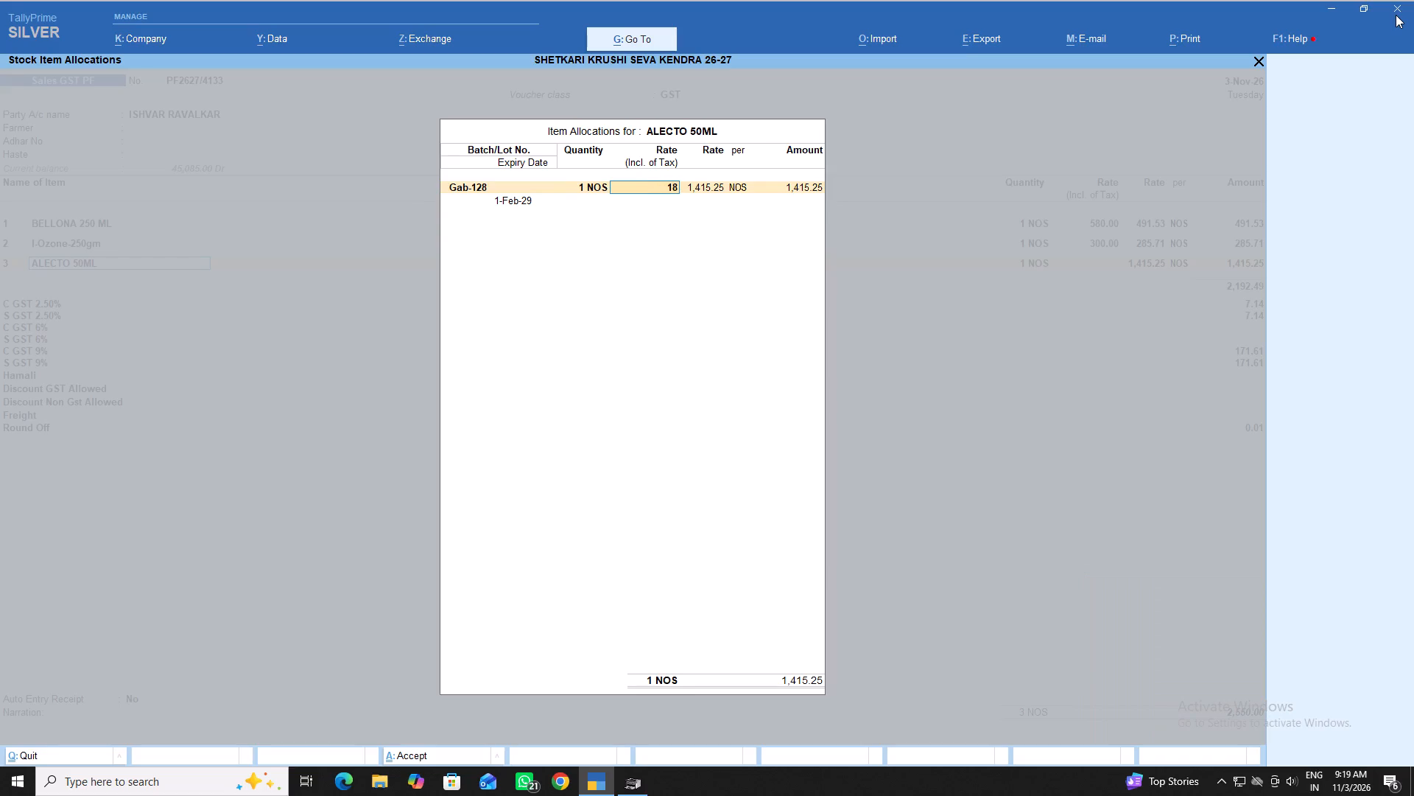
pyautogui.write('580')
pyautogui.press('Return')
pyautogui.press('Return')
pyautogui.press('Return')
pyautogui.press('Return')
pyautogui.press('Return')
pyautogui.press('Return')
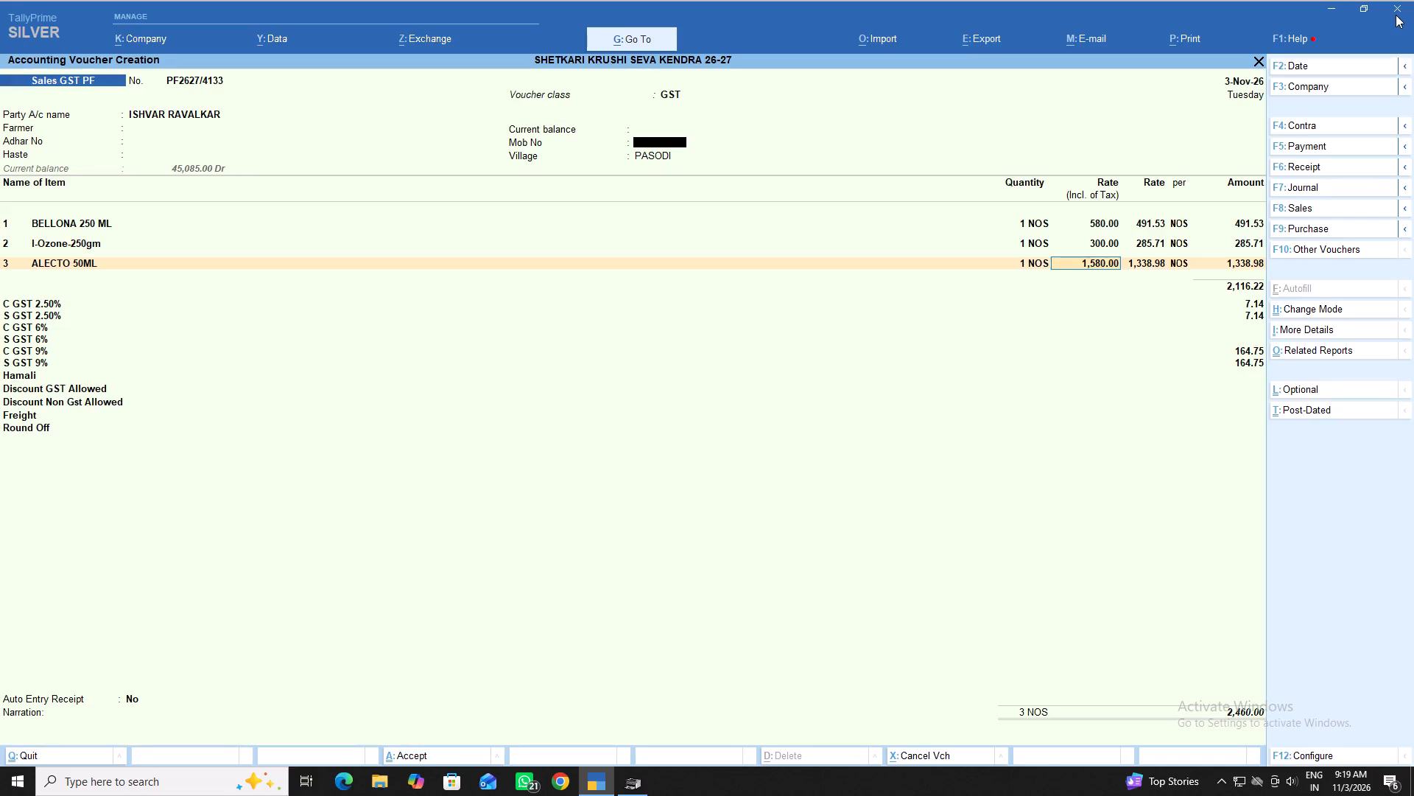
pyautogui.press('Return')
pyautogui.press('Return')
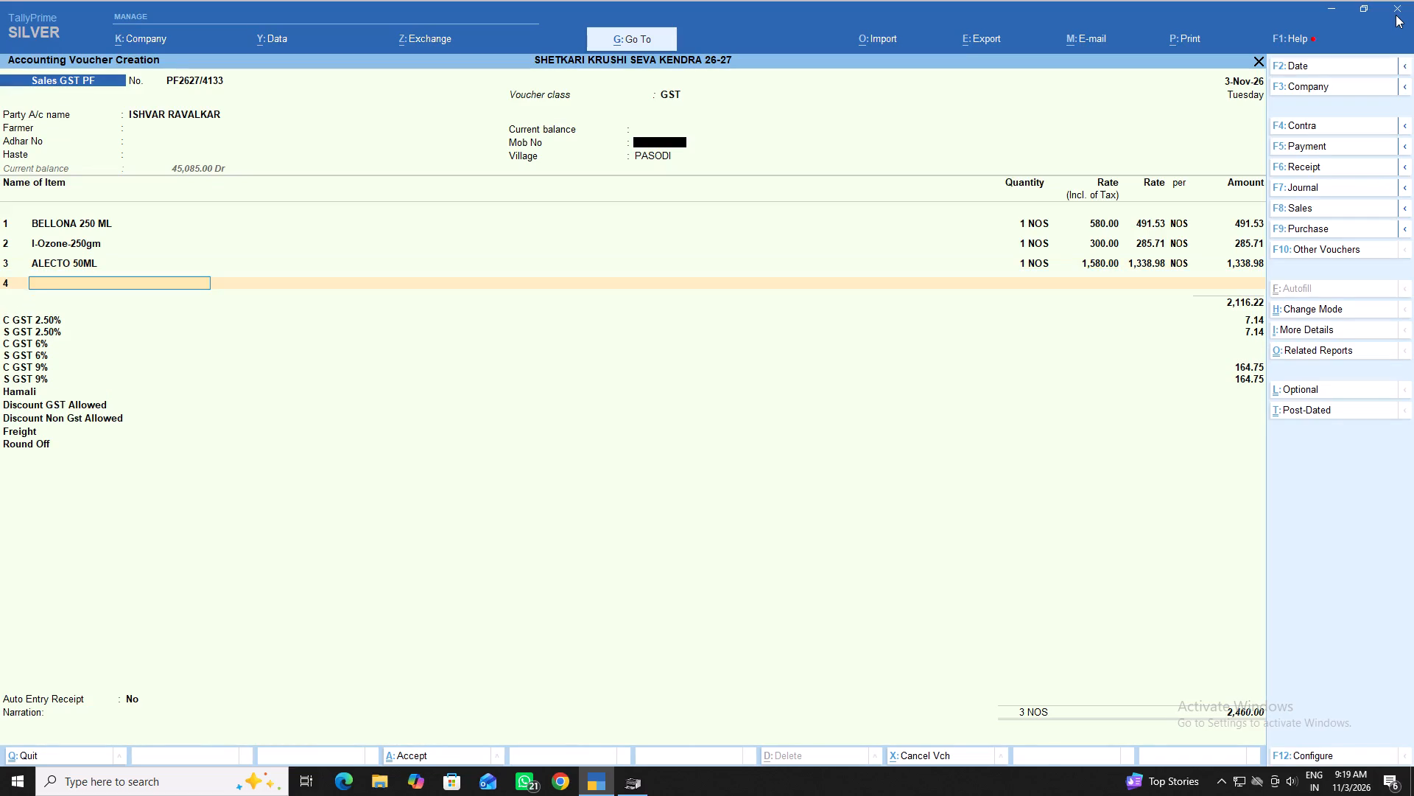
# Add 2 NOS of CEASEMITE 100ML from batch Ssce-842 at a tax-inclusive rate of 290.
pyautogui.press('c')
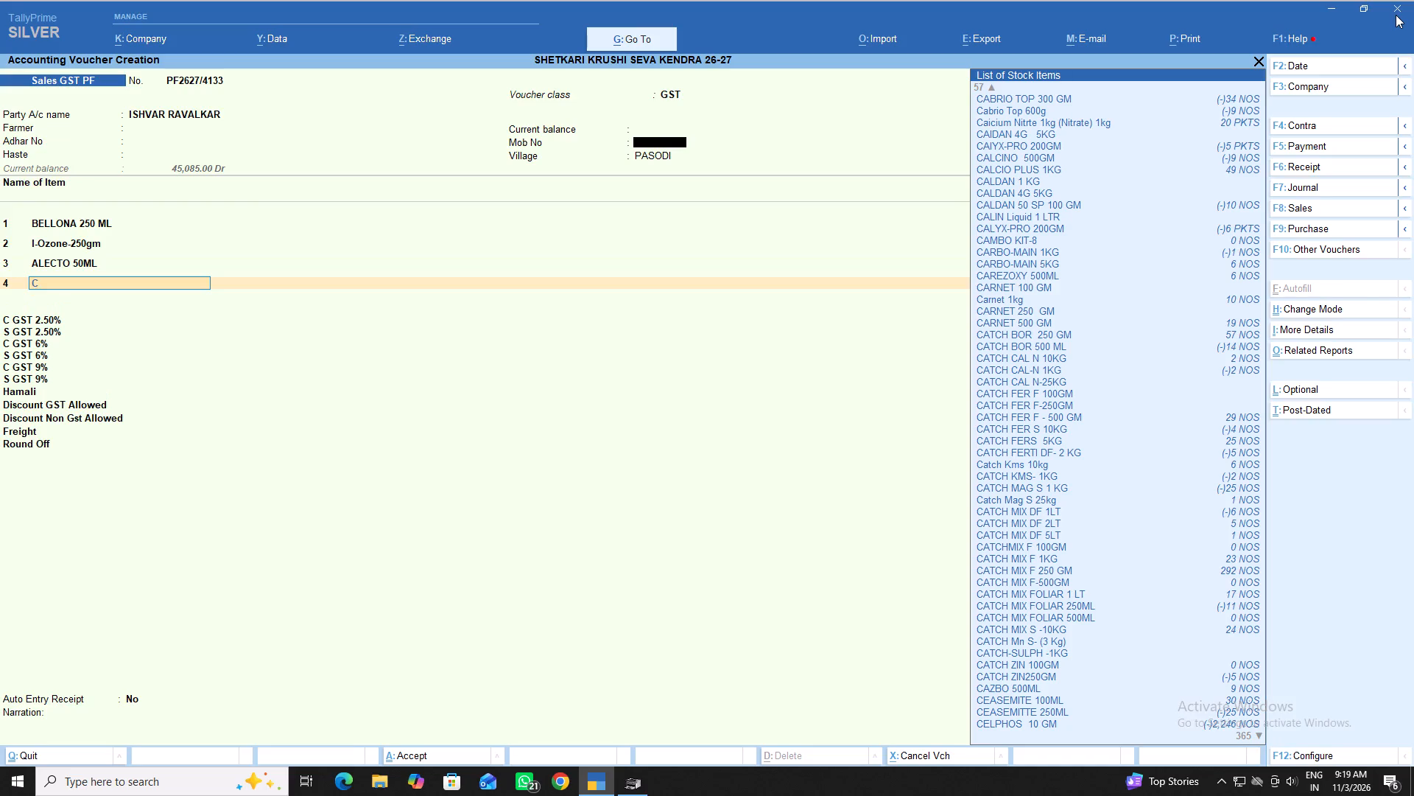
pyautogui.write('eas')
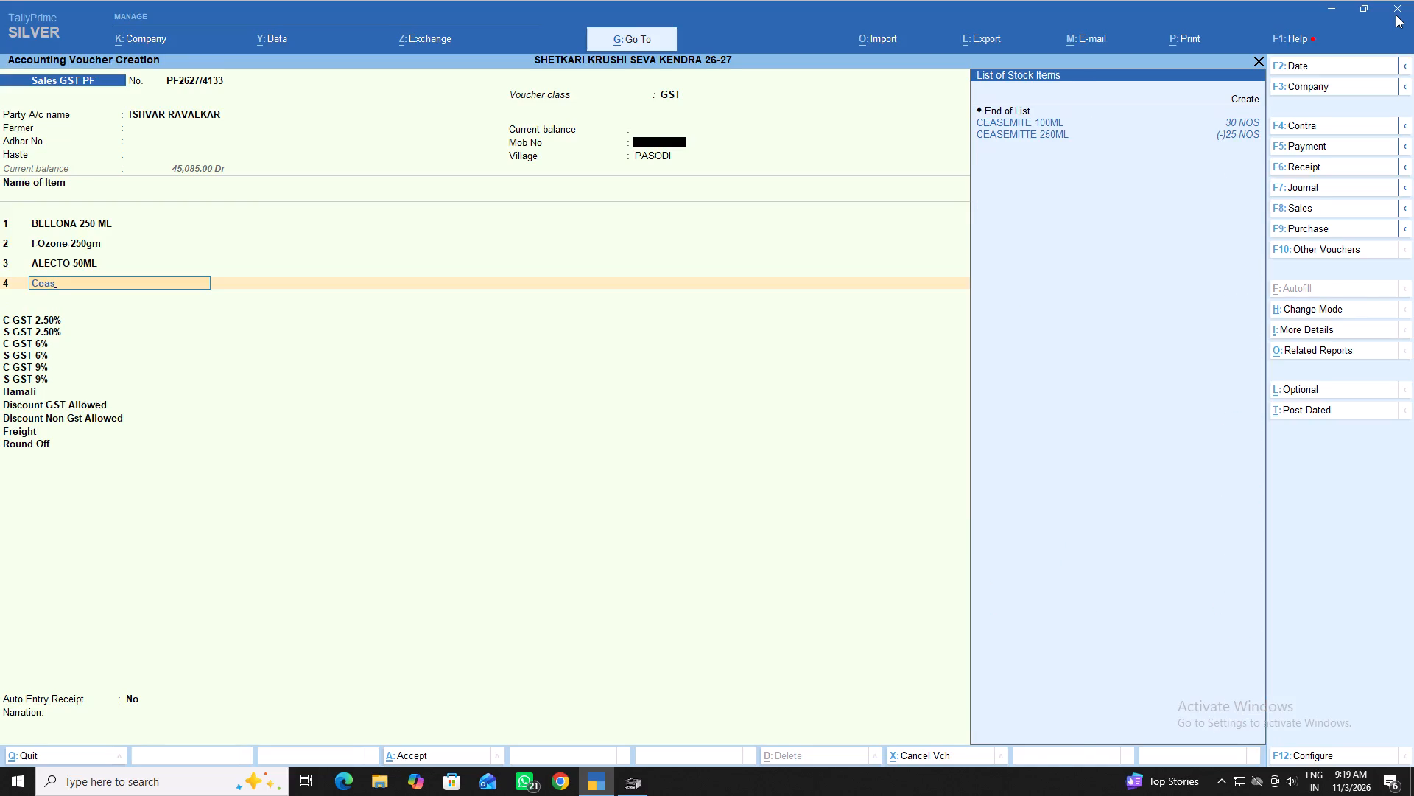
pyautogui.press('Down')
pyautogui.press('Return')
pyautogui.press('Down')
pyautogui.press('Down')
pyautogui.press('Return')
pyautogui.press('2')
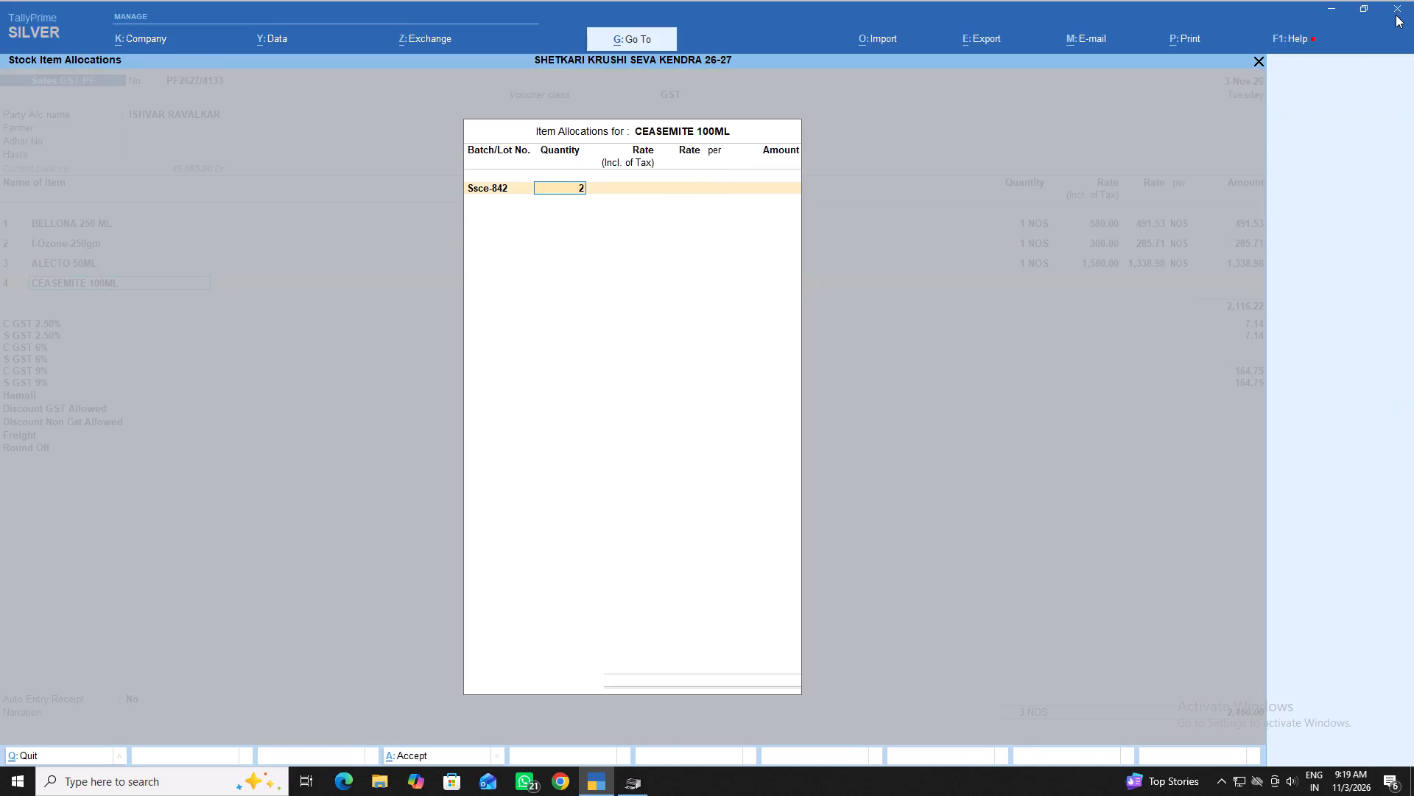
pyautogui.press('Return')
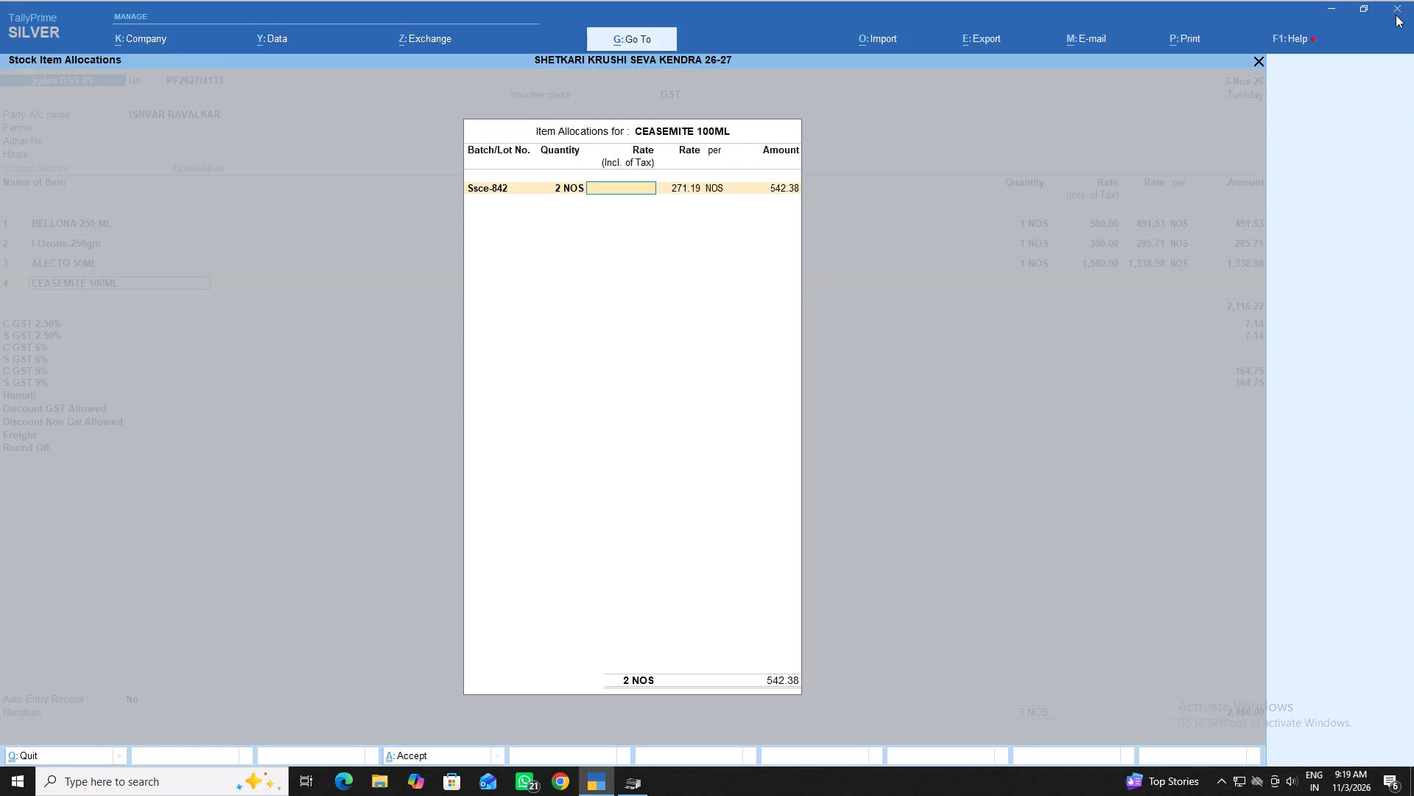
pyautogui.write('290')
pyautogui.press('Return')
pyautogui.press('Return')
pyautogui.press('Return')
pyautogui.press('Return')
pyautogui.press('Return')
pyautogui.press('Return')
pyautogui.press('Return')
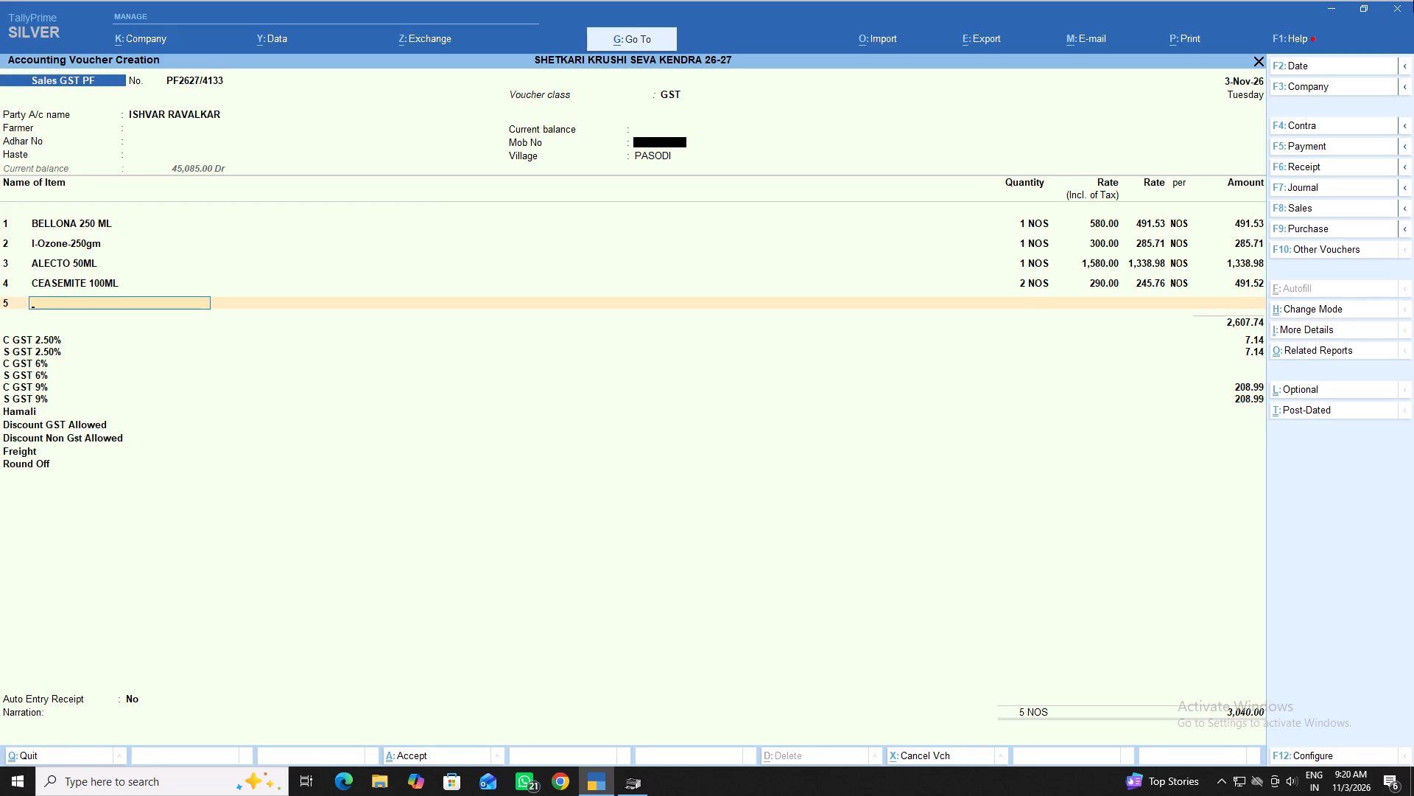
# End the item list, keep the tax and charge lines as they are, and save the voucher without a narration.
pyautogui.press('Return')
pyautogui.press('Return')
pyautogui.press('Return')
pyautogui.press('Return')
pyautogui.press('Return')
pyautogui.press('Return')
pyautogui.press('Return')
pyautogui.press('Return')
pyautogui.press('Return')
pyautogui.press('Return')
pyautogui.press('Return')
pyautogui.press('Return')
pyautogui.press('Return')
pyautogui.press('Return')
pyautogui.press('Return')
pyautogui.press('Return')
pyautogui.press('Return')
pyautogui.press('Return')
pyautogui.press('Return')
pyautogui.press('Return')
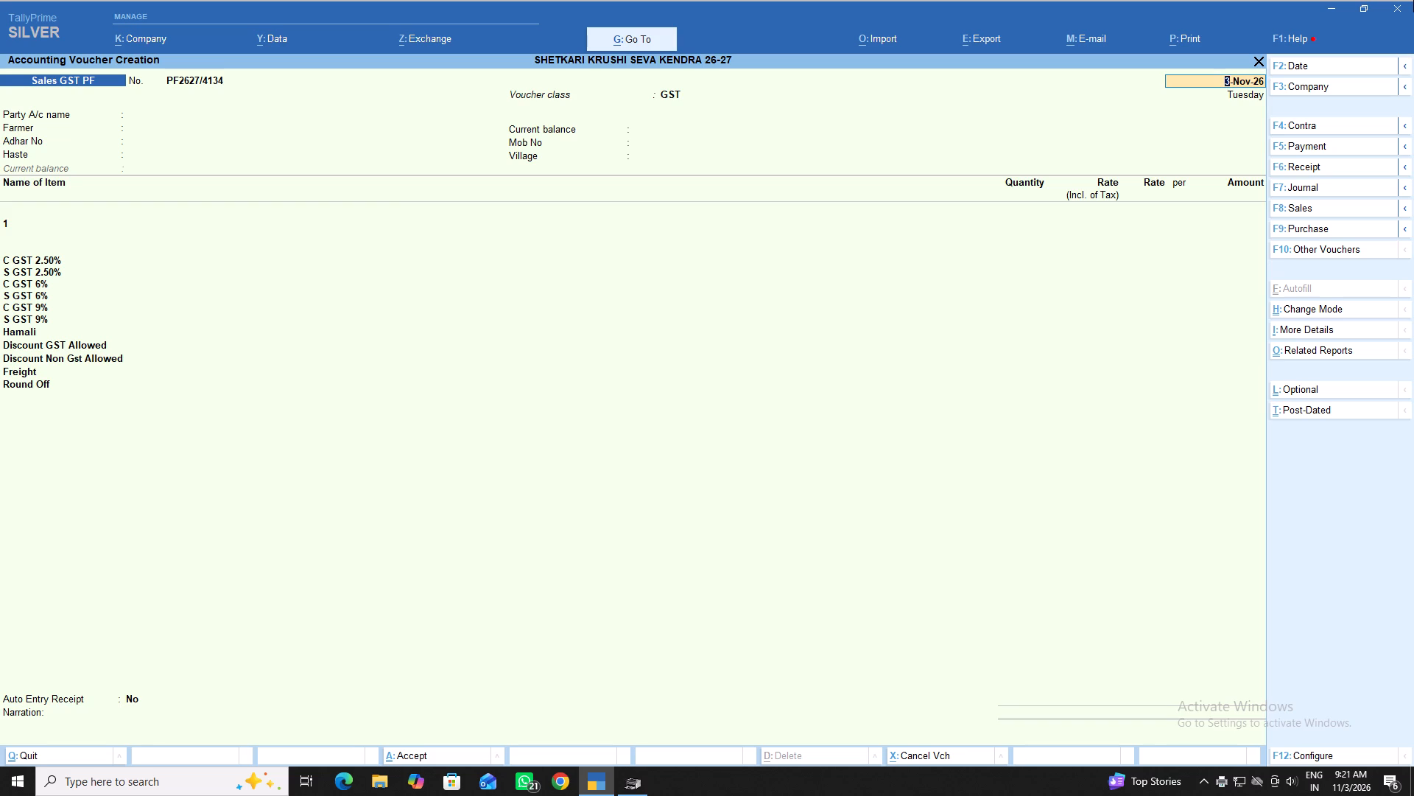
# Leave voucher entry and open the ledger statement report from the company's reports.
pyautogui.press('Escape')
pyautogui.press('Escape')
pyautogui.press('Escape')
pyautogui.press('Down')
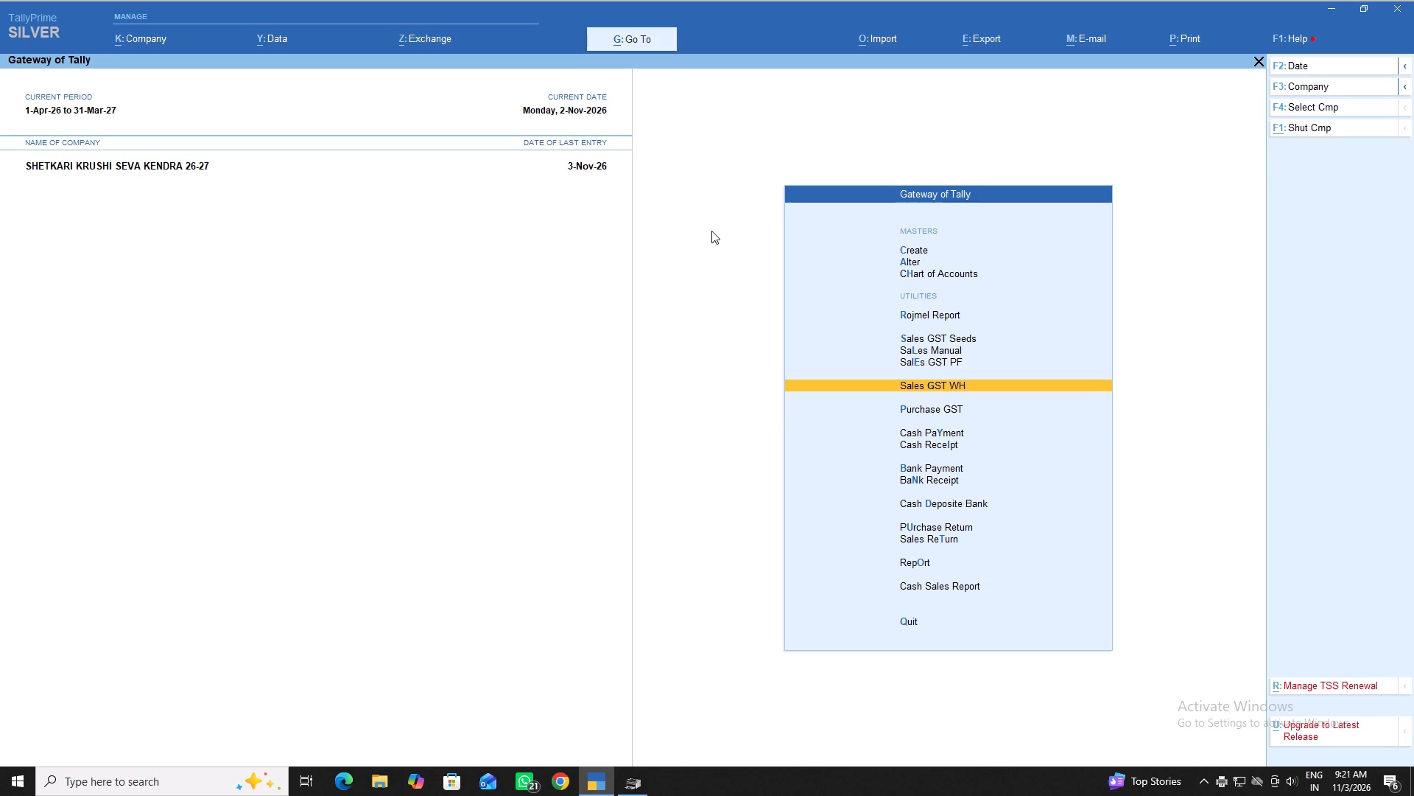
pyautogui.press('Down')
pyautogui.press('Down')
pyautogui.press('Down')
pyautogui.press('Down')
pyautogui.press('Down')
pyautogui.press('Down')
pyautogui.press('Down')
pyautogui.press('Down')
pyautogui.press('Down')
pyautogui.press('Return')
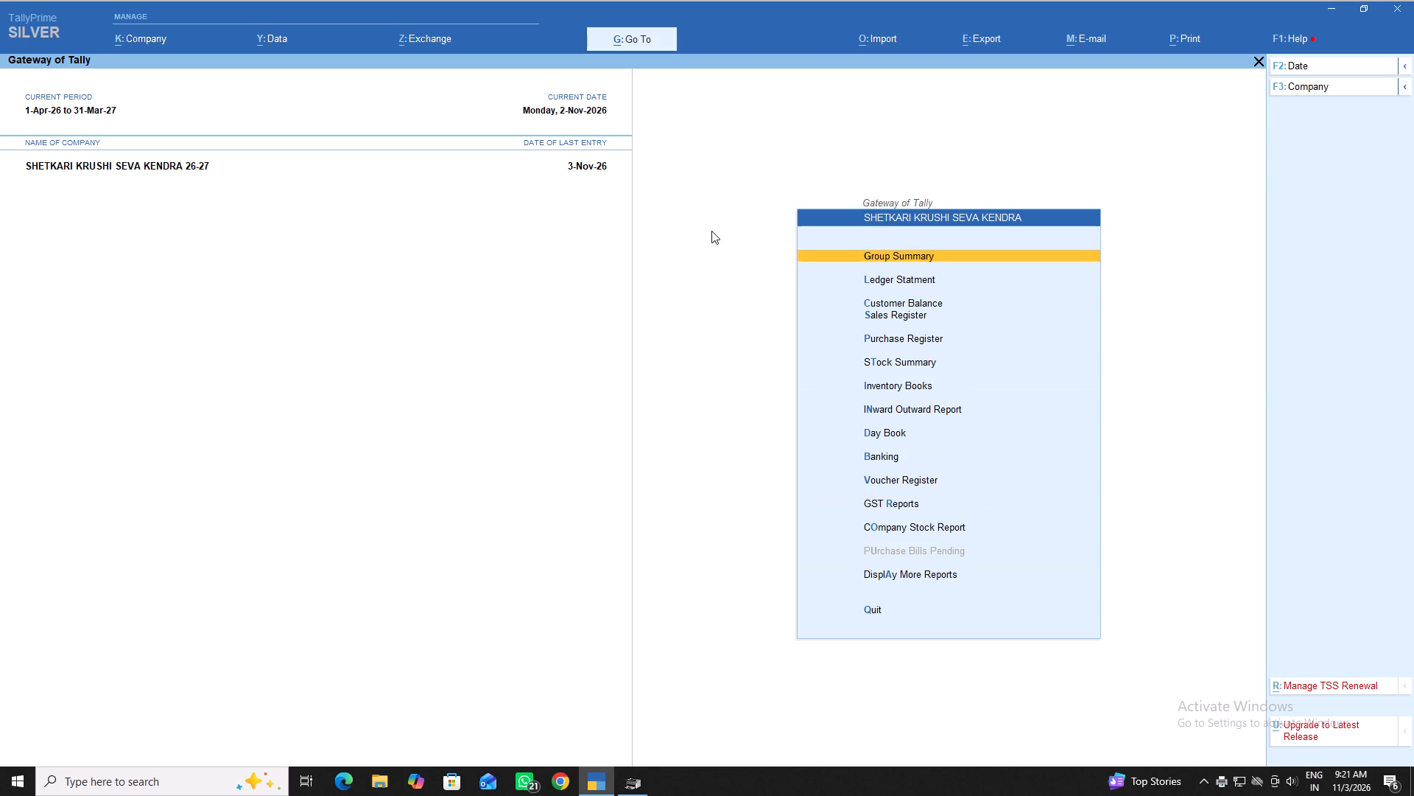
pyautogui.press('Down')
pyautogui.press('Return')
pyautogui.write('ram')
pyautogui.press('Down')
pyautogui.press('Down')
pyautogui.press('Down')
pyautogui.press('Down')
pyautogui.press('Down')
pyautogui.press('Down')
pyautogui.press('Down')
pyautogui.press('Down')
pyautogui.press('Down')
pyautogui.press('Down')
pyautogui.press('Down')
pyautogui.press('Down')
pyautogui.press('Down')
pyautogui.press('Down')
pyautogui.press('Down')
pyautogui.press('Down')
pyautogui.press('Down')
pyautogui.press('Down')
pyautogui.press('Down')
pyautogui.press('Down')
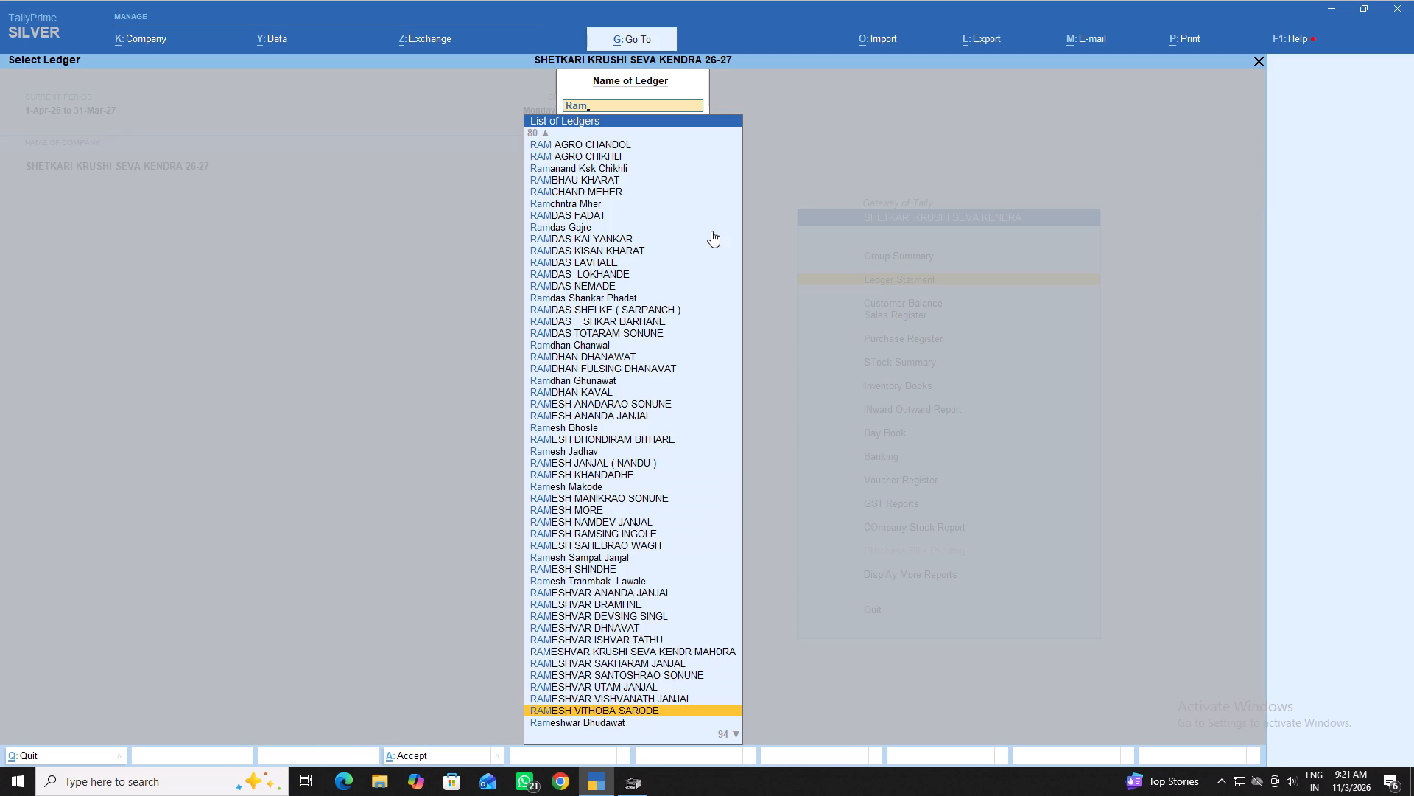
pyautogui.press('Up')
pyautogui.press('Up')
pyautogui.press('Up')
pyautogui.press('Up')
pyautogui.press('Up')
pyautogui.press('Up')
pyautogui.press('Up')
pyautogui.press('Up')
pyautogui.press('Up')
pyautogui.press('Up')
pyautogui.press('Up')
pyautogui.press('Up')
pyautogui.press('Up')
pyautogui.press('Up')
pyautogui.press('Up')
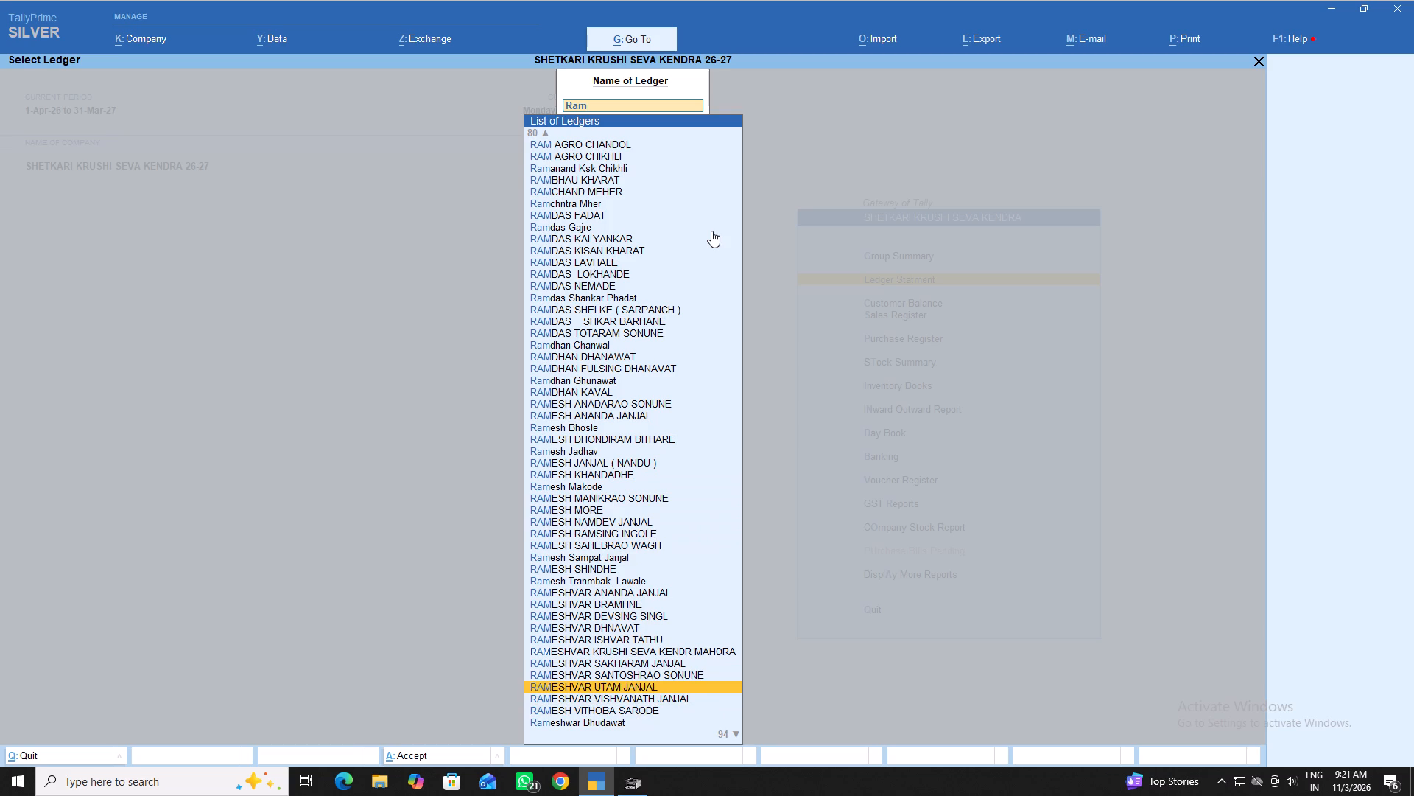
pyautogui.press('Up')
pyautogui.press('Up')
pyautogui.press('Up')
pyautogui.press('Up')
pyautogui.press('Up')
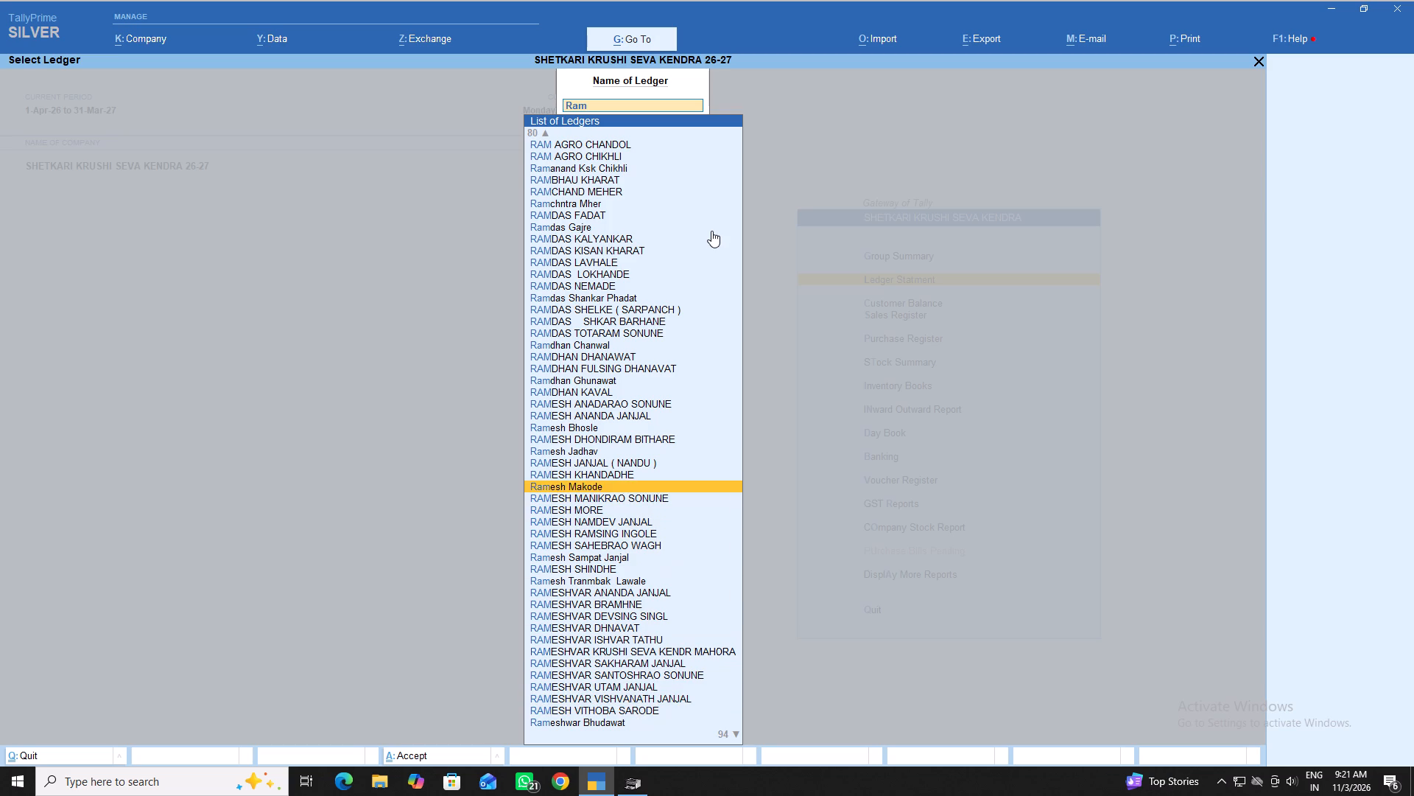
pyautogui.press('Up')
pyautogui.press('Up')
pyautogui.press('Up')
pyautogui.press('Up')
pyautogui.press('Up')
pyautogui.press('Up')
pyautogui.press('Up')
pyautogui.press('Up')
pyautogui.press('Up')
pyautogui.press('Up')
pyautogui.press('Up')
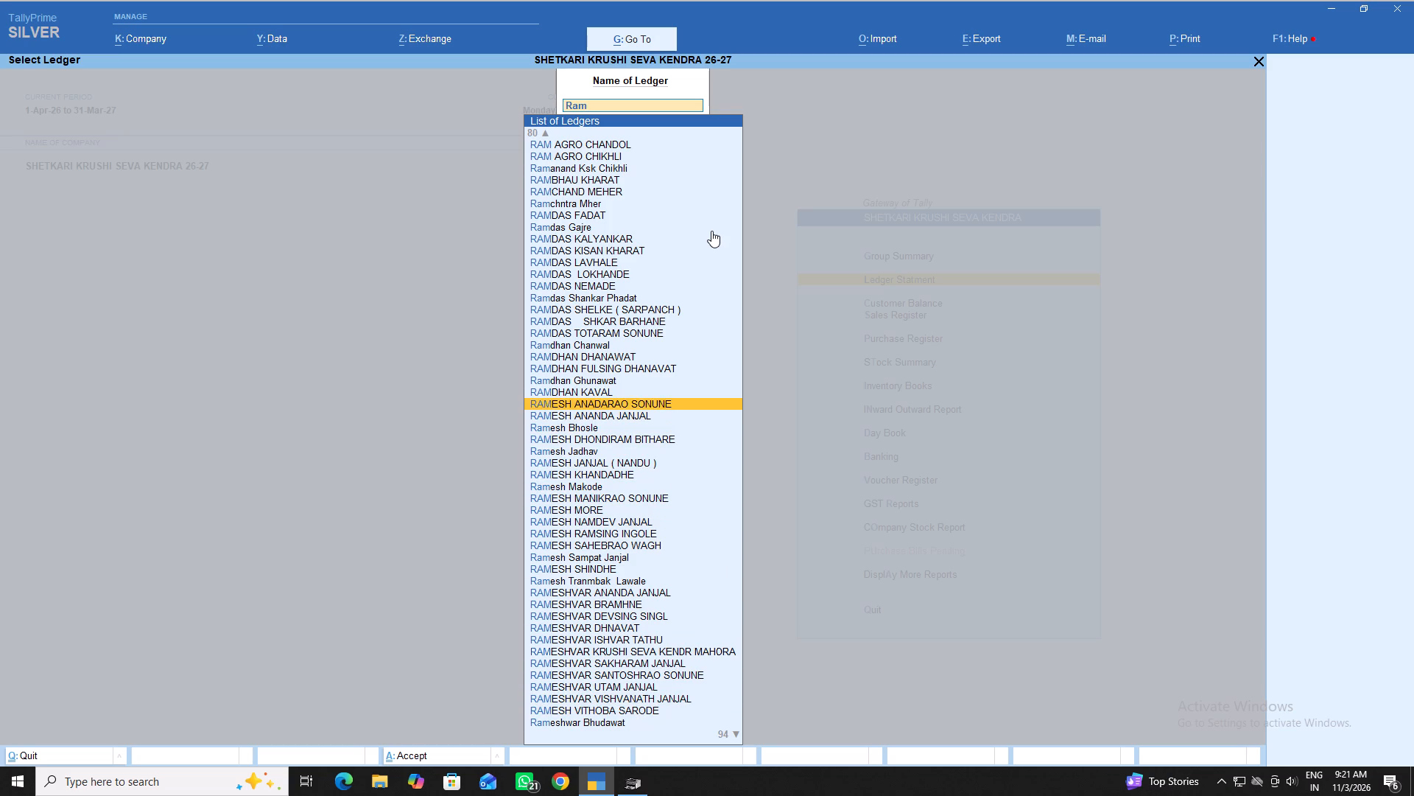
pyautogui.press('Up')
pyautogui.press('Return')
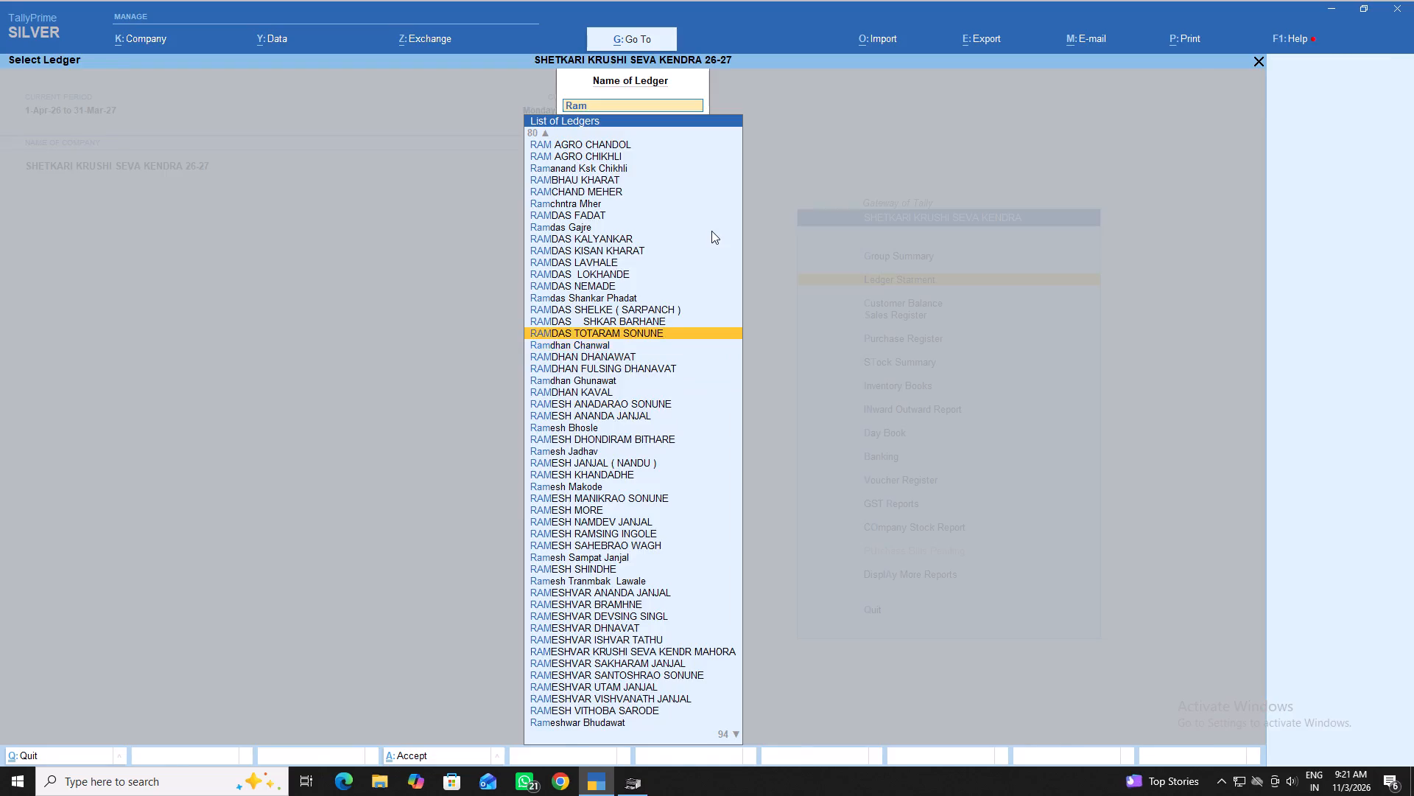
pyautogui.press('Down')
pyautogui.press('Down')
pyautogui.press('Down')
pyautogui.press('Down')
pyautogui.press('Down')
pyautogui.press('Down')
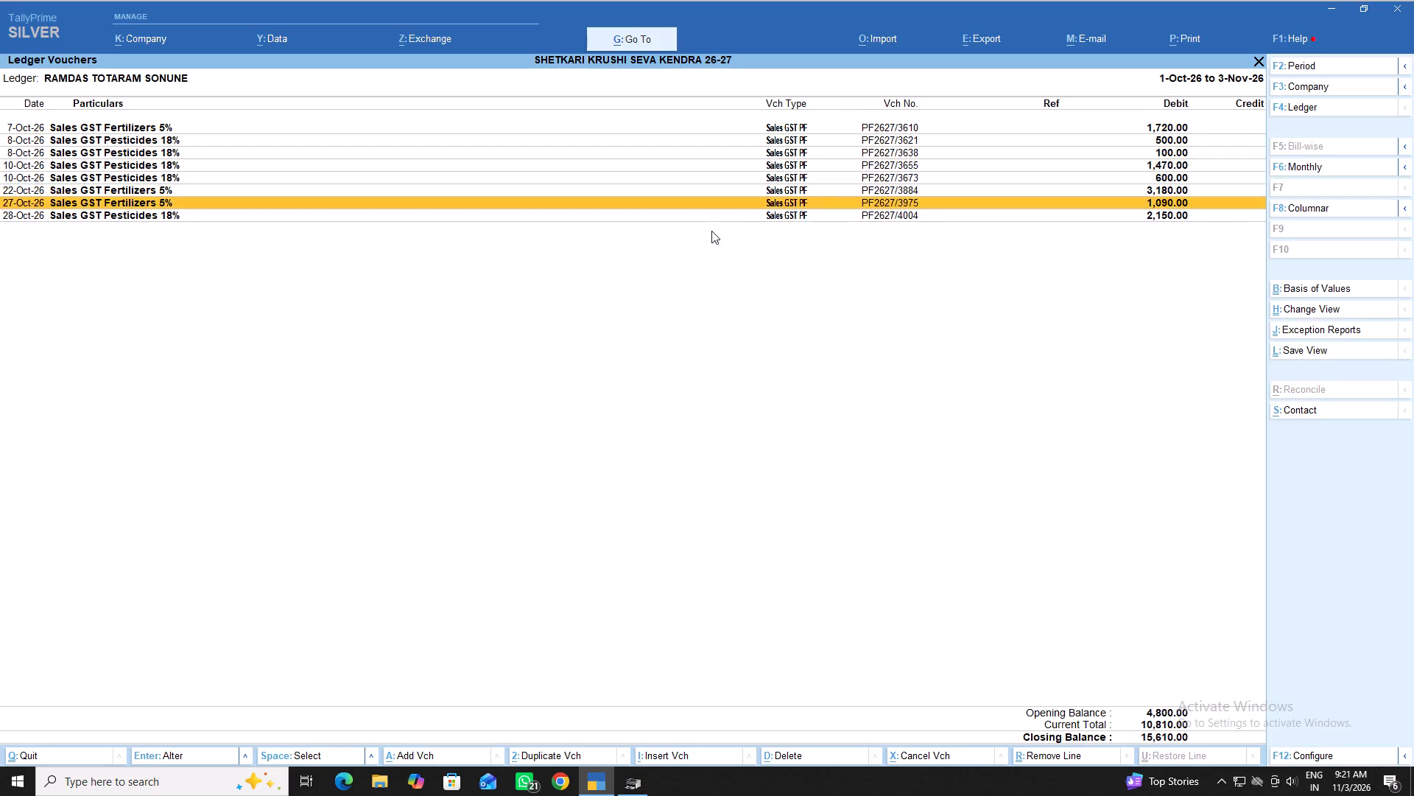
pyautogui.press('Down')
pyautogui.press('Return')
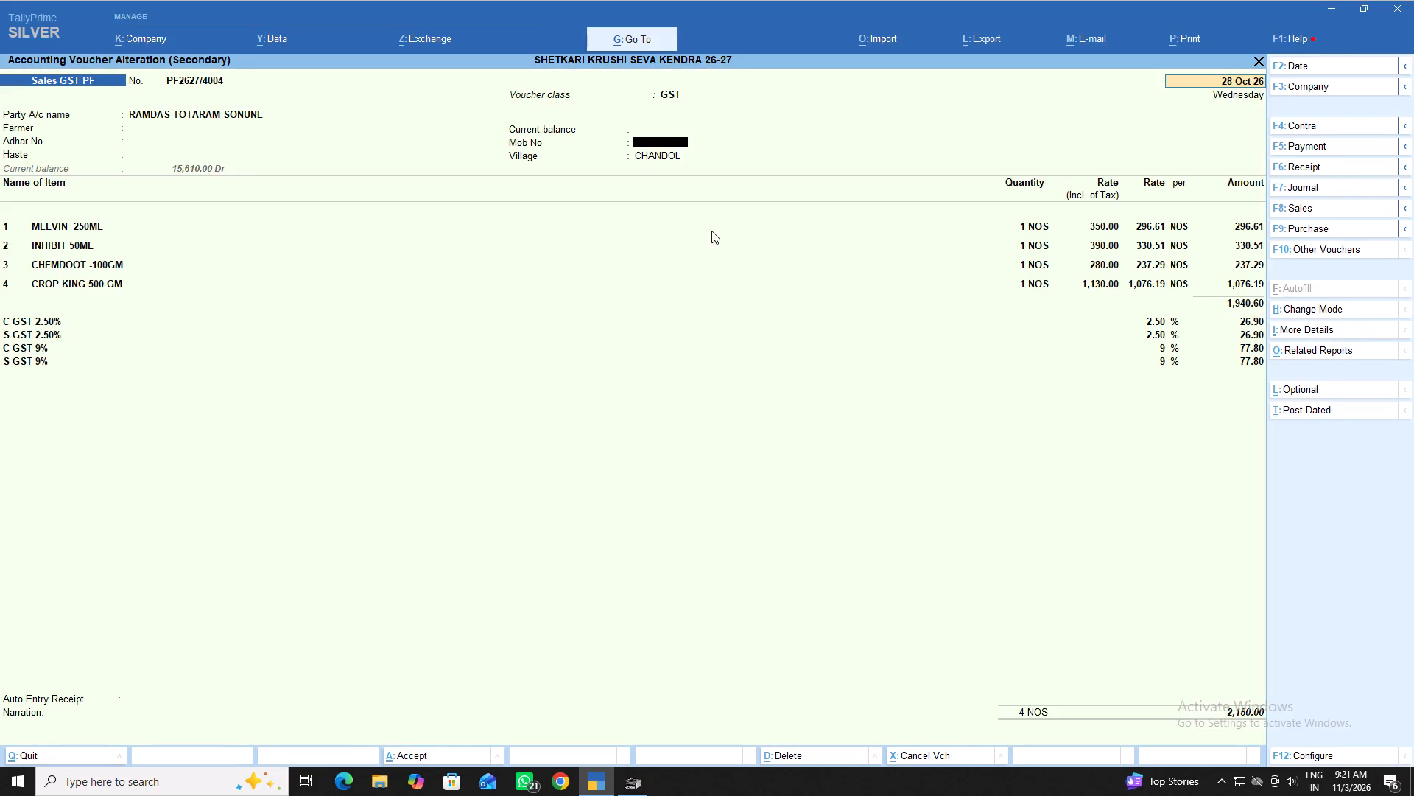
pyautogui.press('Escape')
pyautogui.press('Escape')
pyautogui.press('Escape')
pyautogui.press('Up')
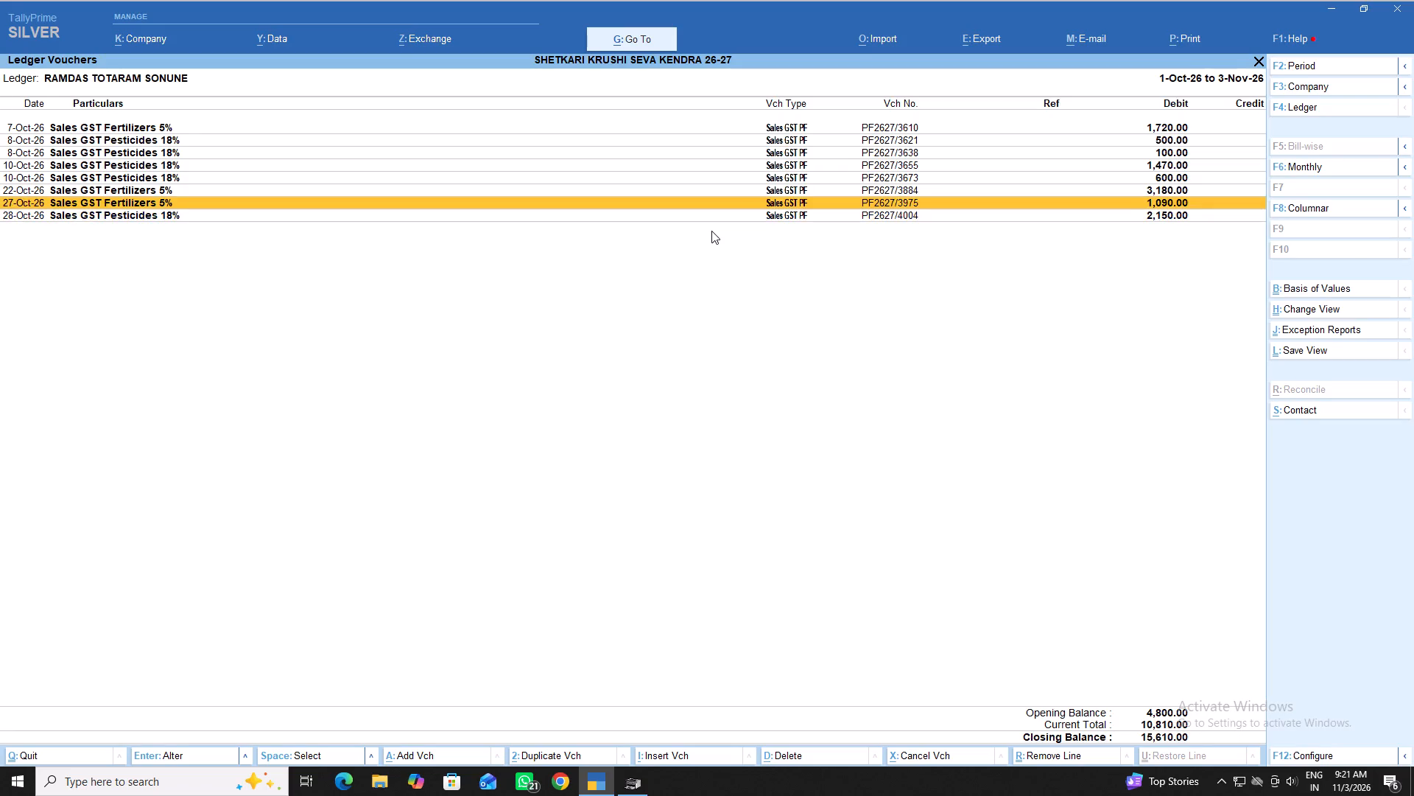
pyautogui.press('Return')
pyautogui.press('Escape')
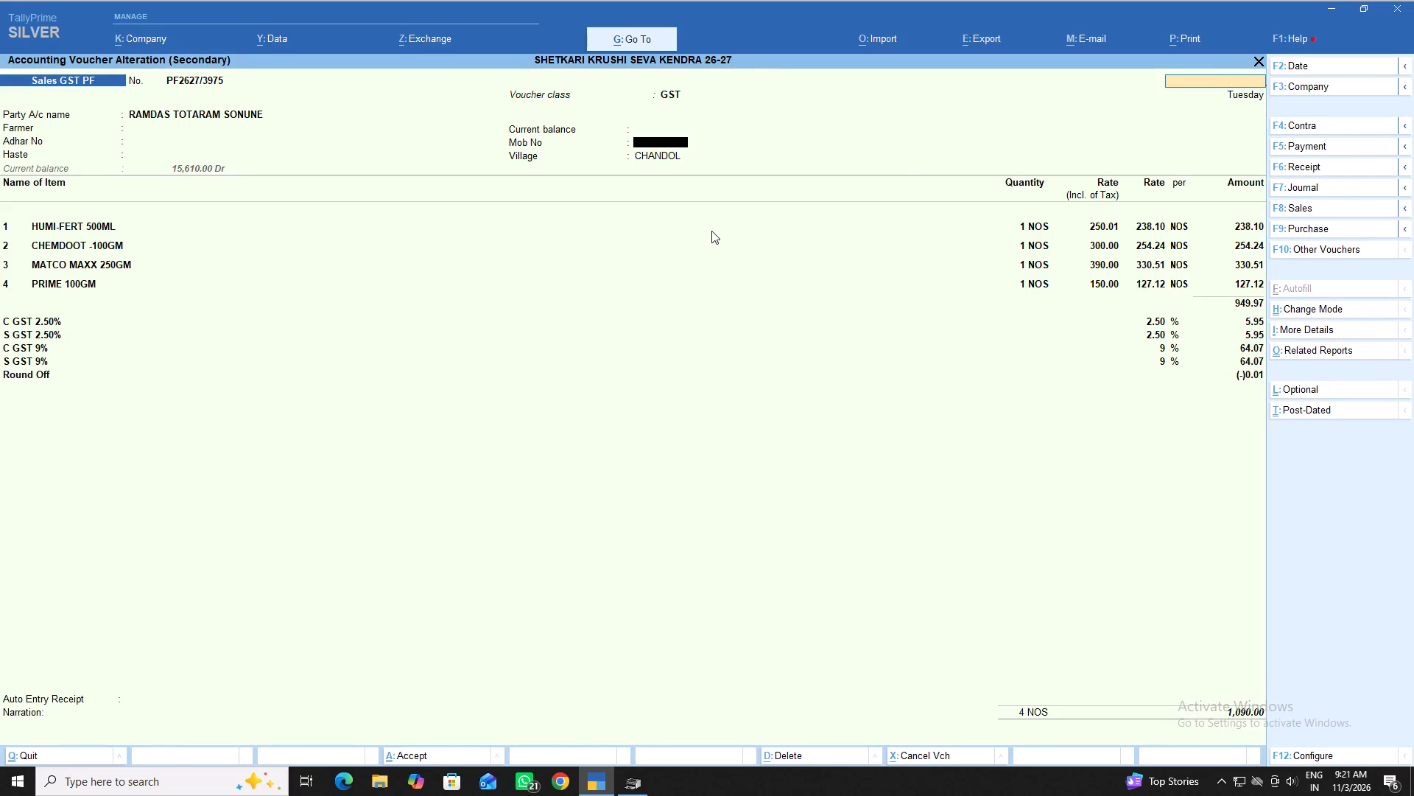
pyautogui.press('Escape')
pyautogui.press('Escape')
pyautogui.press('Up')
pyautogui.press('Return')
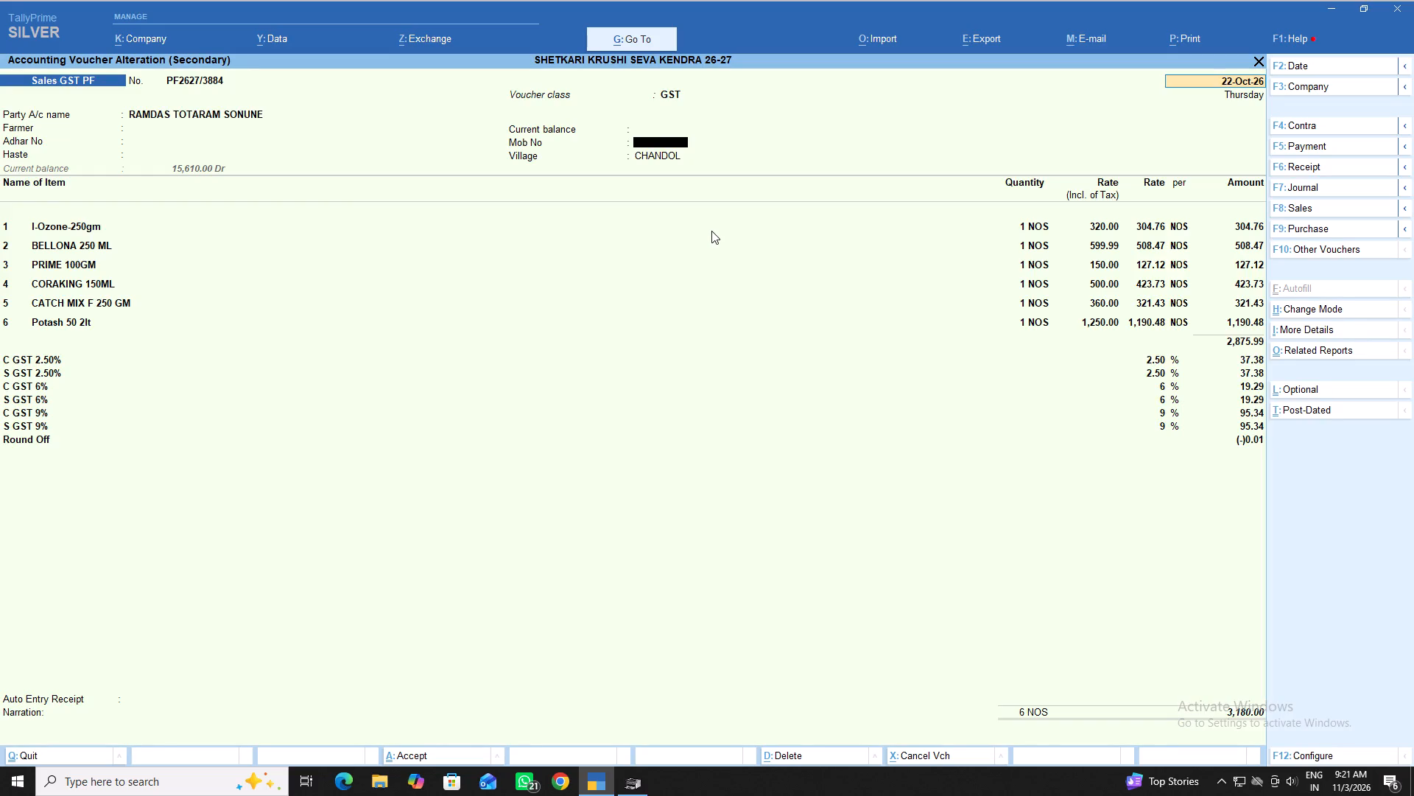
pyautogui.press('Escape')
pyautogui.press('Escape')
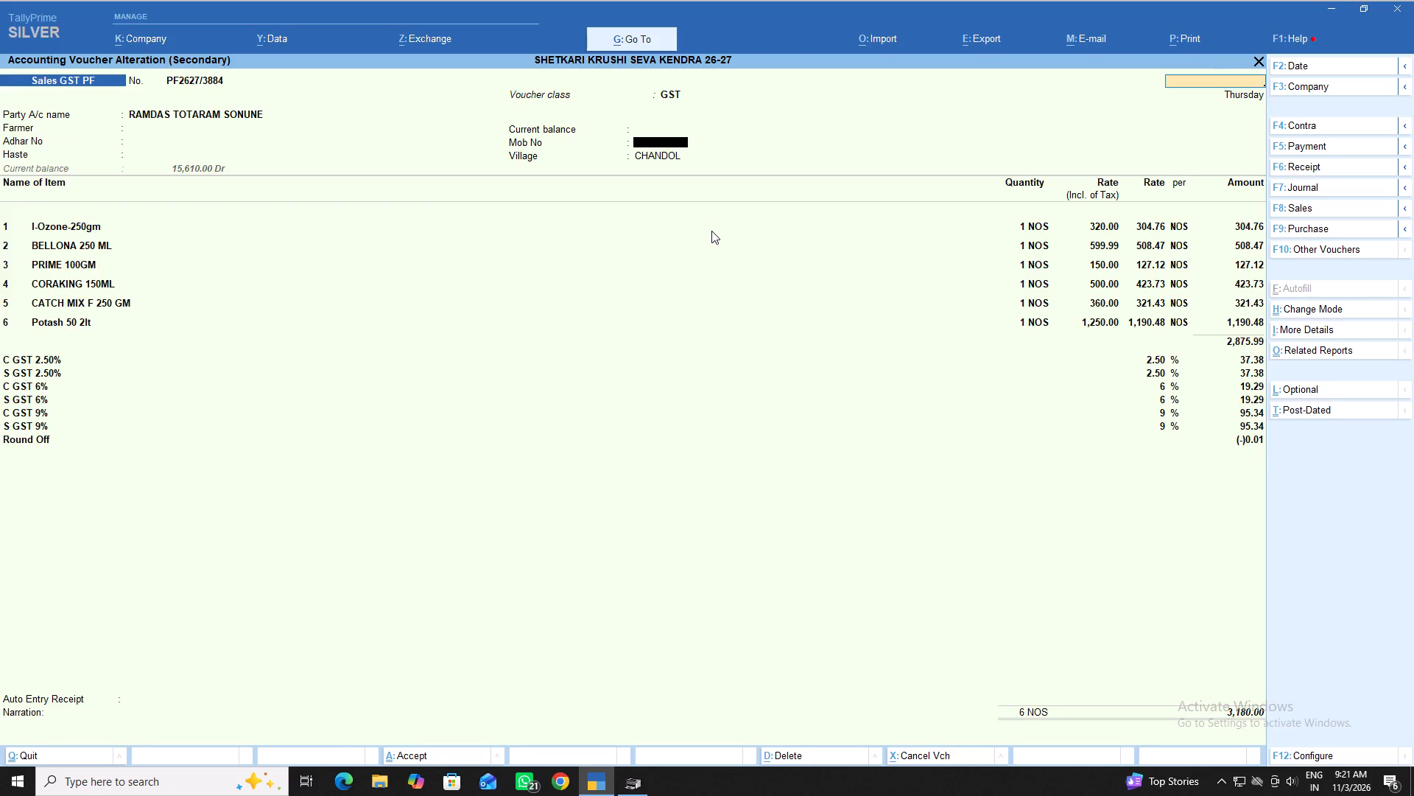
pyautogui.press('Escape')
pyautogui.press('Escape')
pyautogui.press('Escape')
pyautogui.press('Escape')
pyautogui.press('Escape')
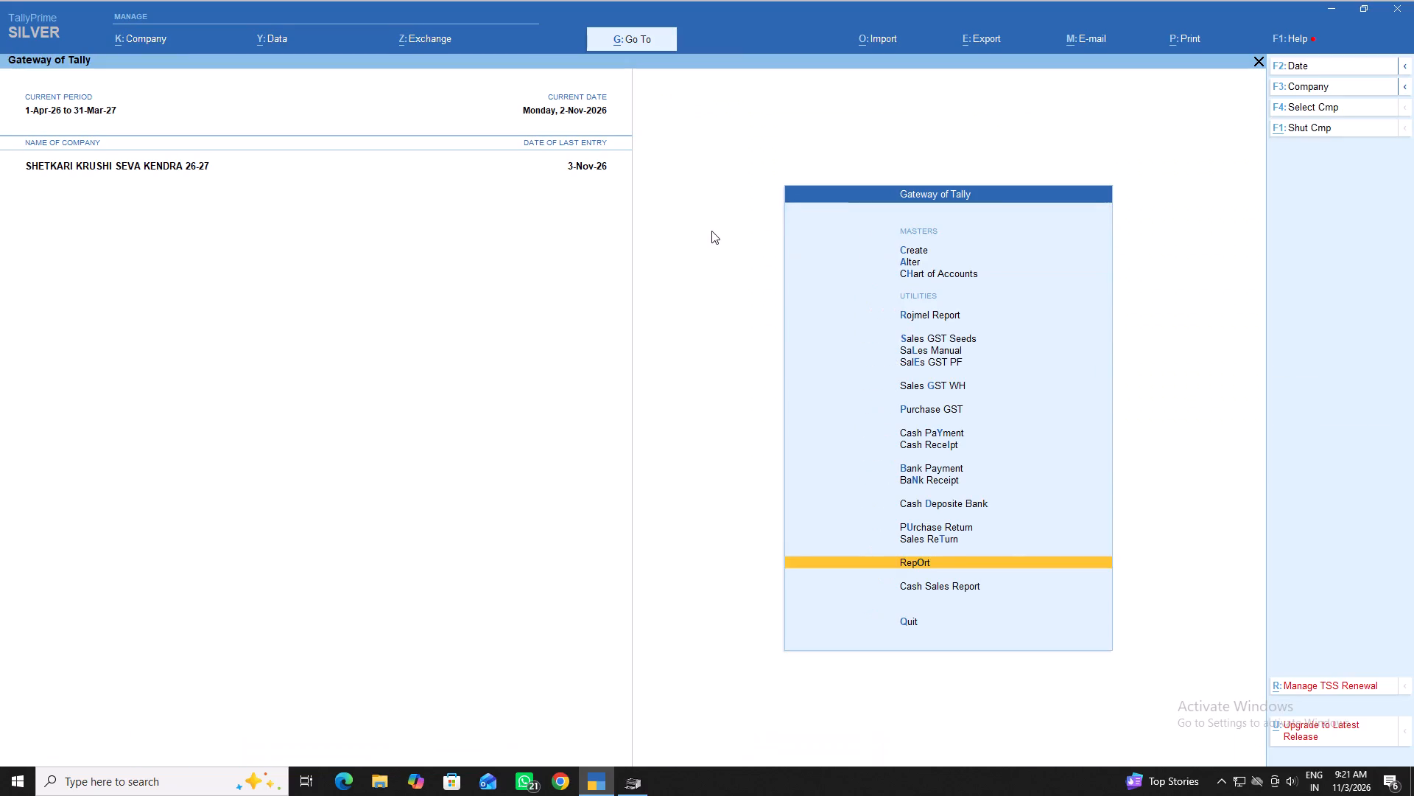
# Start a new Sales GST PF voucher with the GST voucher class.
pyautogui.press('Up')
pyautogui.press('Up')
pyautogui.press('Up')
pyautogui.press('Up')
pyautogui.press('Up')
pyautogui.press('Up')
pyautogui.press('Up')
pyautogui.press('Up')
pyautogui.press('Up')
pyautogui.press('Up')
pyautogui.press('Up')
pyautogui.press('Up')
pyautogui.press('Down')
pyautogui.press('Down')
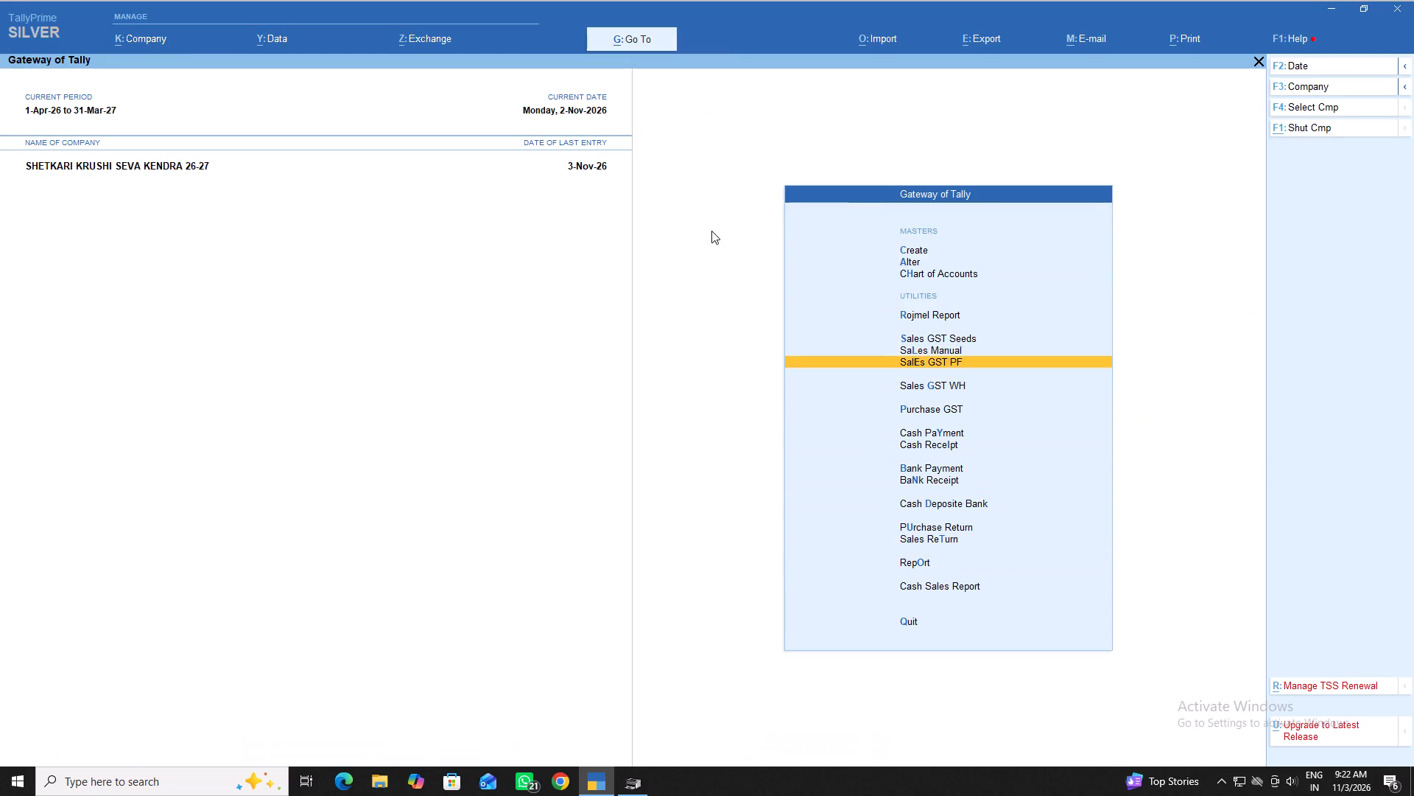
pyautogui.press('Return')
pyautogui.press('Return')
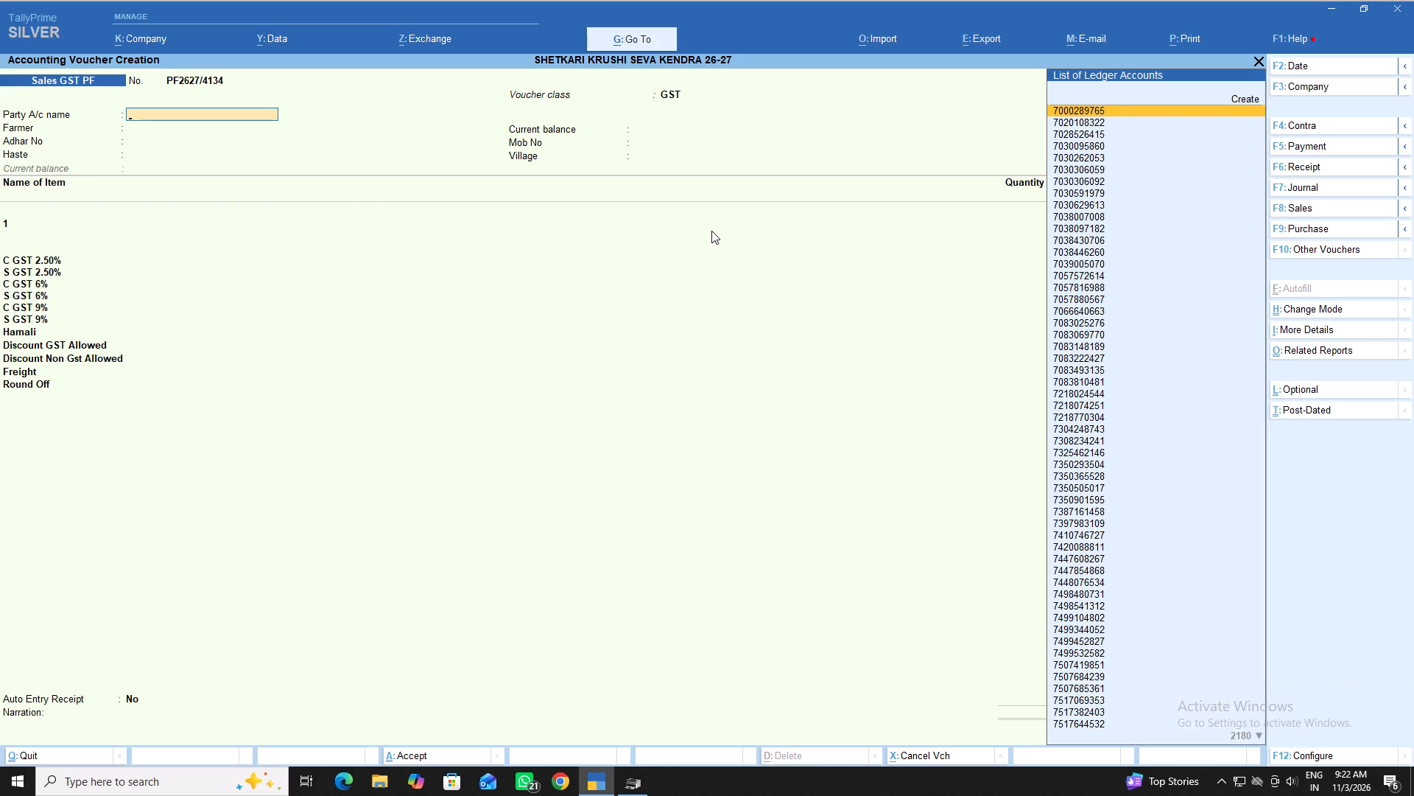
pyautogui.write('ram')
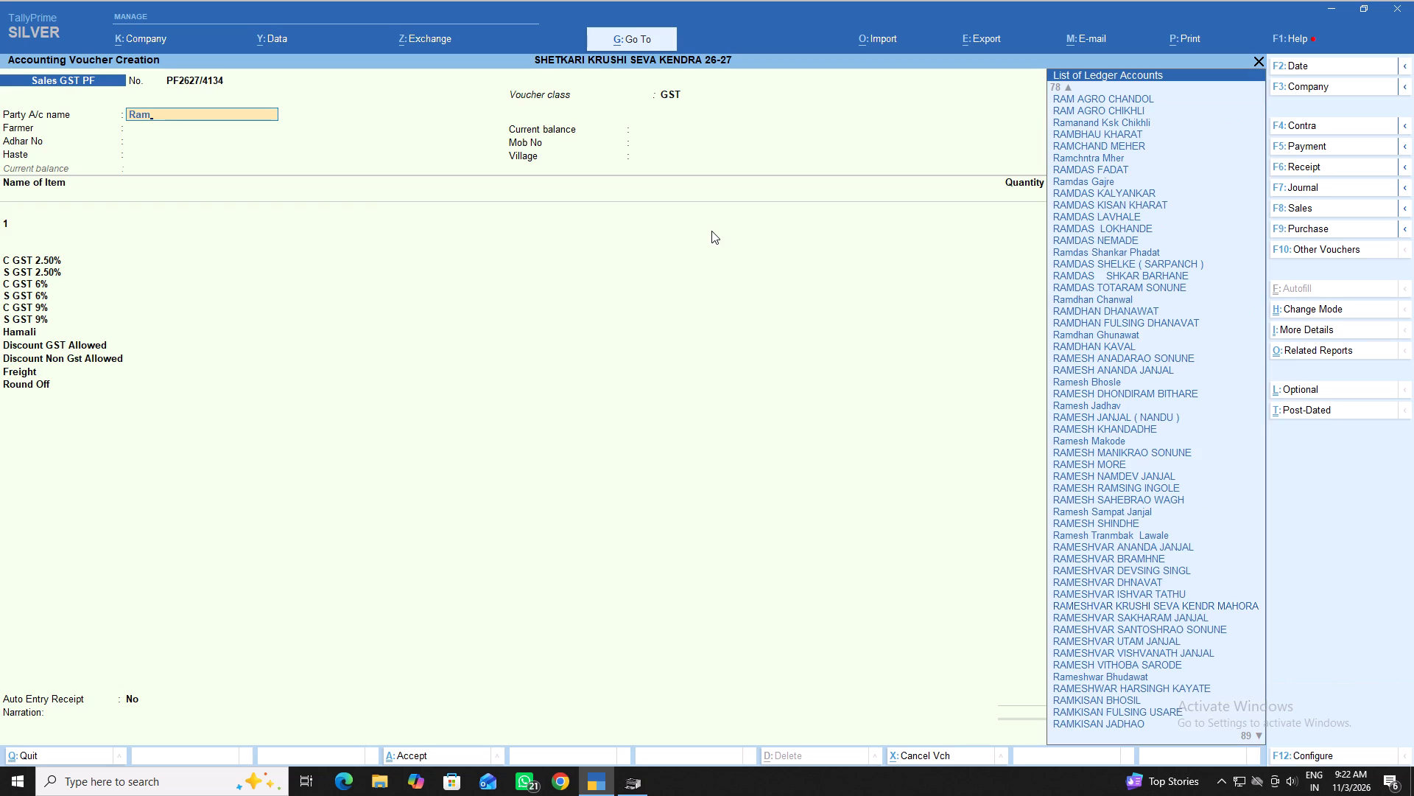
pyautogui.press('Down')
pyautogui.press('Down')
pyautogui.press('Down')
pyautogui.press('Down')
pyautogui.press('Down')
pyautogui.press('Down')
pyautogui.press('Down')
pyautogui.press('Down')
pyautogui.press('Down')
pyautogui.press('Down')
pyautogui.press('Down')
pyautogui.press('Down')
pyautogui.press('Down')
pyautogui.press('Down')
pyautogui.press('Down')
pyautogui.press('Down')
pyautogui.press('Down')
pyautogui.press('Down')
pyautogui.press('Down')
pyautogui.press('Down')
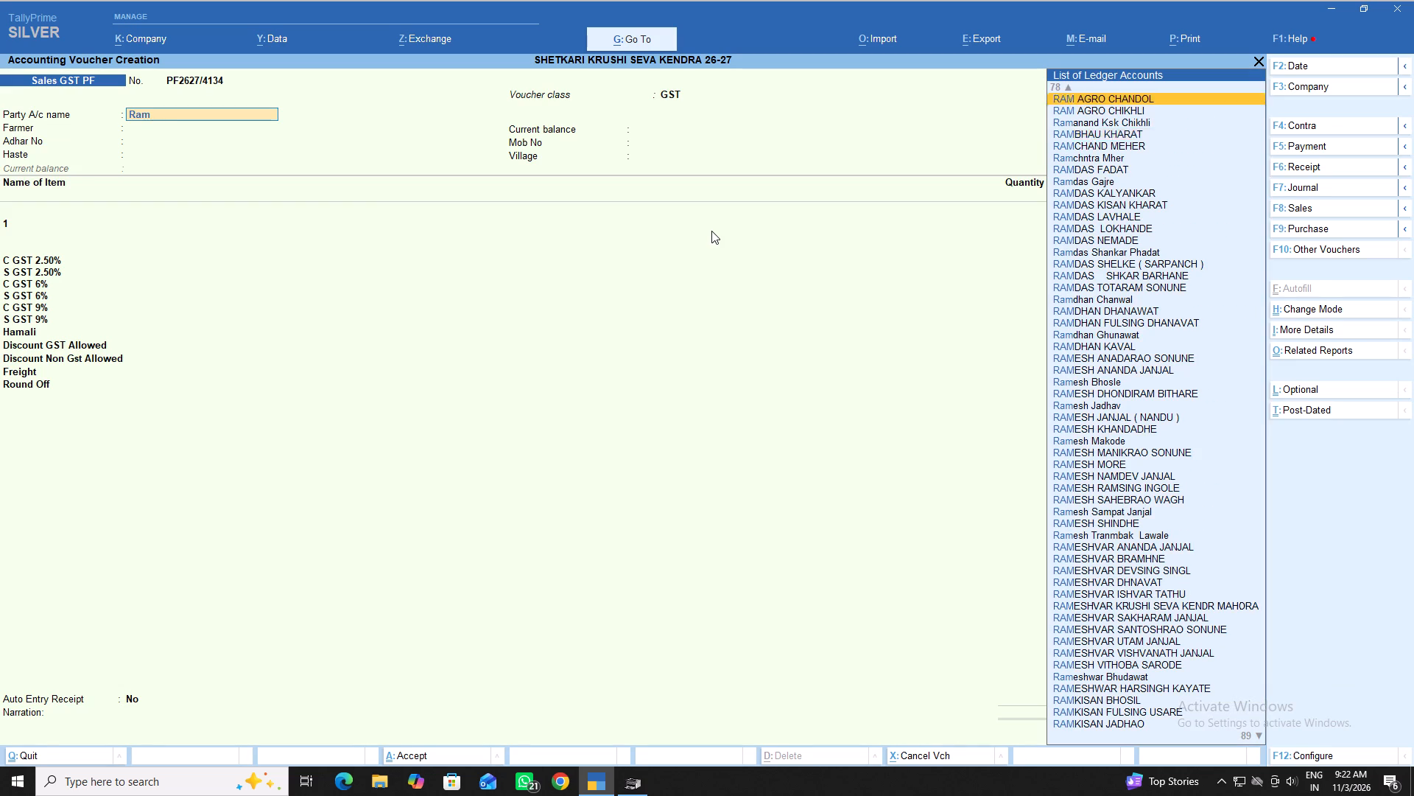
pyautogui.press('Up')
pyautogui.press('Up')
pyautogui.press('Up')
pyautogui.press('Up')
pyautogui.press('Up')
pyautogui.press('Up')
pyautogui.press('Up')
pyautogui.press('Up')
pyautogui.press('Up')
pyautogui.press('Up')
pyautogui.press('Up')
pyautogui.press('Up')
pyautogui.press('Up')
pyautogui.press('Up')
pyautogui.press('Up')
pyautogui.press('Up')
pyautogui.press('Up')
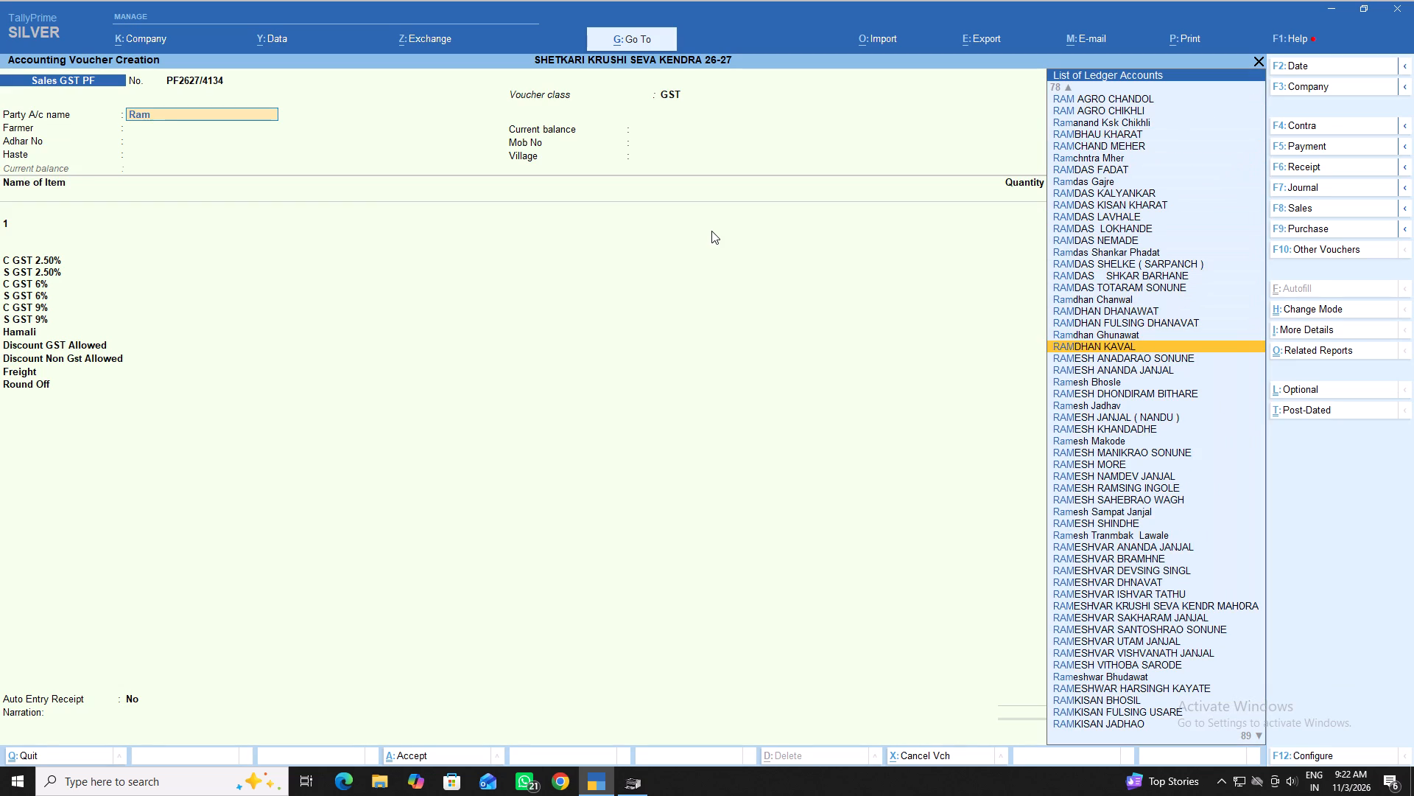
pyautogui.press('Down')
pyautogui.press('Down')
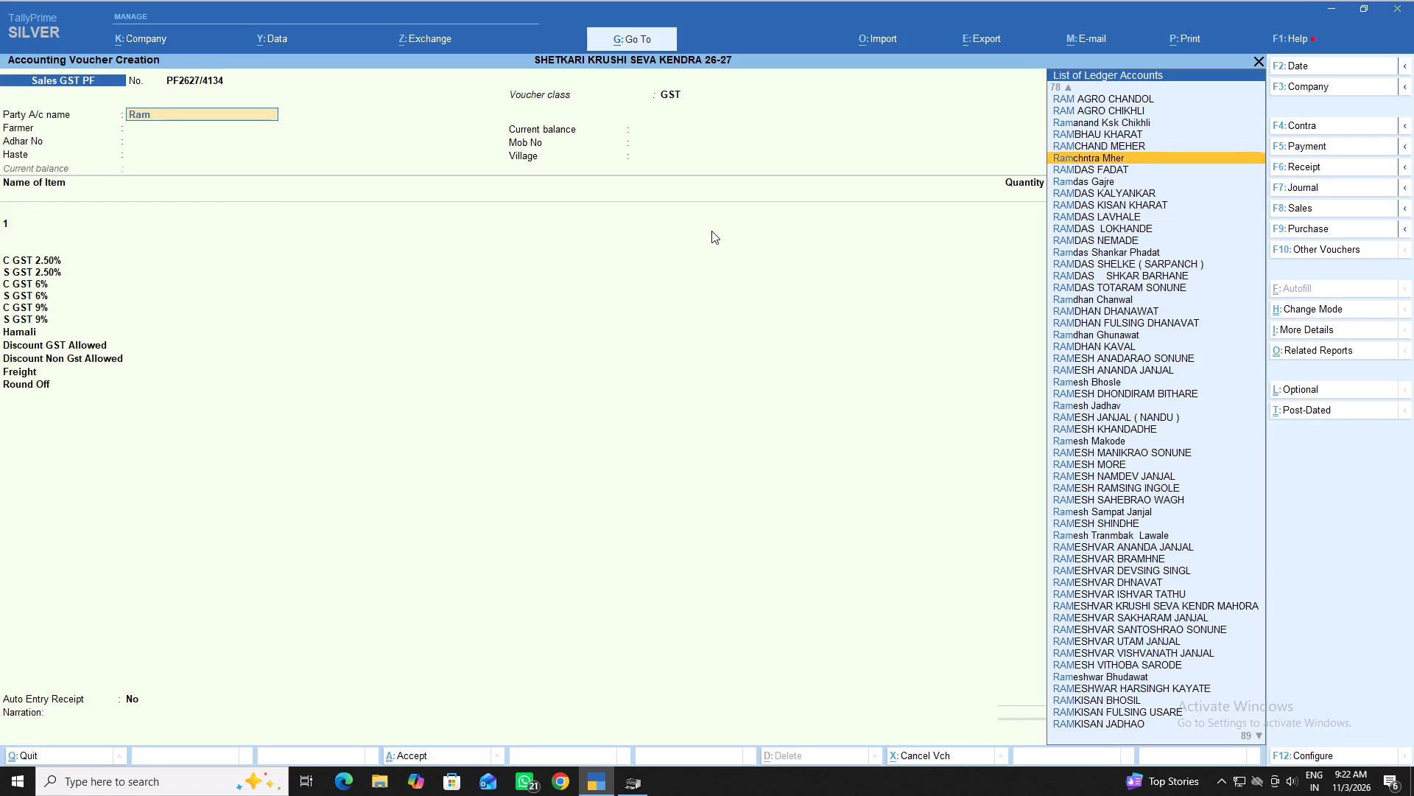
pyautogui.press('Down')
pyautogui.press('Down')
pyautogui.press('Down')
pyautogui.press('Down')
pyautogui.press('Down')
pyautogui.press('Down')
pyautogui.press('Down')
pyautogui.press('Down')
pyautogui.press('Down')
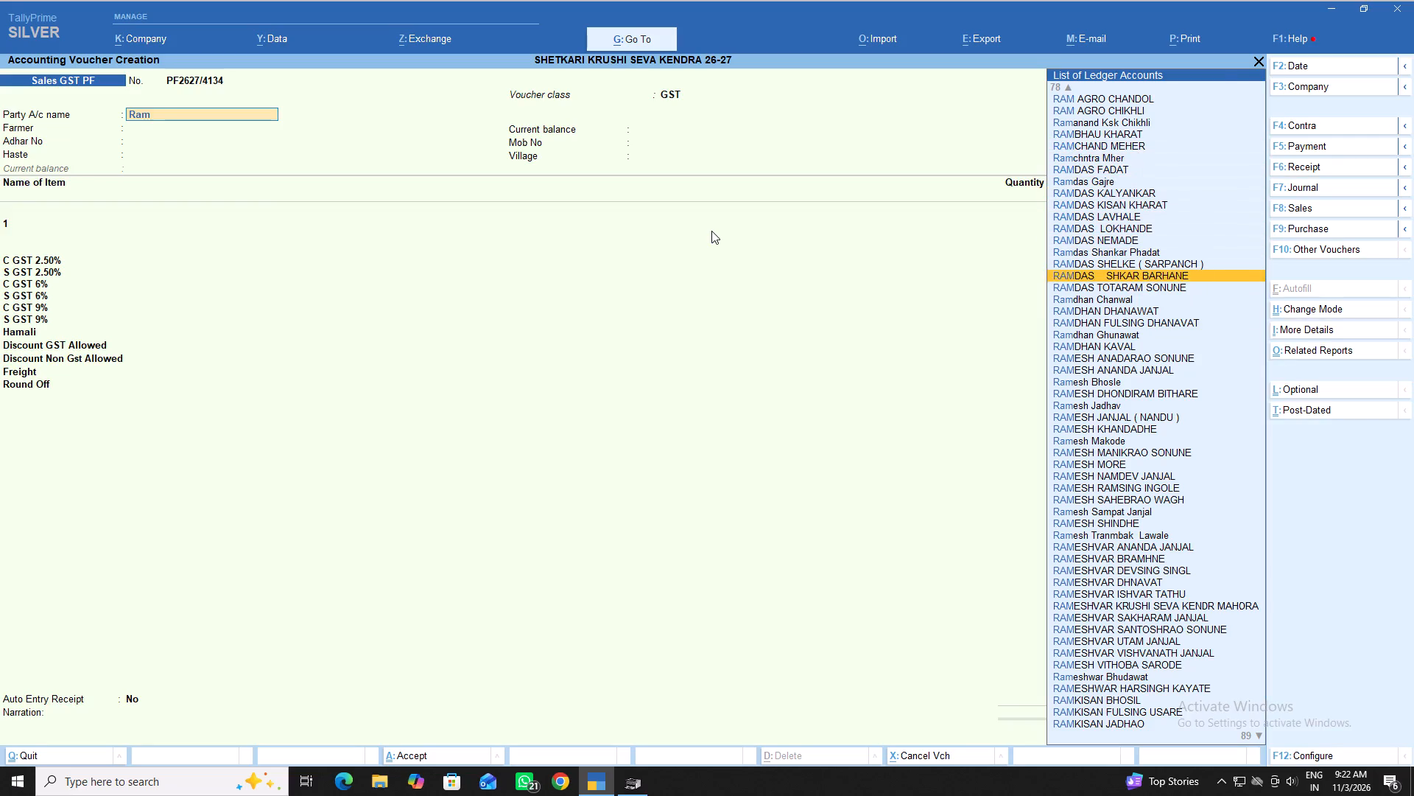
pyautogui.press('Down')
pyautogui.press('Return')
pyautogui.press('Return')
pyautogui.press('Return')
pyautogui.press('Return')
pyautogui.press('Return')
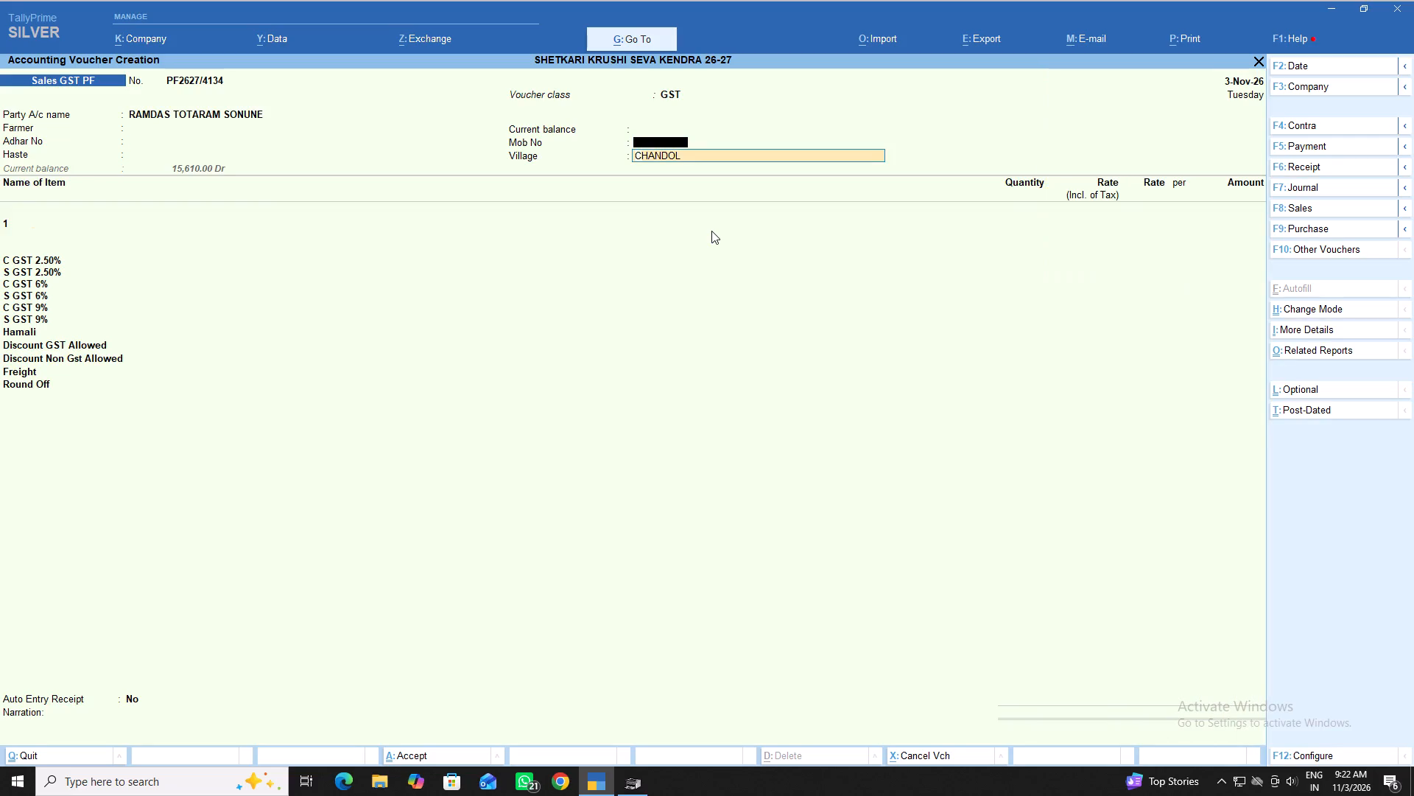
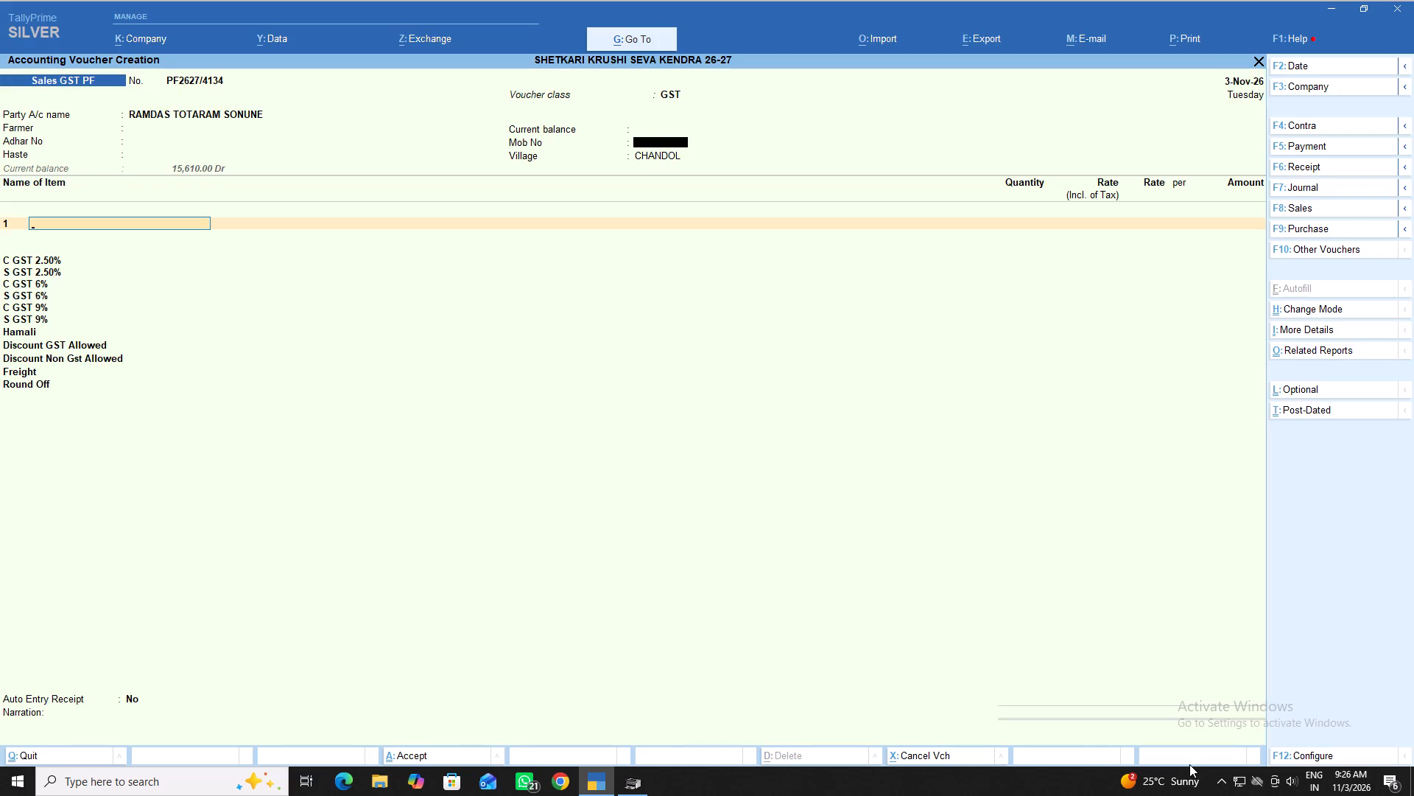
# Add AVTAR 500GM from batch Cav26-075 as the first item, with quantity 1 at the tax-inclusive rate of 630.
pyautogui.write('avt')
pyautogui.press('t')
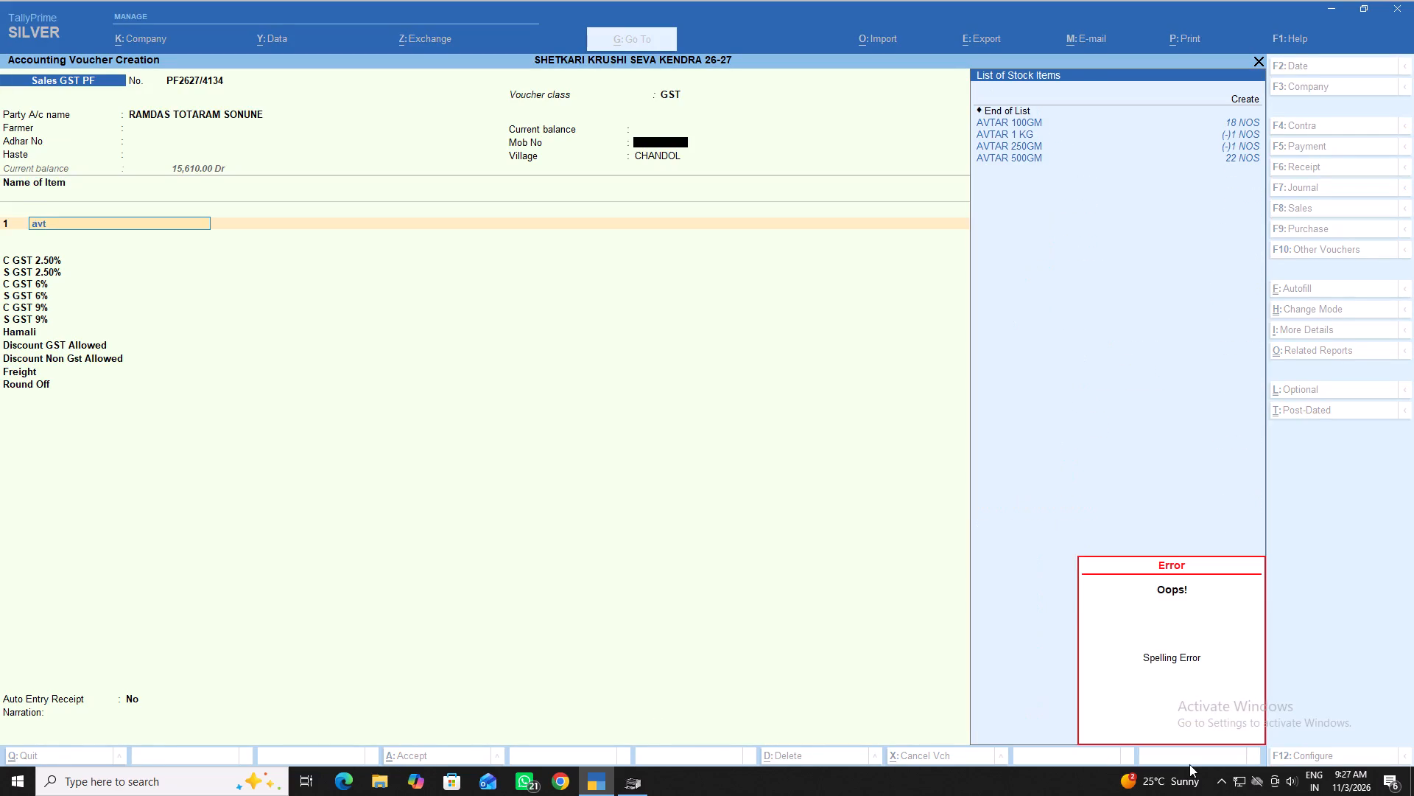
pyautogui.press('Down')
pyautogui.press('Down')
pyautogui.press('Down')
pyautogui.press('Down')
pyautogui.press('Return')
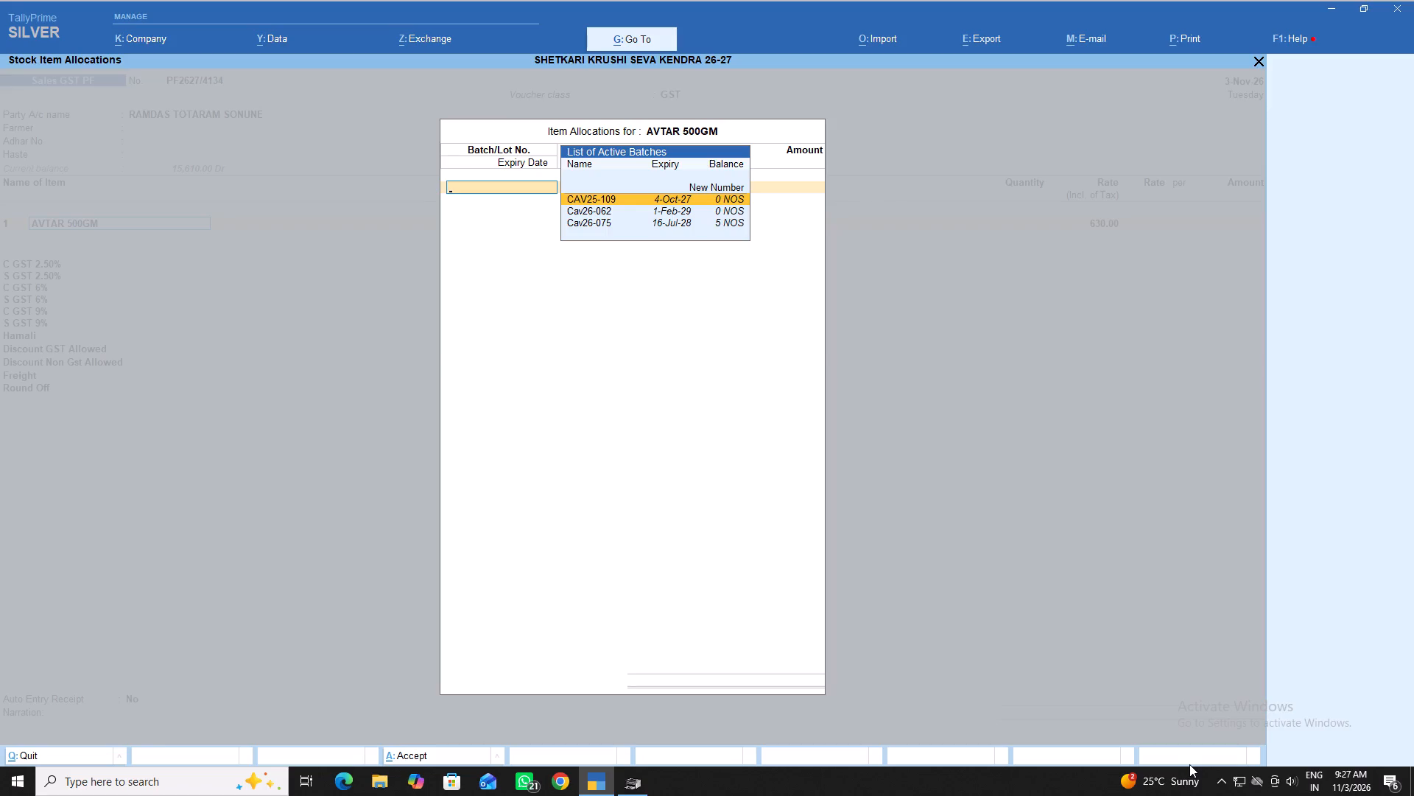
pyautogui.press('Down')
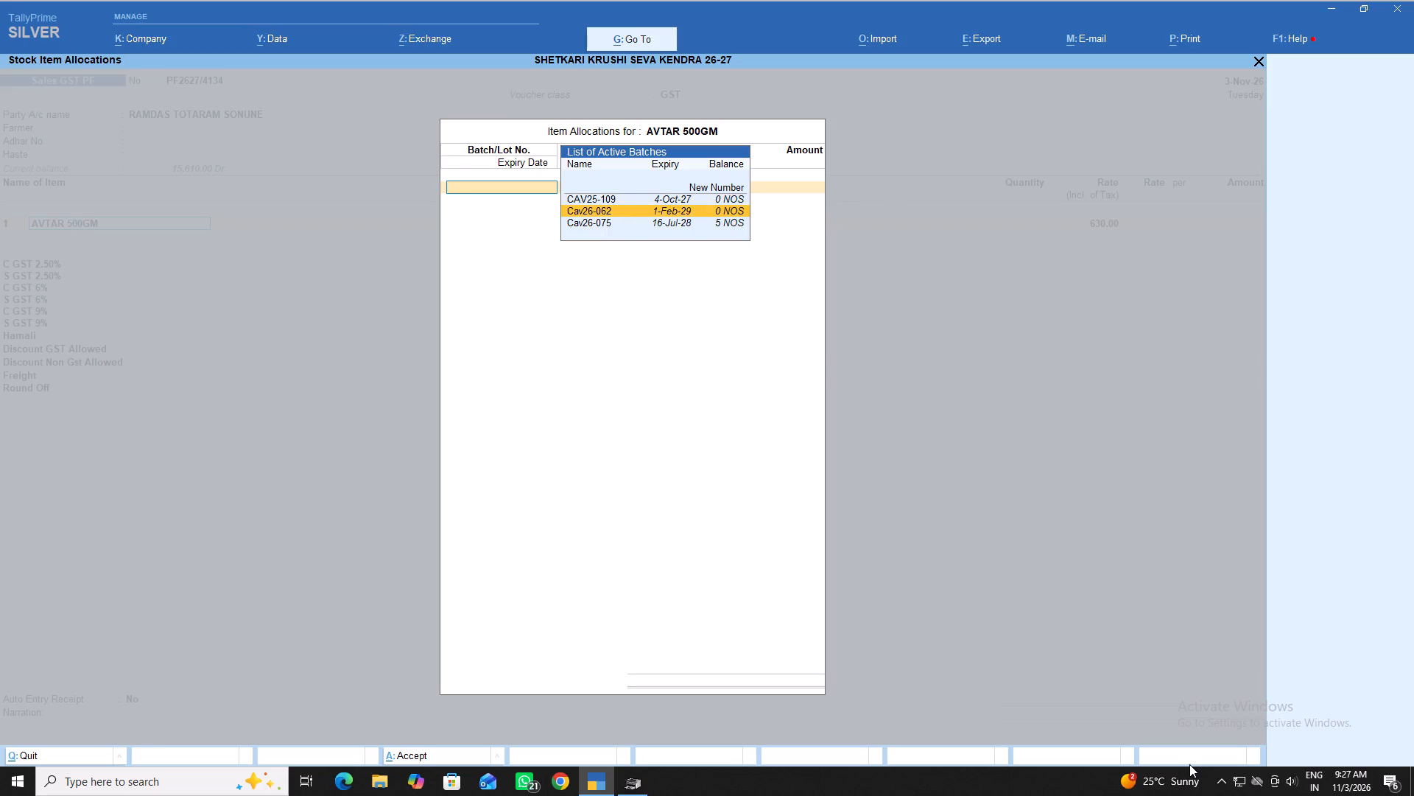
pyautogui.press('Down')
pyautogui.press('Down')
pyautogui.press('Return')
pyautogui.press('1')
pyautogui.press('Return')
pyautogui.press('Return')
pyautogui.press('Return')
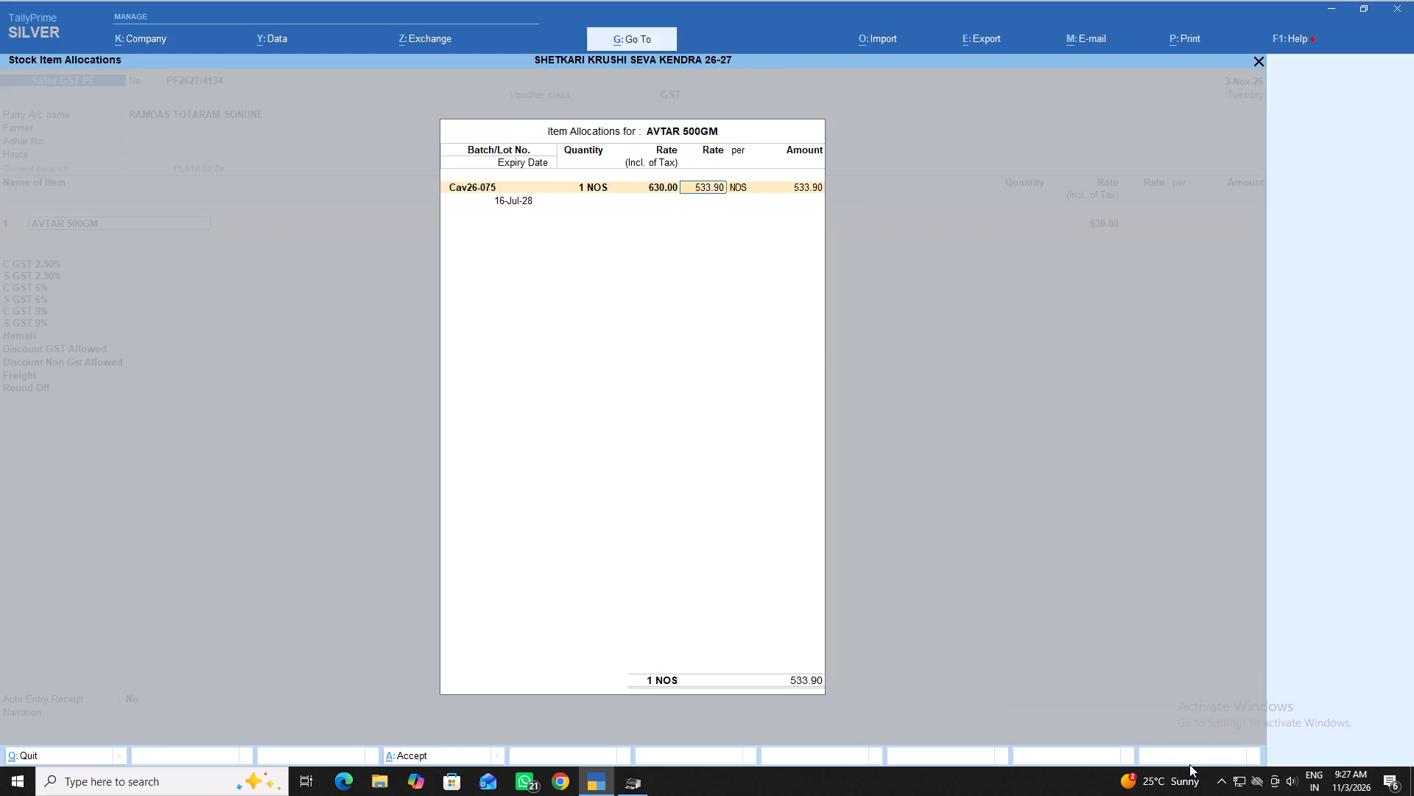
pyautogui.press('Return')
pyautogui.press('Return')
pyautogui.press('Return')
pyautogui.press('Return')
pyautogui.press('Return')
pyautogui.press('Return')
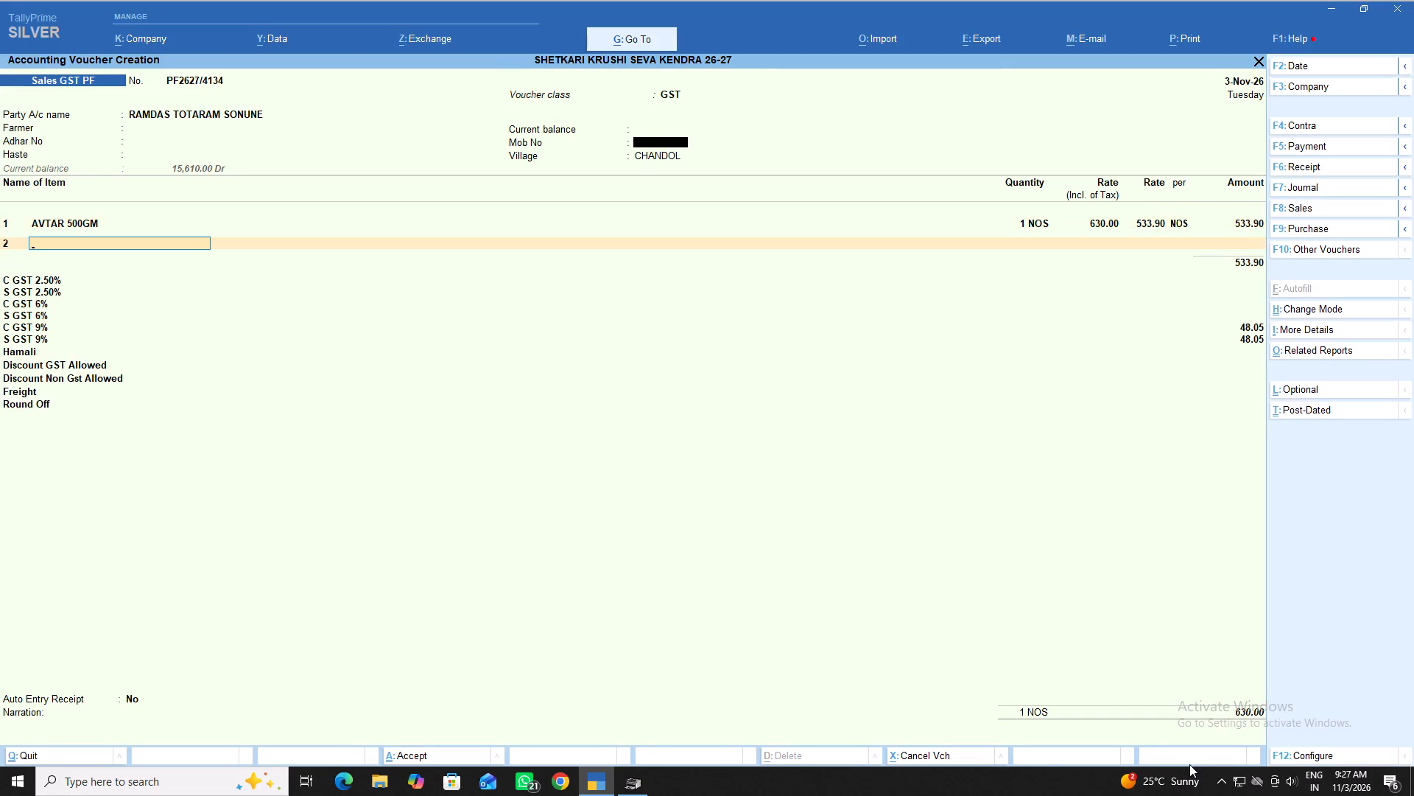
# Add I-Ozone-250gm from batch Ipl/154/b as the second item, with quantity 1 at a tax-inclusive rate of 320.
pyautogui.write('io')
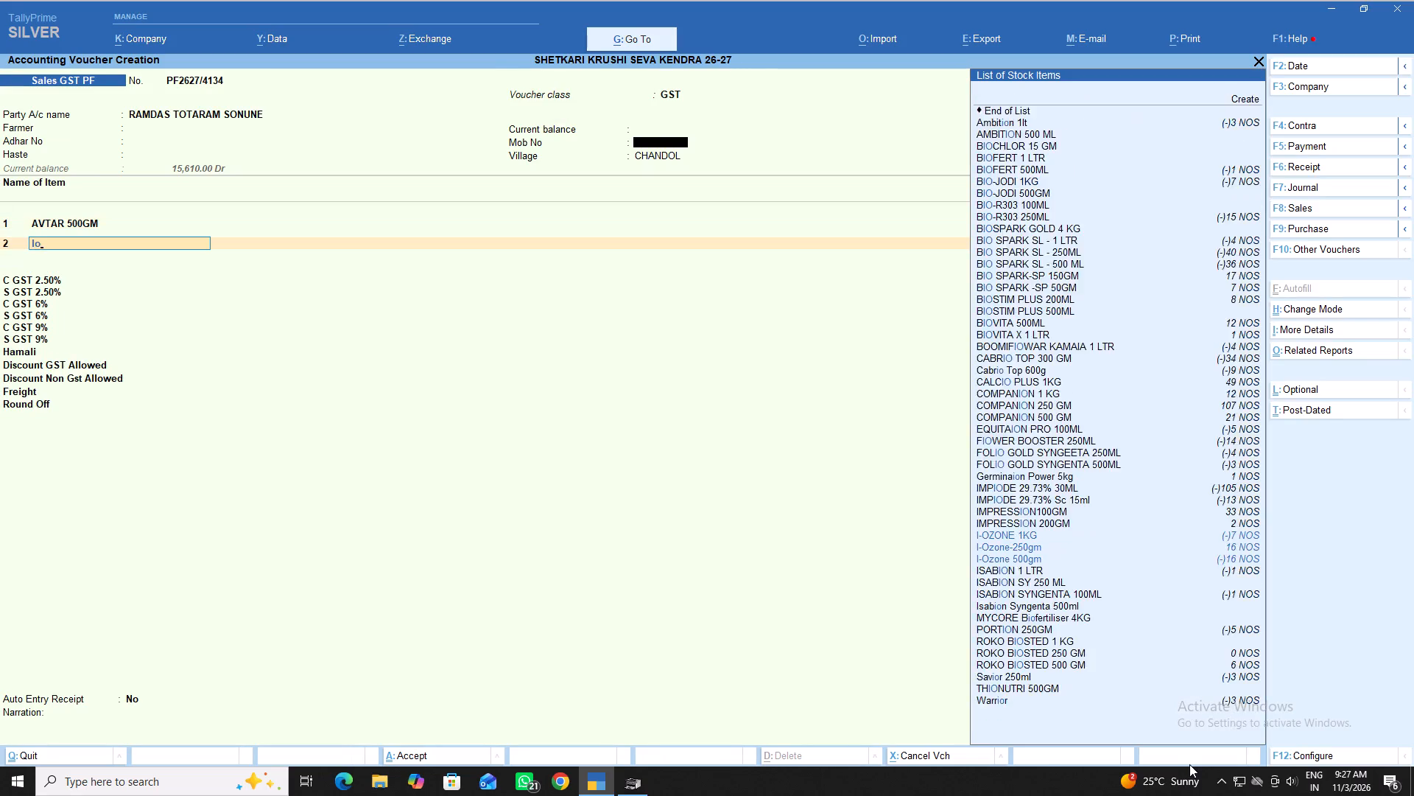
pyautogui.press('Down')
pyautogui.press('Down')
pyautogui.press('Return')
pyautogui.press('Down')
pyautogui.press('Down')
pyautogui.press('Return')
pyautogui.press('1')
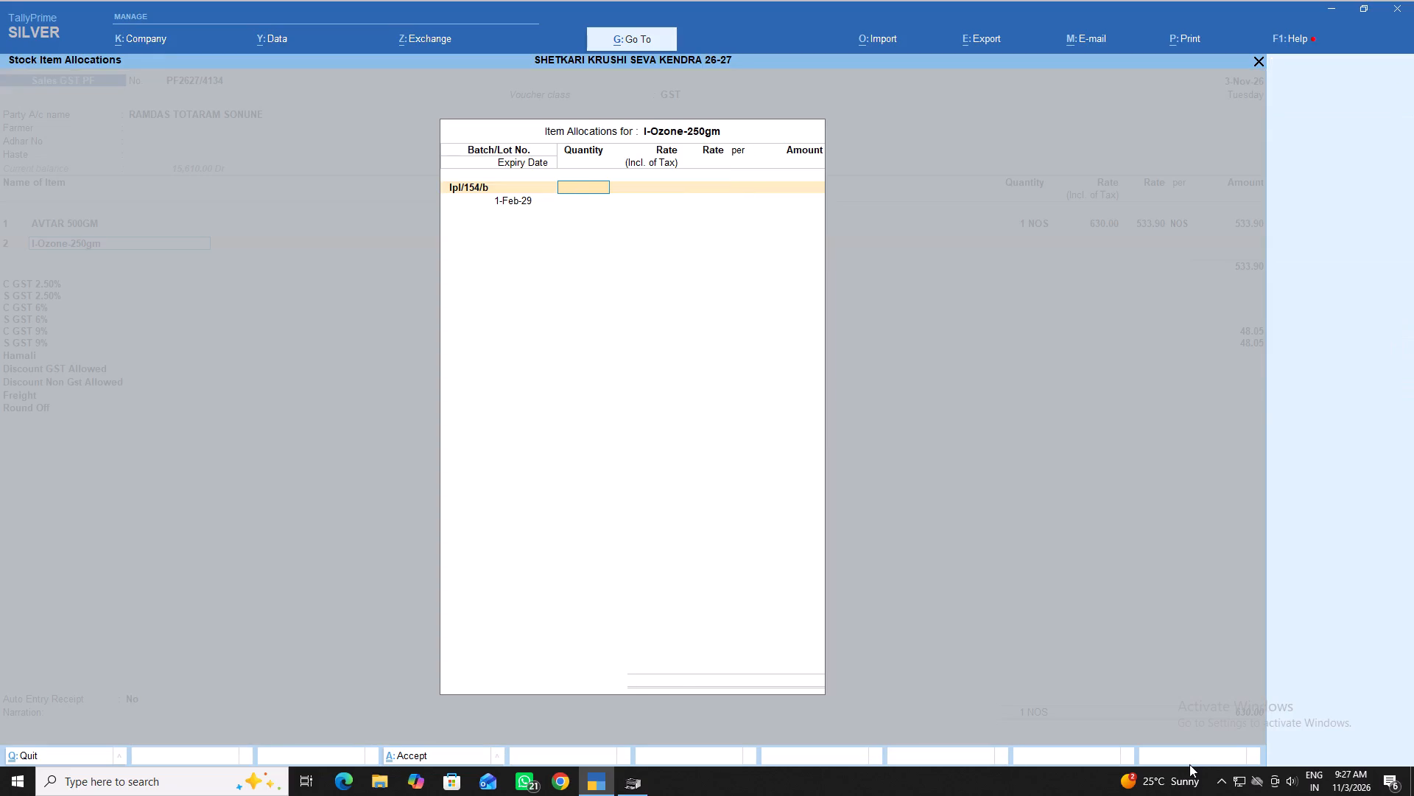
pyautogui.press('Return')
pyautogui.press('3')
pyautogui.write('20')
pyautogui.press('Return')
pyautogui.press('Return')
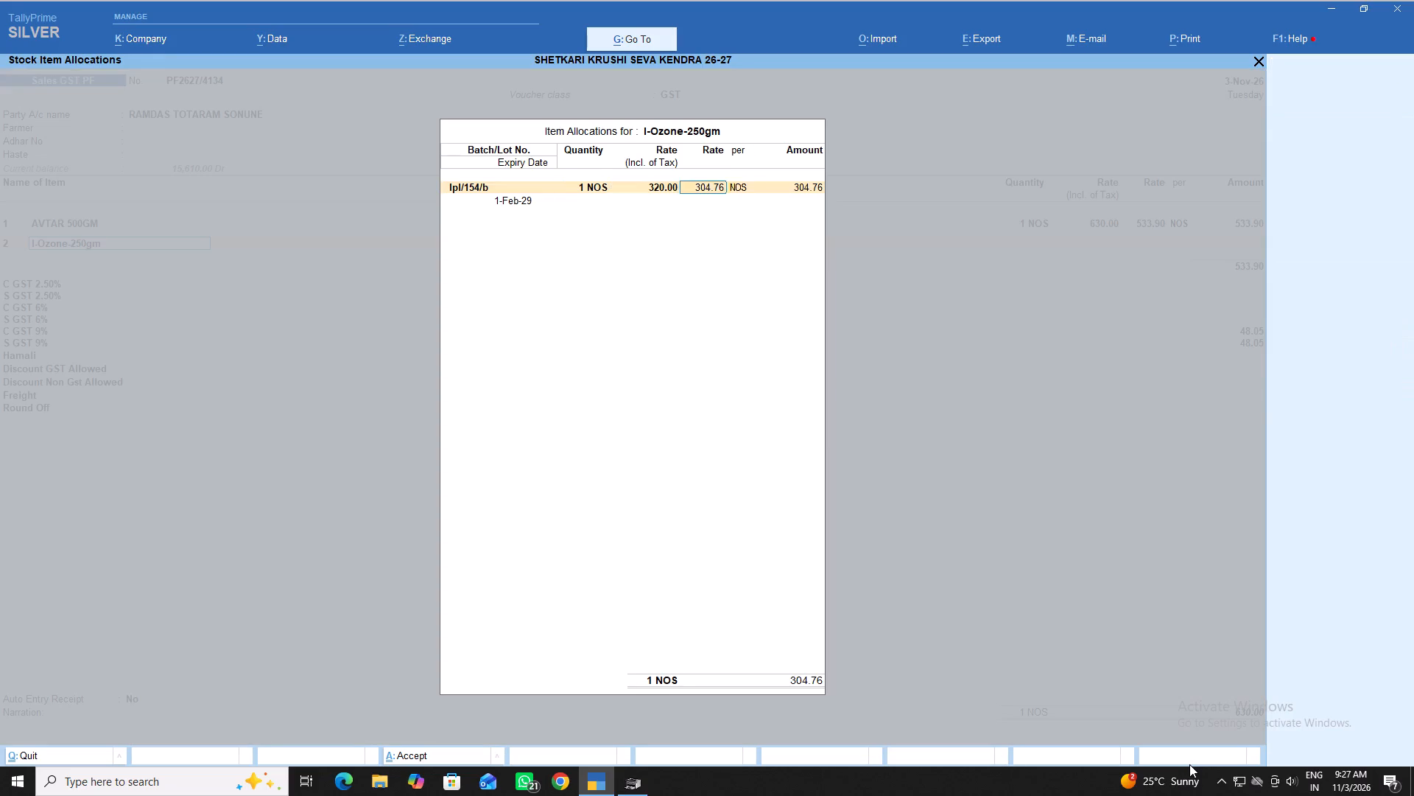
pyautogui.press('Return')
pyautogui.press('Return')
pyautogui.press('Return')
pyautogui.press('Return')
pyautogui.press('Return')
pyautogui.press('Return')
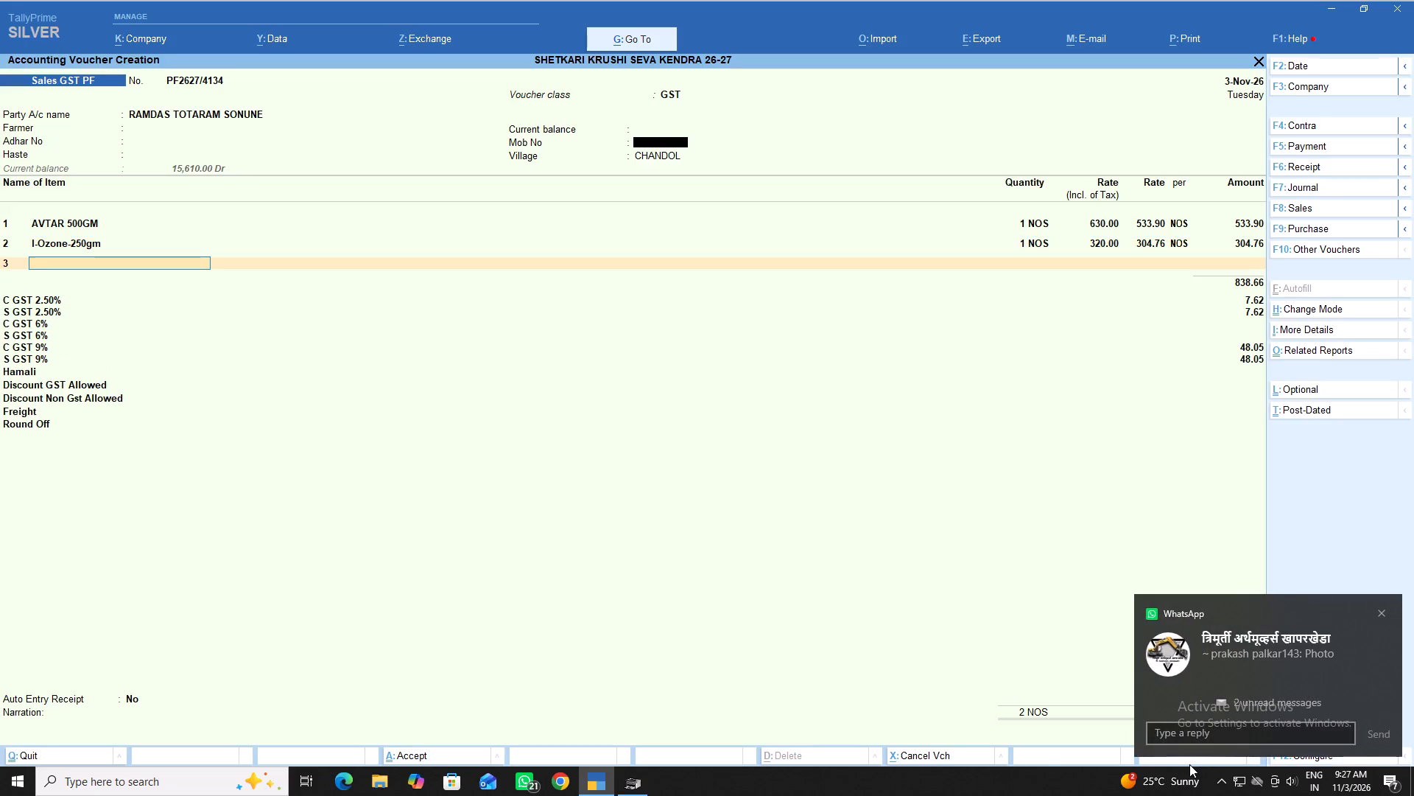
# Add Coraking 300ml from batch Ak-27 as the third item, with quantity 1 at a tax-inclusive rate of 950.
pyautogui.write('cor')
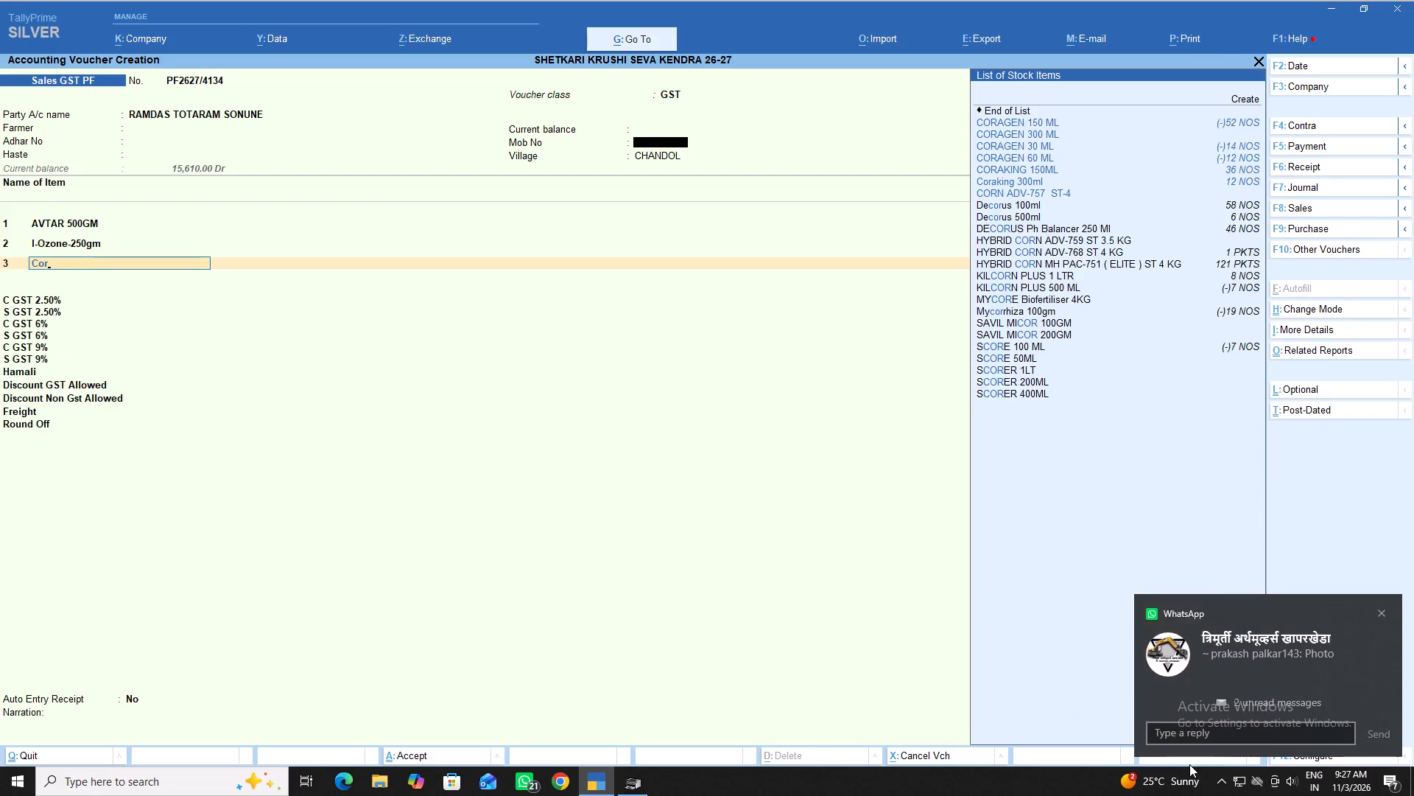
pyautogui.press('Down')
pyautogui.press('Down')
pyautogui.press('Down')
pyautogui.press('Down')
pyautogui.press('Down')
pyautogui.press('Down')
pyautogui.press('Return')
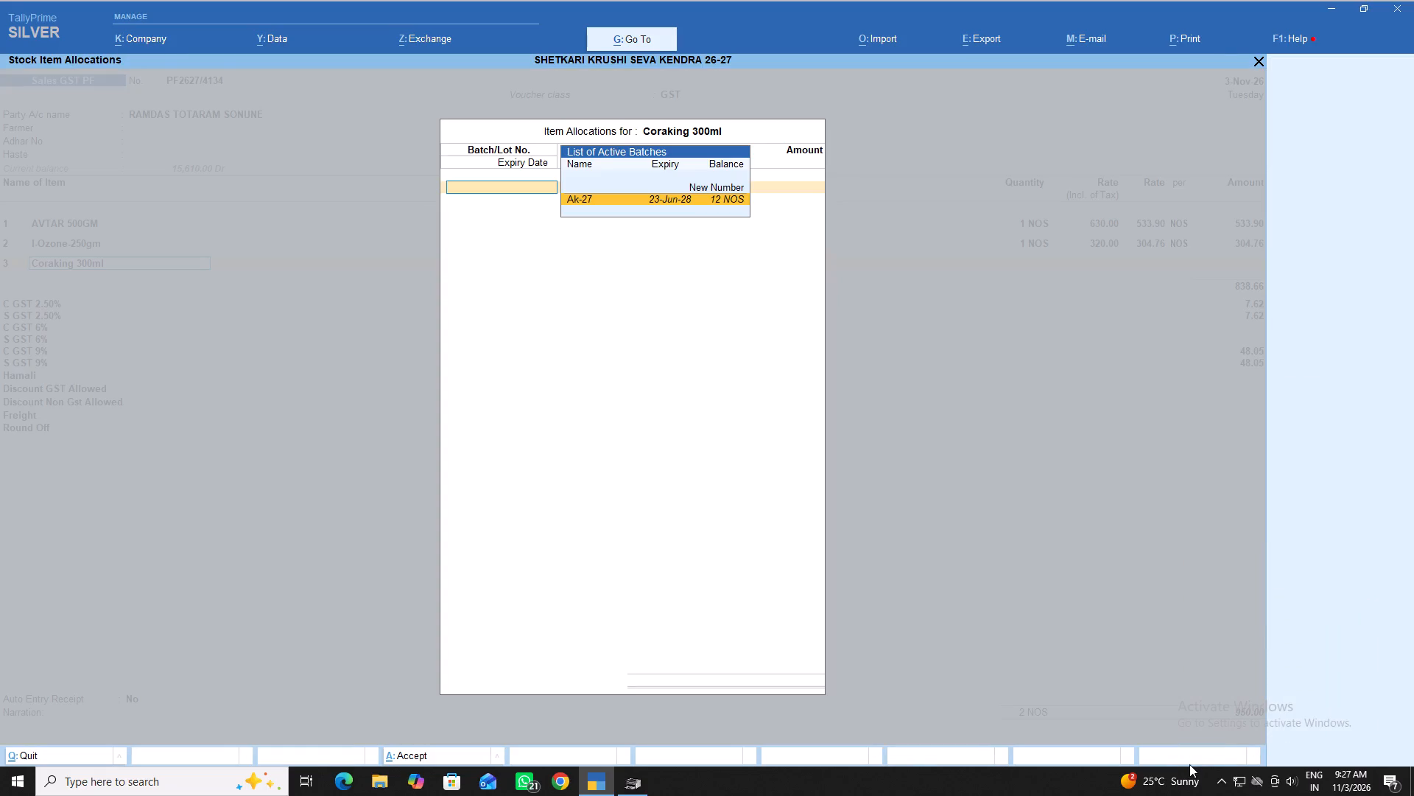
pyautogui.press('Return')
pyautogui.press('1')
pyautogui.press('Return')
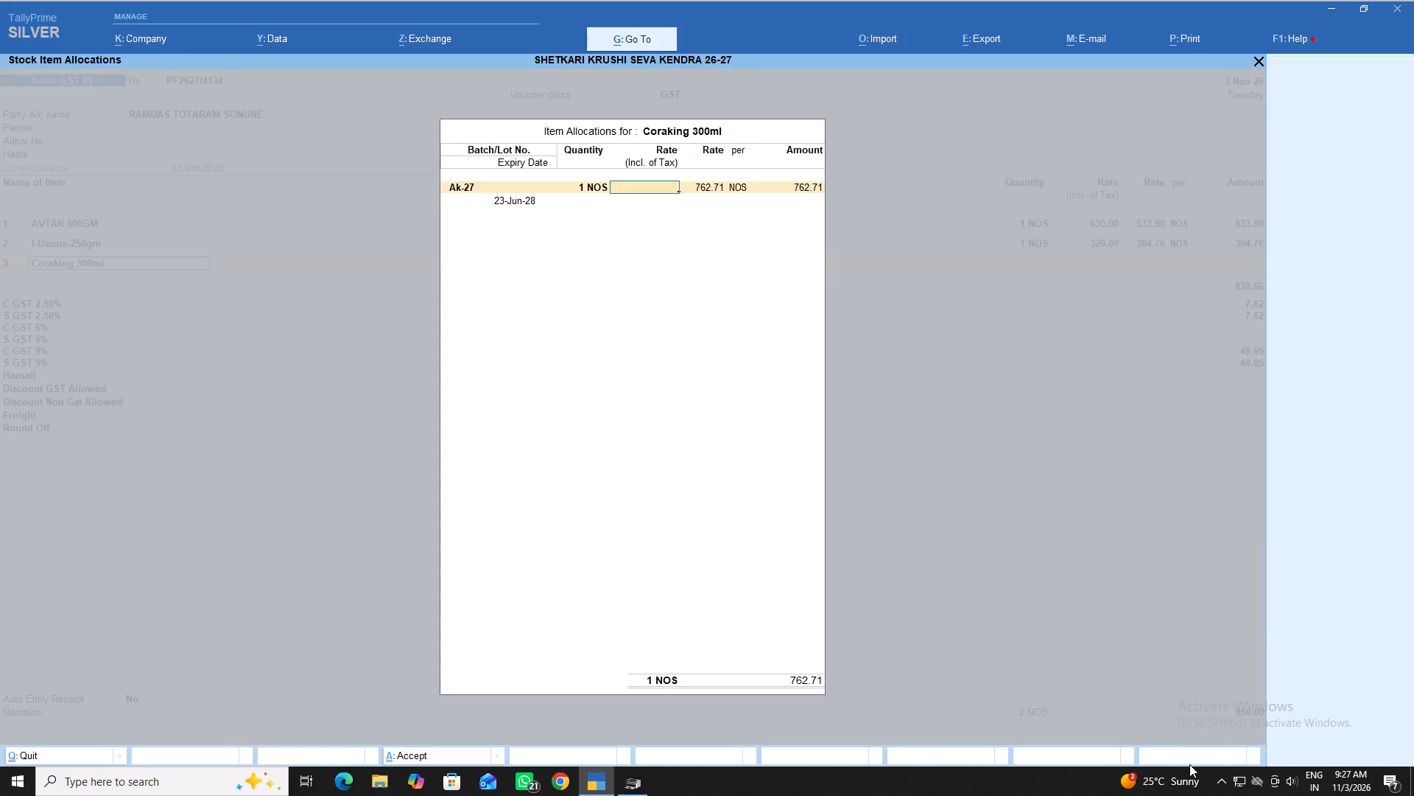
pyautogui.write('950')
pyautogui.press('Return')
pyautogui.press('Return')
pyautogui.press('Return')
pyautogui.press('Return')
pyautogui.press('Return')
pyautogui.press('Return')
pyautogui.press('Return')
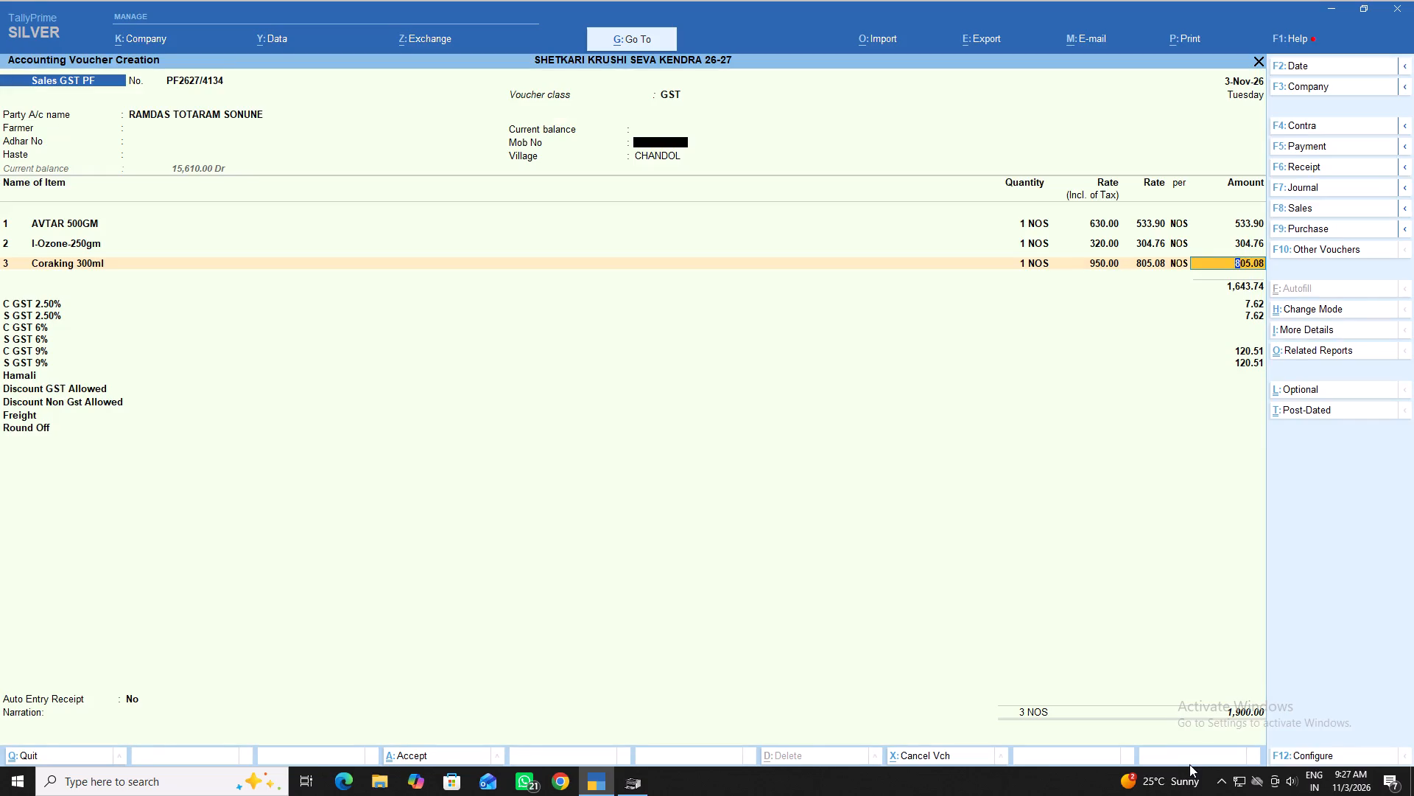
pyautogui.press('Return')
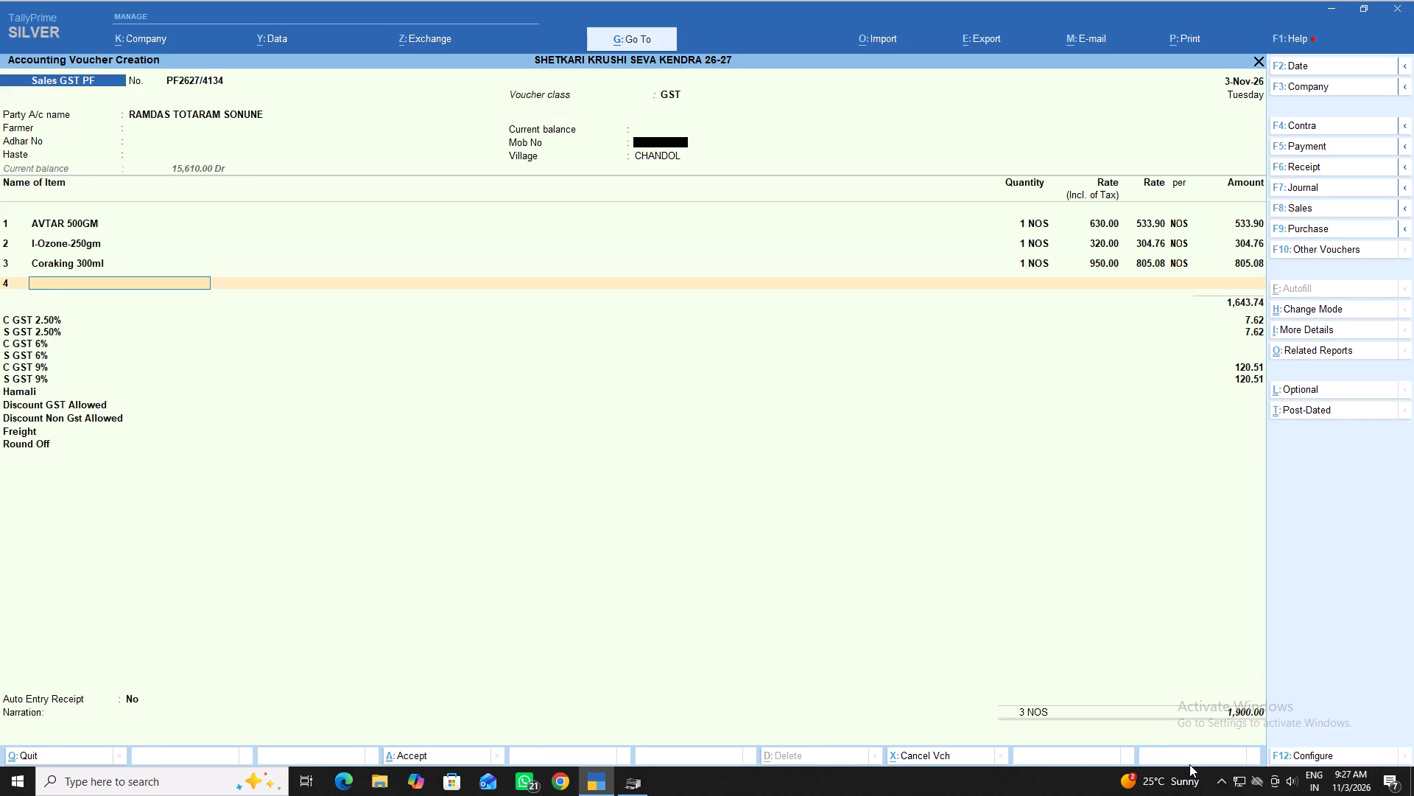
# Add MAXIMA - 200 GM from an active batch as the fourth item, with quantity 1 at a tax-inclusive rate of 250.
pyautogui.press('m')
pyautogui.write('ax')
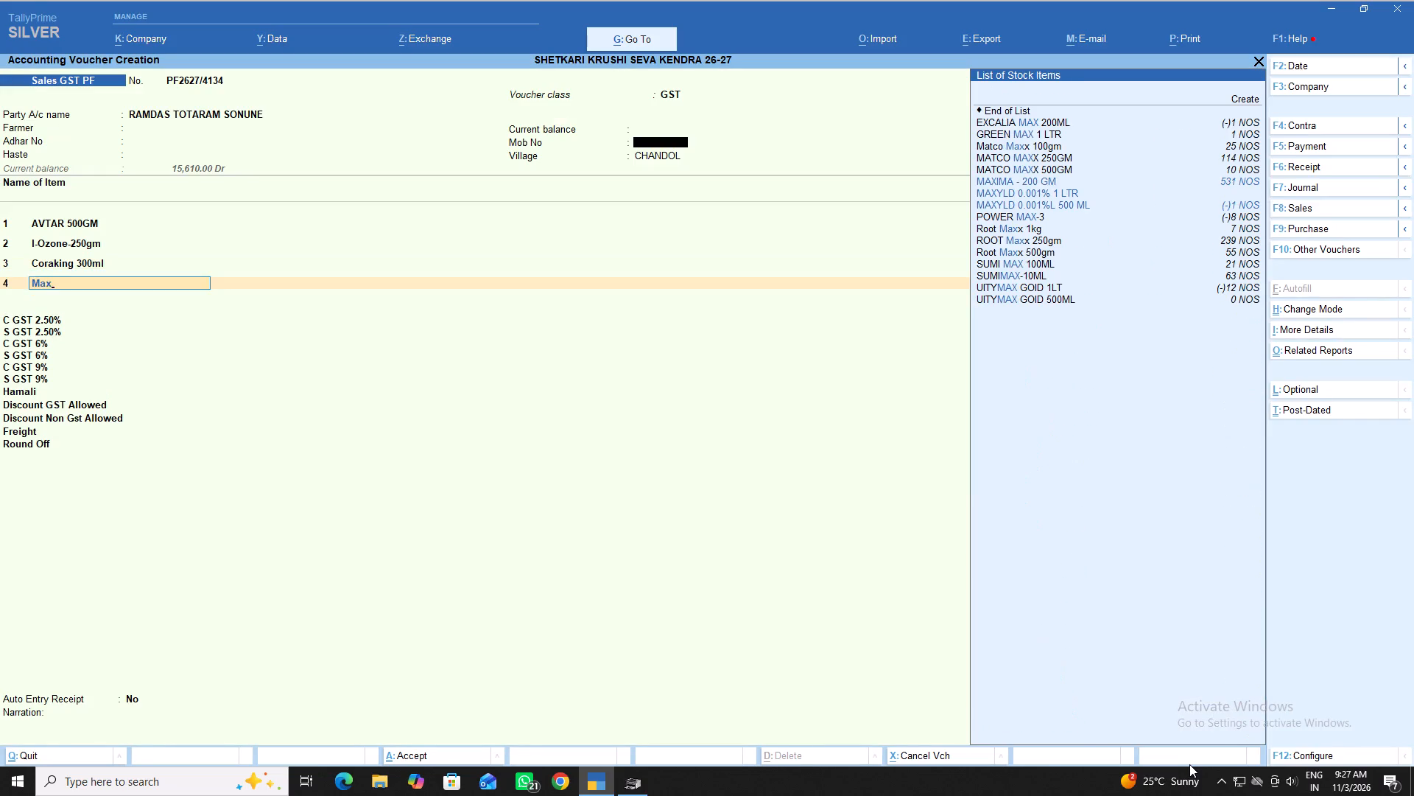
pyautogui.press('Down')
pyautogui.press('Down')
pyautogui.press('Up')
pyautogui.press('Return')
pyautogui.press('Down')
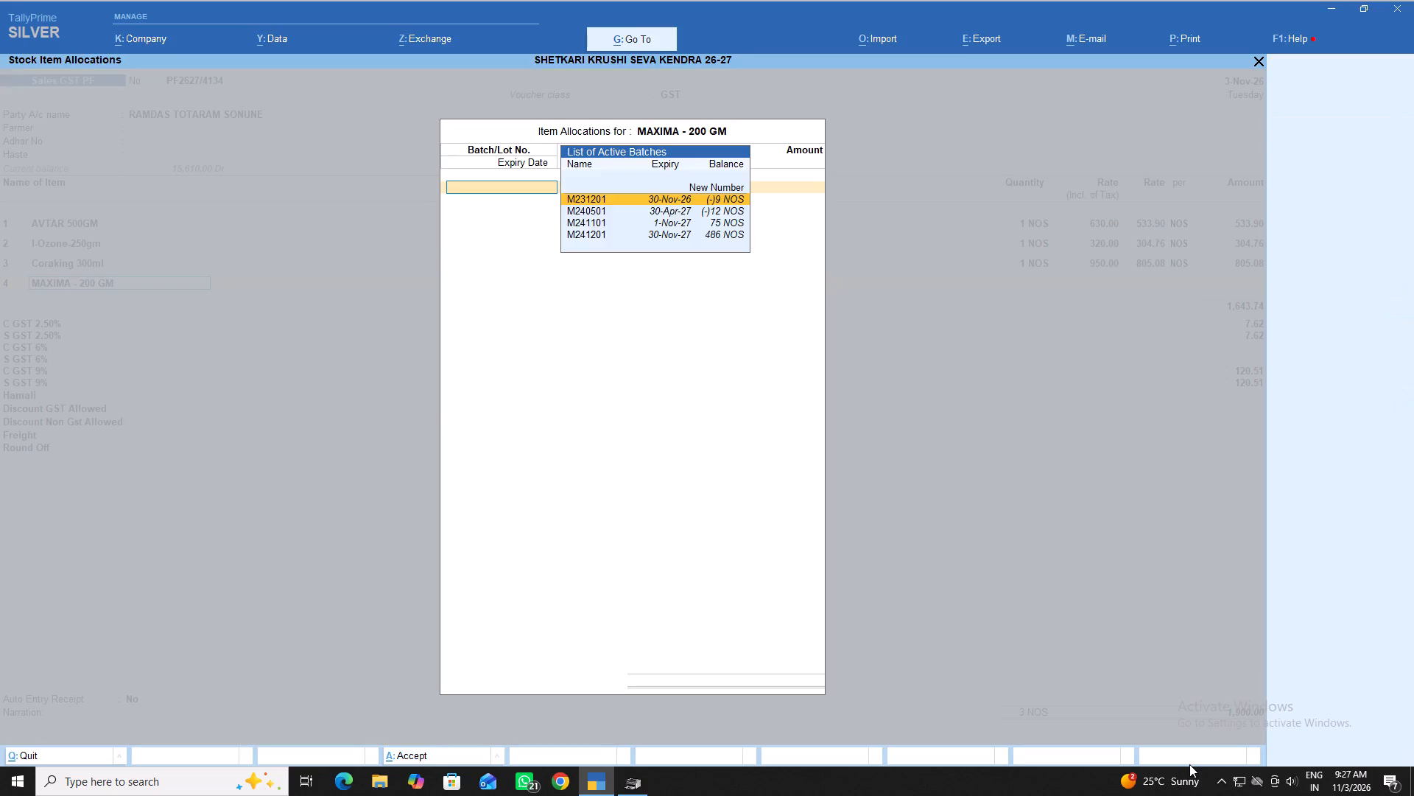
pyautogui.press('Down')
pyautogui.press('Down')
pyautogui.press('Return')
pyautogui.press('1')
pyautogui.press('Return')
pyautogui.write('250')
pyautogui.press('Return')
pyautogui.press('Return')
pyautogui.press('Return')
pyautogui.press('Return')
pyautogui.press('Return')
pyautogui.press('Return')
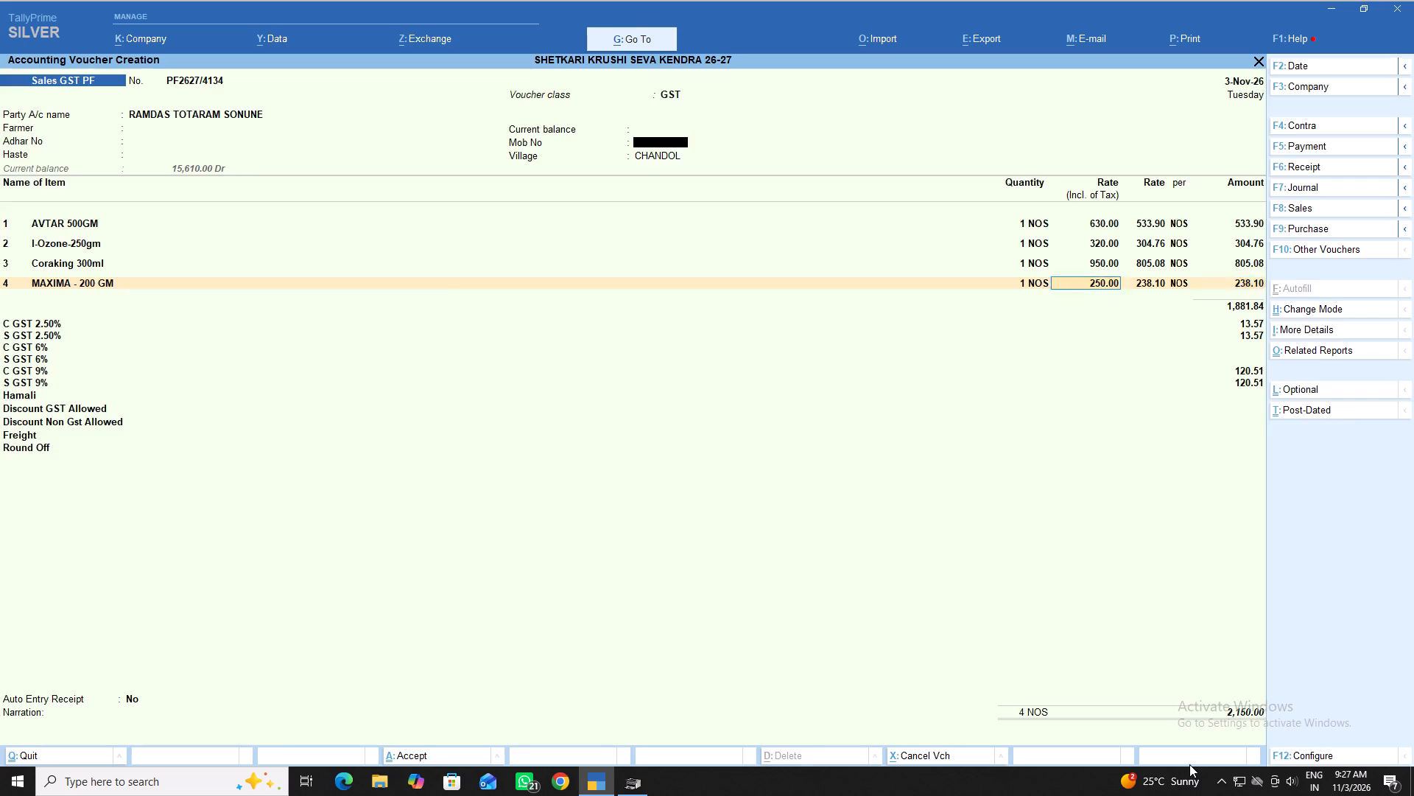
pyautogui.press('Return')
pyautogui.press('Return')
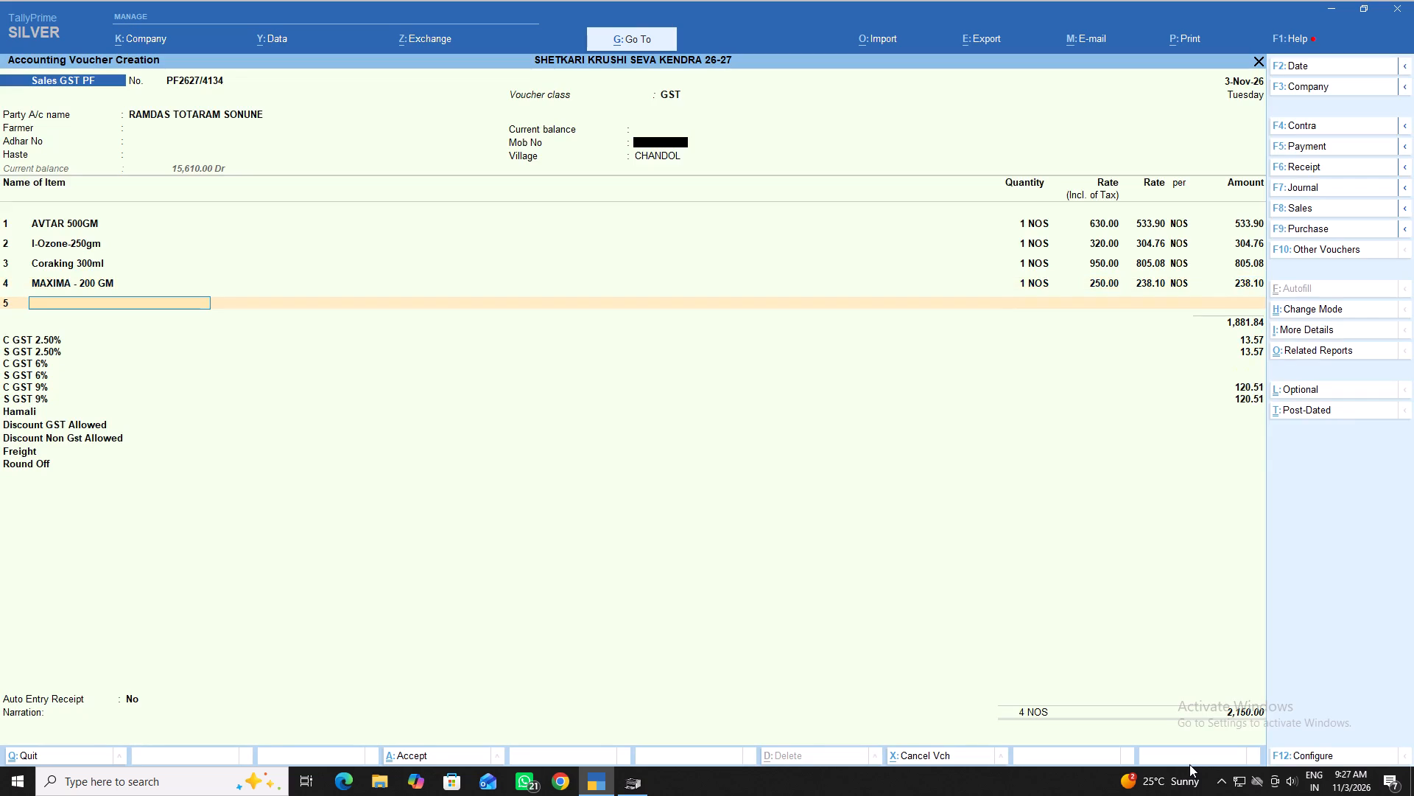
# Add NURELLE D 505 250ML from batch N-033/0006 as the fifth item, with quantity 1 at a tax-inclusive rate of 250.
pyautogui.press('n')
pyautogui.press('u')
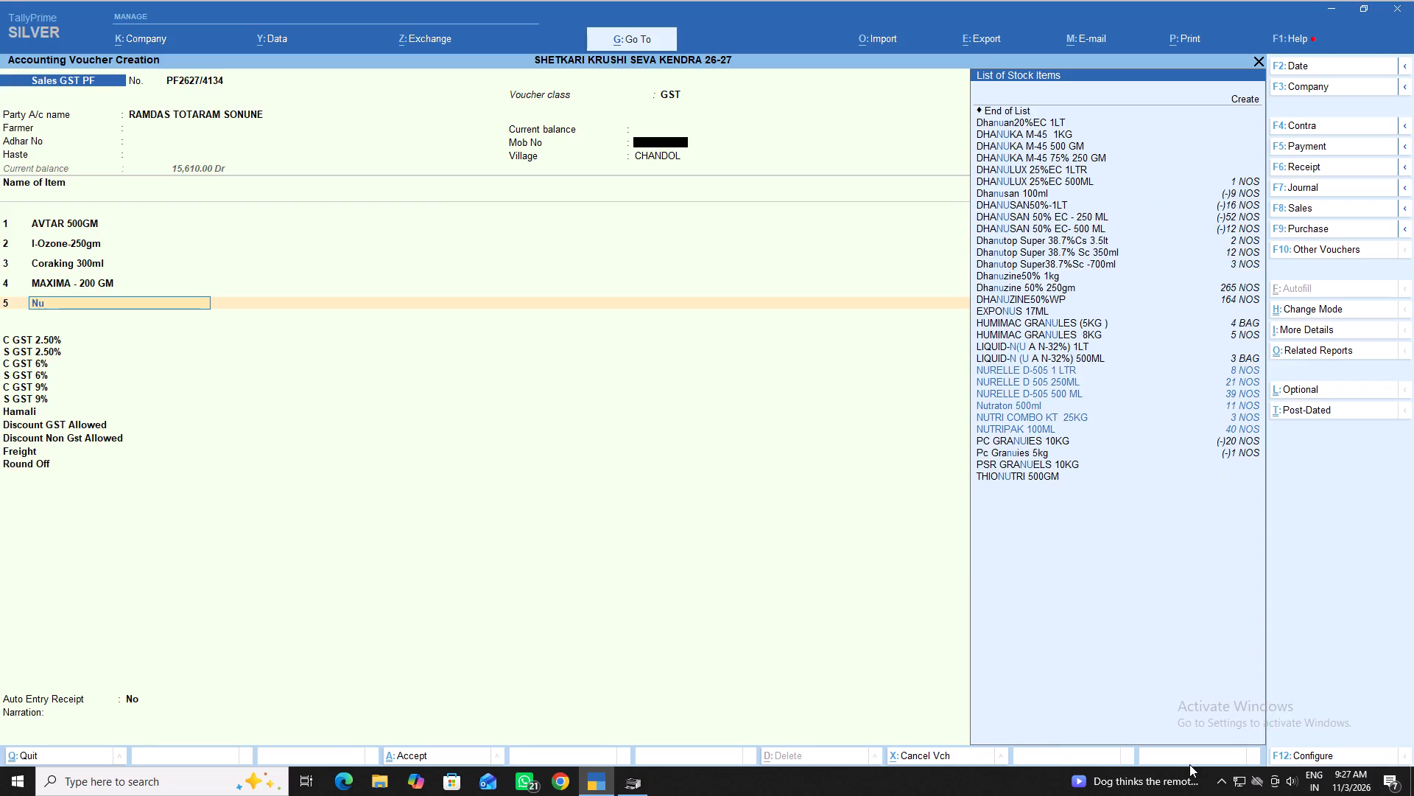
pyautogui.press('Down')
pyautogui.press('Down')
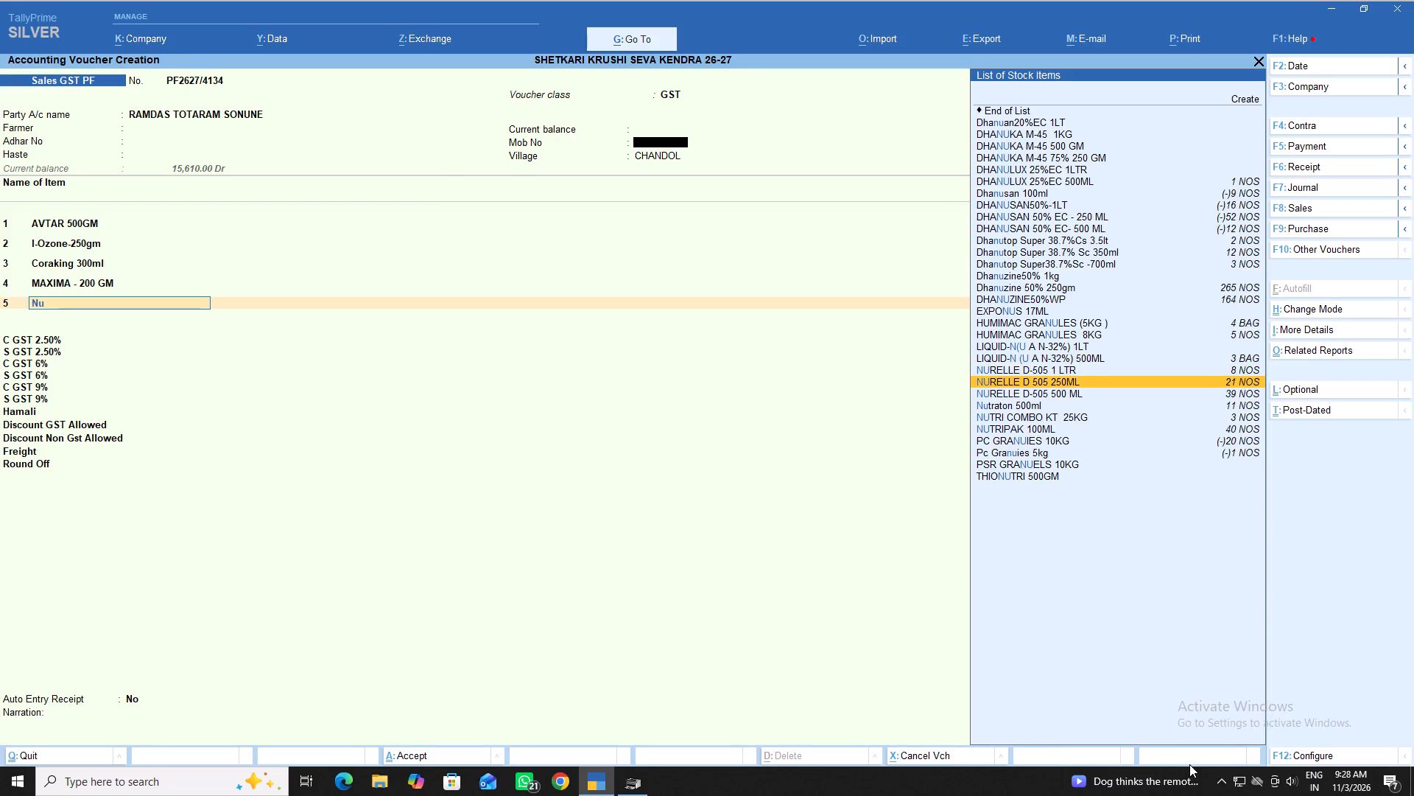
pyautogui.press('Return')
pyautogui.press('Return')
pyautogui.press('1')
pyautogui.press('Return')
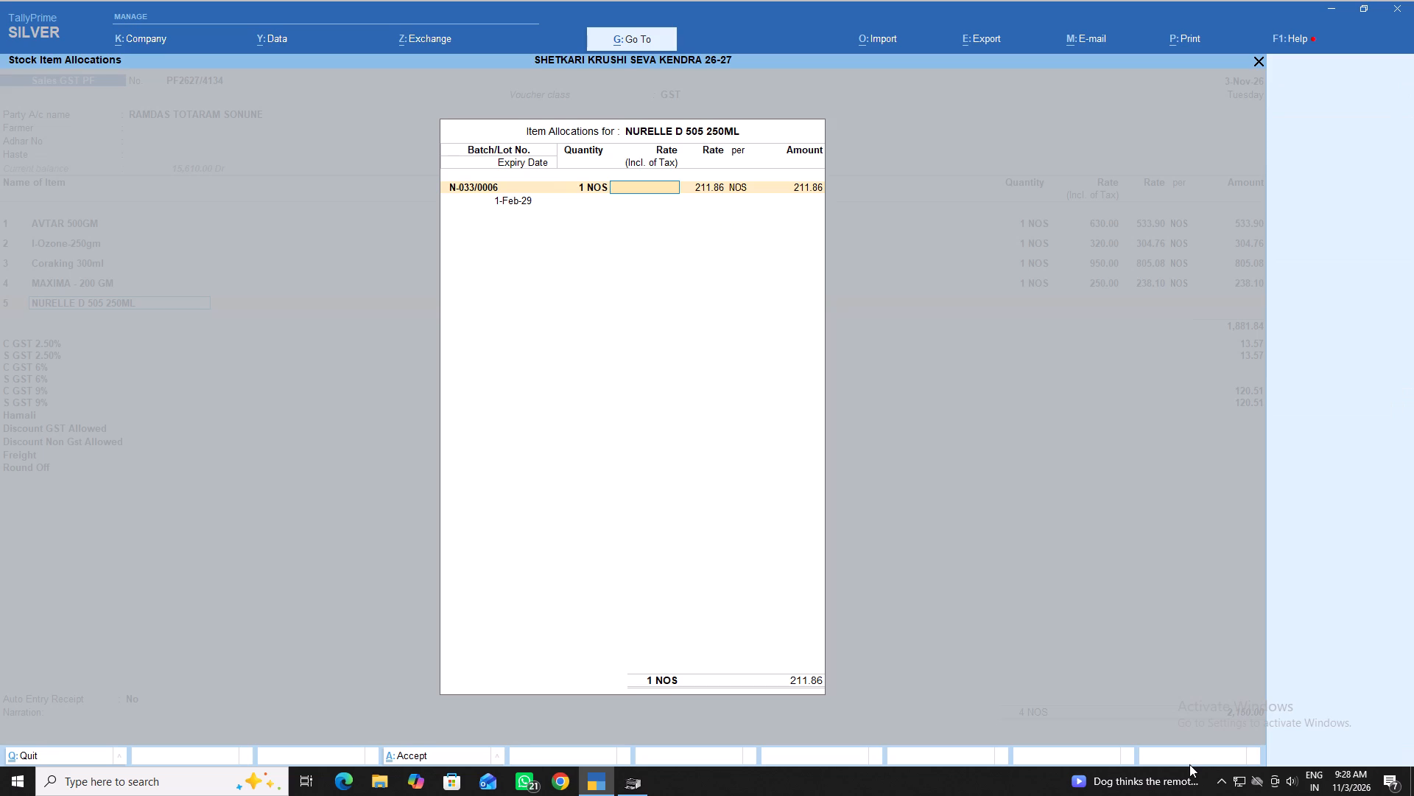
pyautogui.write('250')
pyautogui.press('Return')
pyautogui.press('Return')
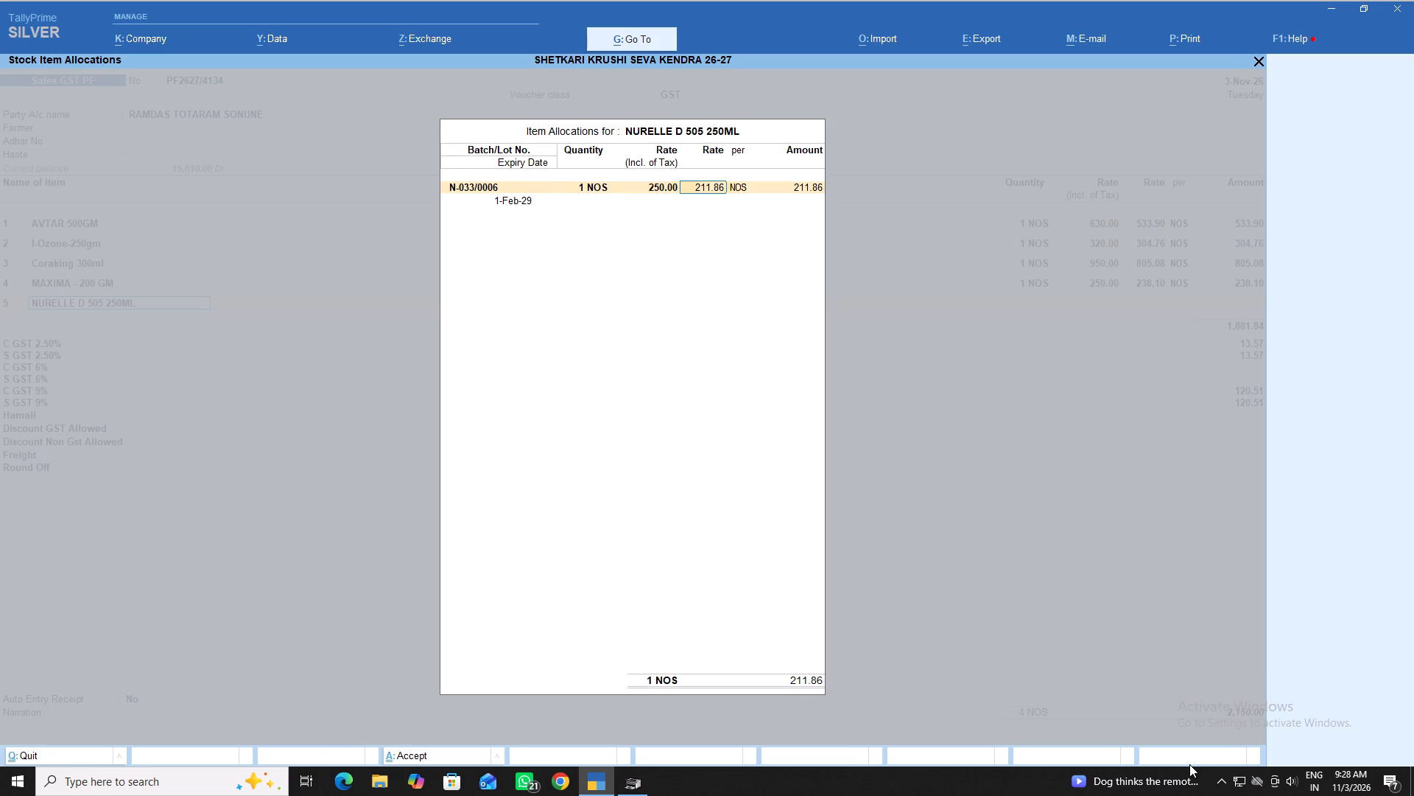
pyautogui.press('Return')
pyautogui.press('Return')
pyautogui.press('Return')
pyautogui.press('Return')
pyautogui.press('Return')
pyautogui.press('Return')
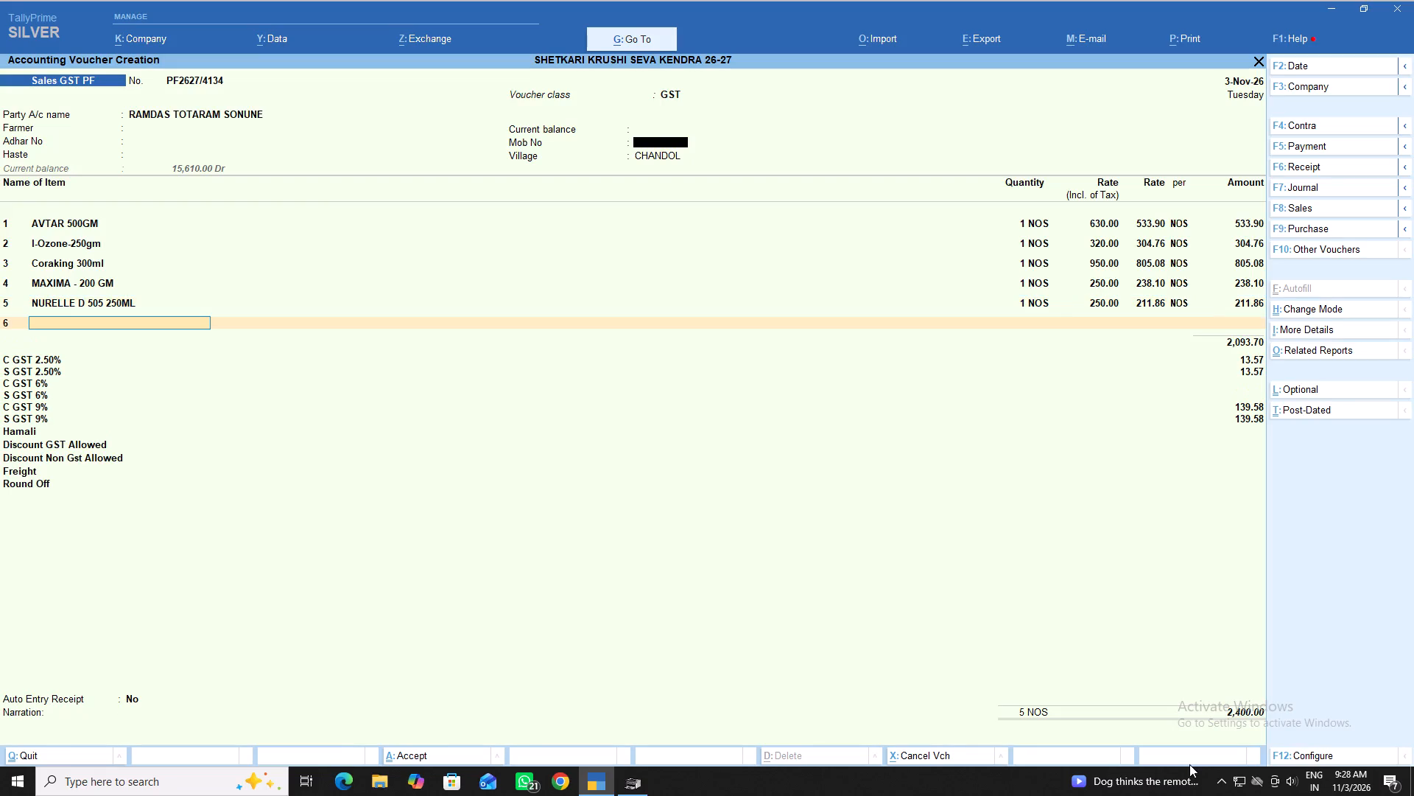
# Add GT BOOM 4.4 from batch IPL/033/C as the sixth item, with quantity 1 at a tax-inclusive rate of 1,900.
pyautogui.write('gt')
pyautogui.press('Return')
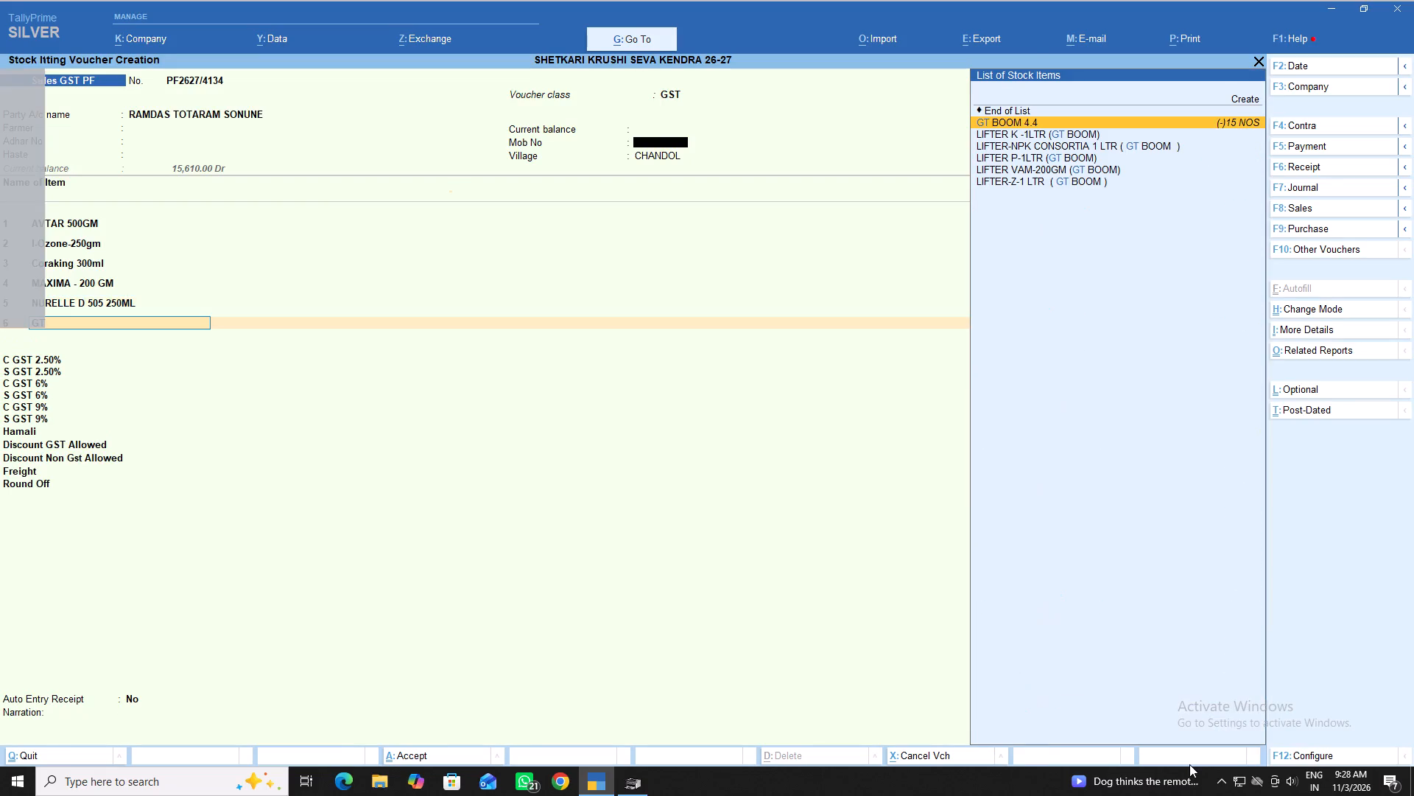
pyautogui.press('Return')
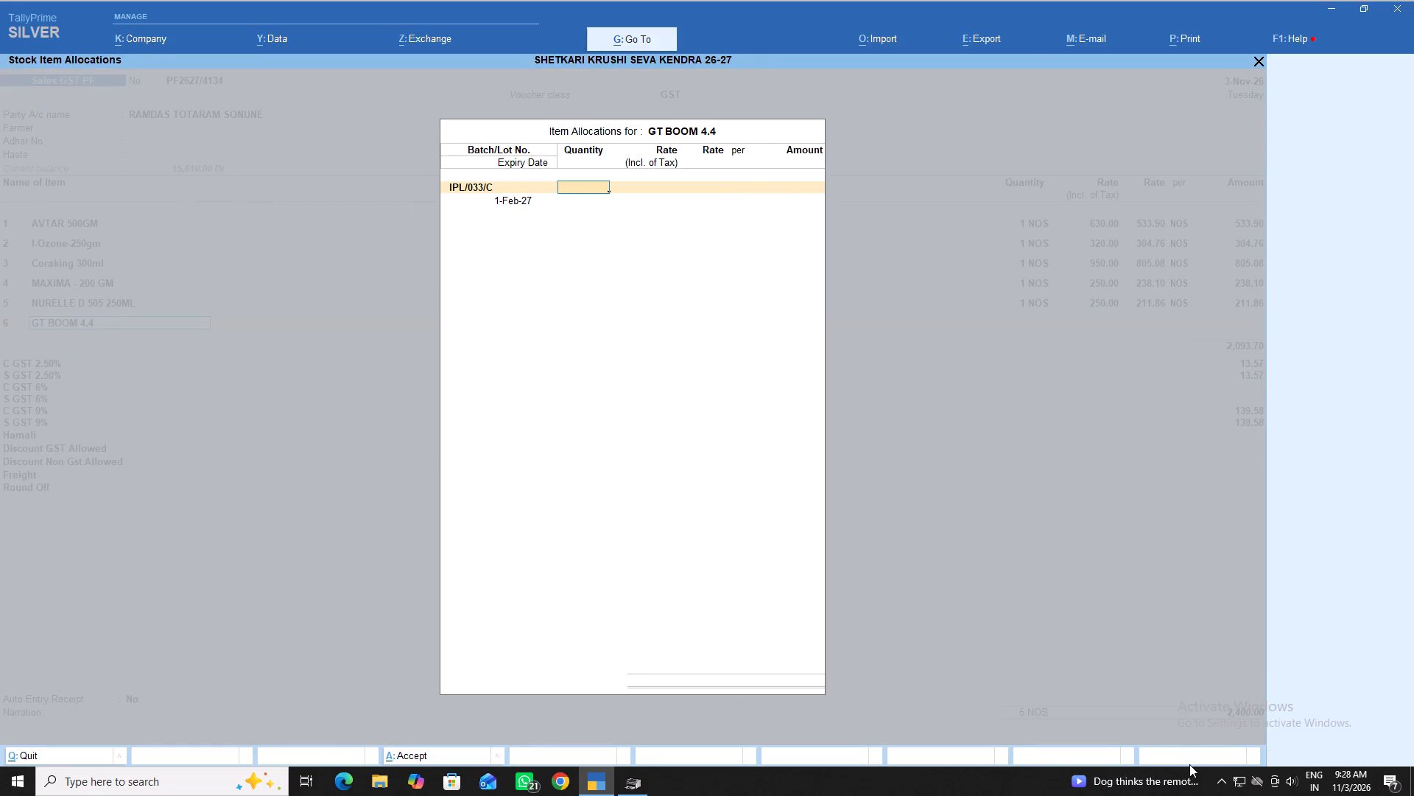
pyautogui.press('1')
pyautogui.press('Return')
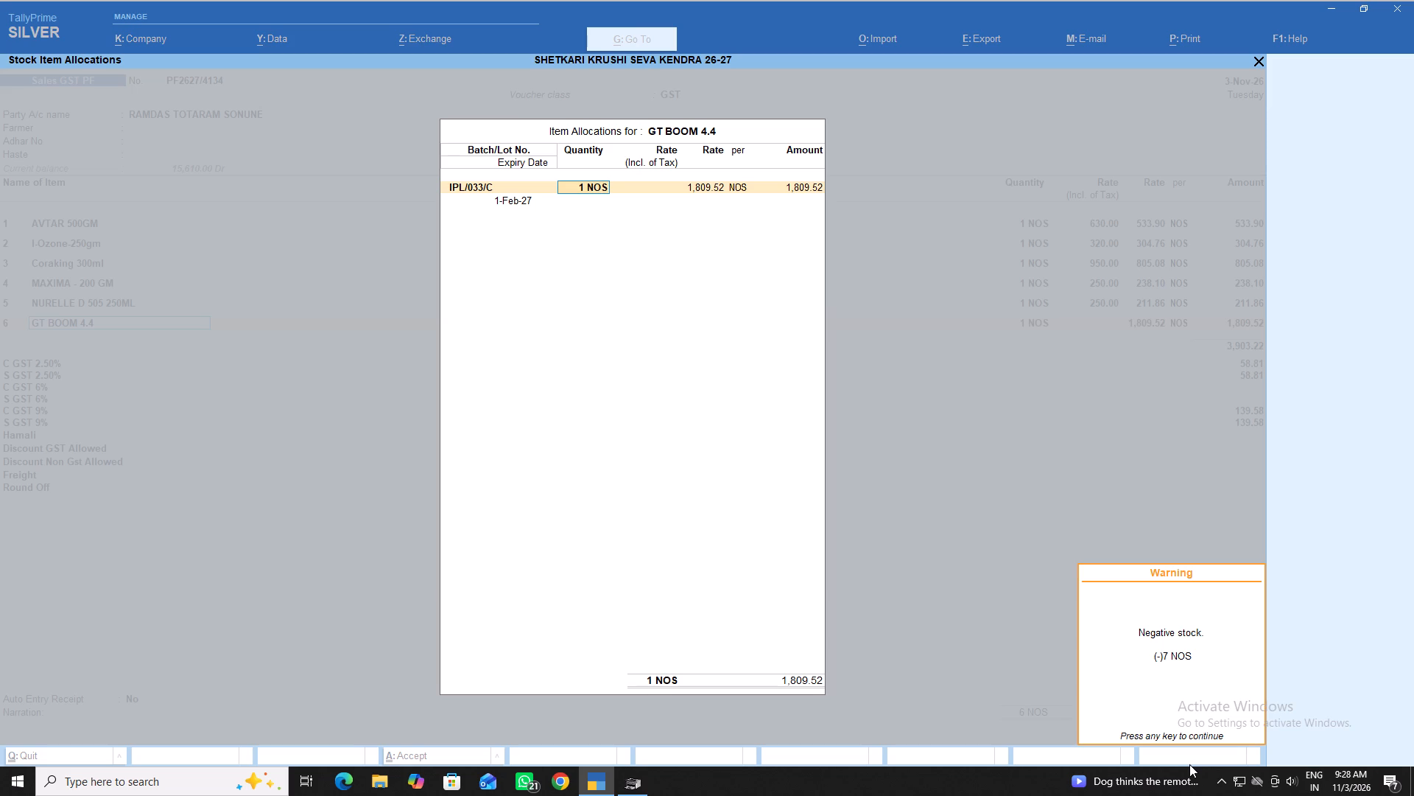
pyautogui.press('Return')
pyautogui.press('1')
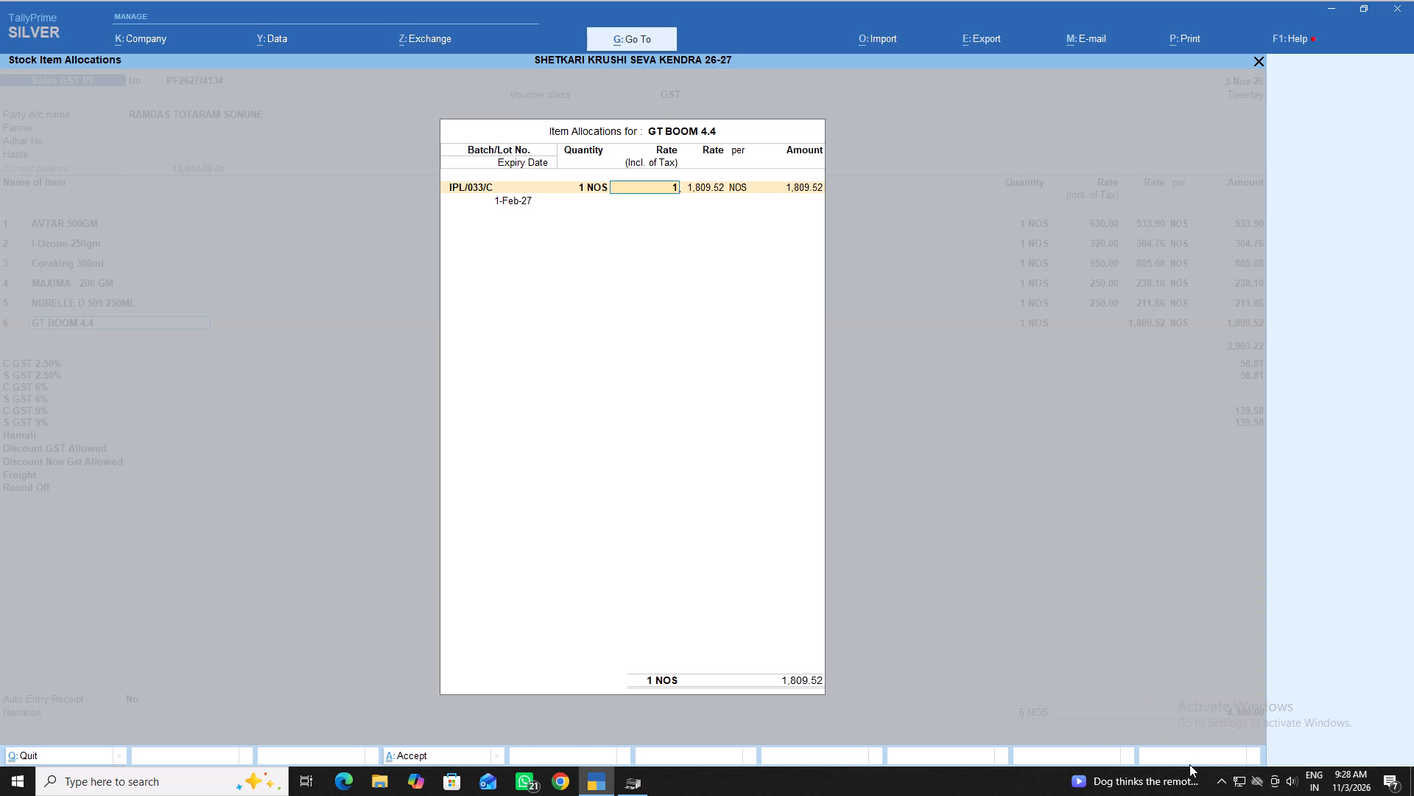
pyautogui.write('900')
pyautogui.press('Return')
pyautogui.press('Return')
pyautogui.press('Return')
pyautogui.press('Return')
pyautogui.press('Return')
pyautogui.press('Return')
pyautogui.press('Return')
pyautogui.press('Return')
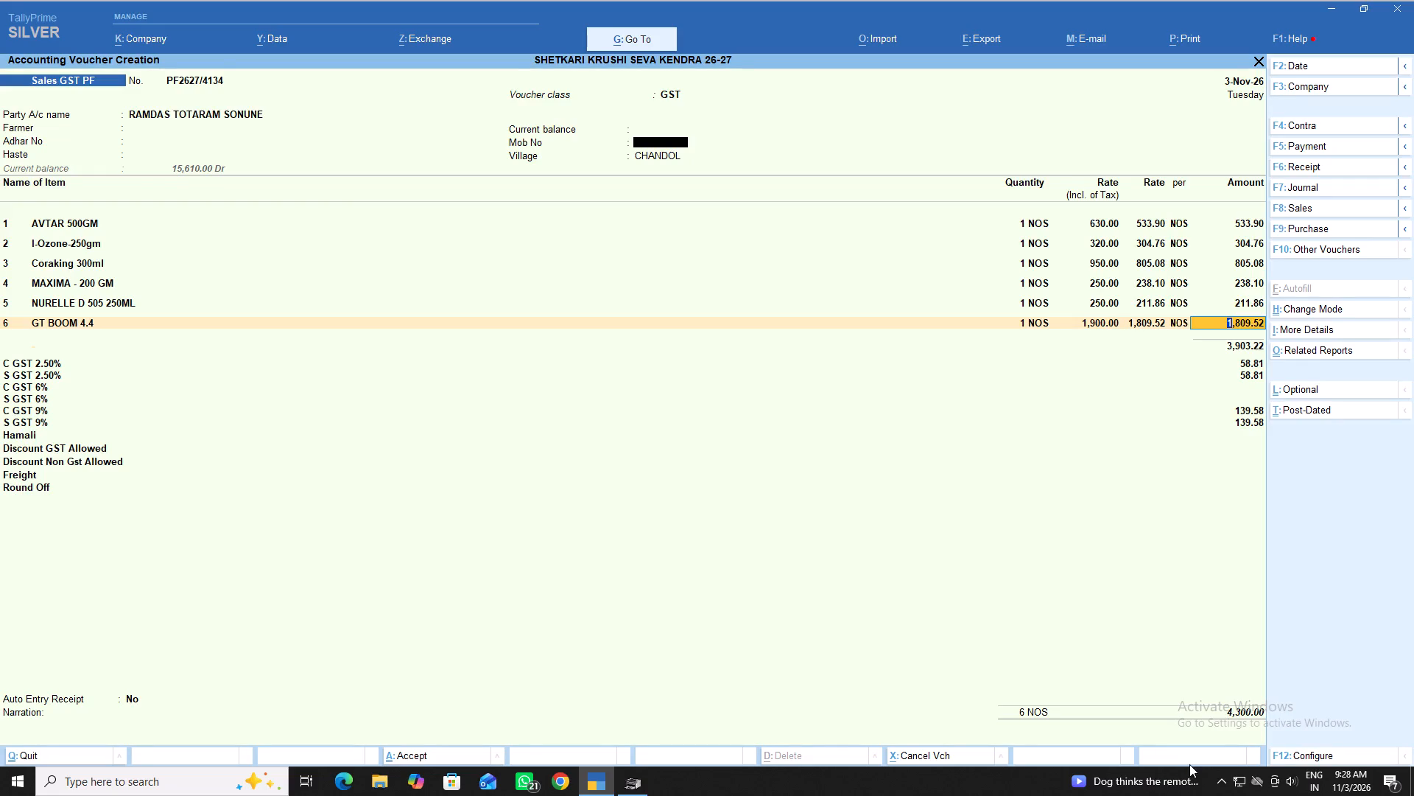
# Add CATCH MIX F-500GM from batch Ipl/141/a as the seventh item, with quantity 1 at a tax-inclusive rate of 580.
pyautogui.write('cat')
pyautogui.press('Down')
pyautogui.press('Down')
pyautogui.press('Down')
pyautogui.press('Down')
pyautogui.press('Down')
pyautogui.press('Down')
pyautogui.press('Down')
pyautogui.press('Down')
pyautogui.press('Down')
pyautogui.press('Down')
pyautogui.press('Down')
pyautogui.press('Down')
pyautogui.press('Down')
pyautogui.press('Down')
pyautogui.press('Down')
pyautogui.press('Down')
pyautogui.press('Down')
pyautogui.press('Down')
pyautogui.press('Down')
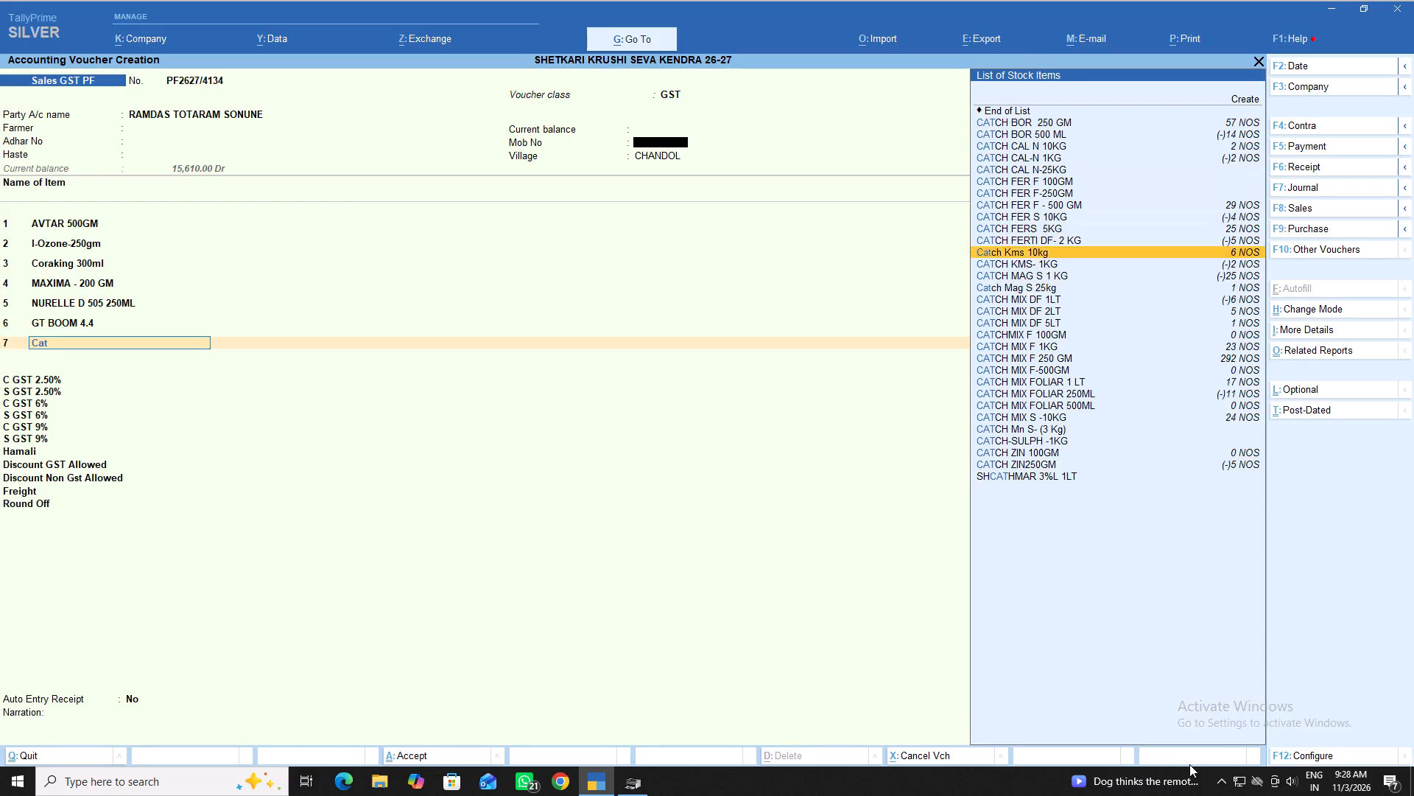
pyautogui.press('Down')
pyautogui.press('Down')
pyautogui.press('Down')
pyautogui.press('Return')
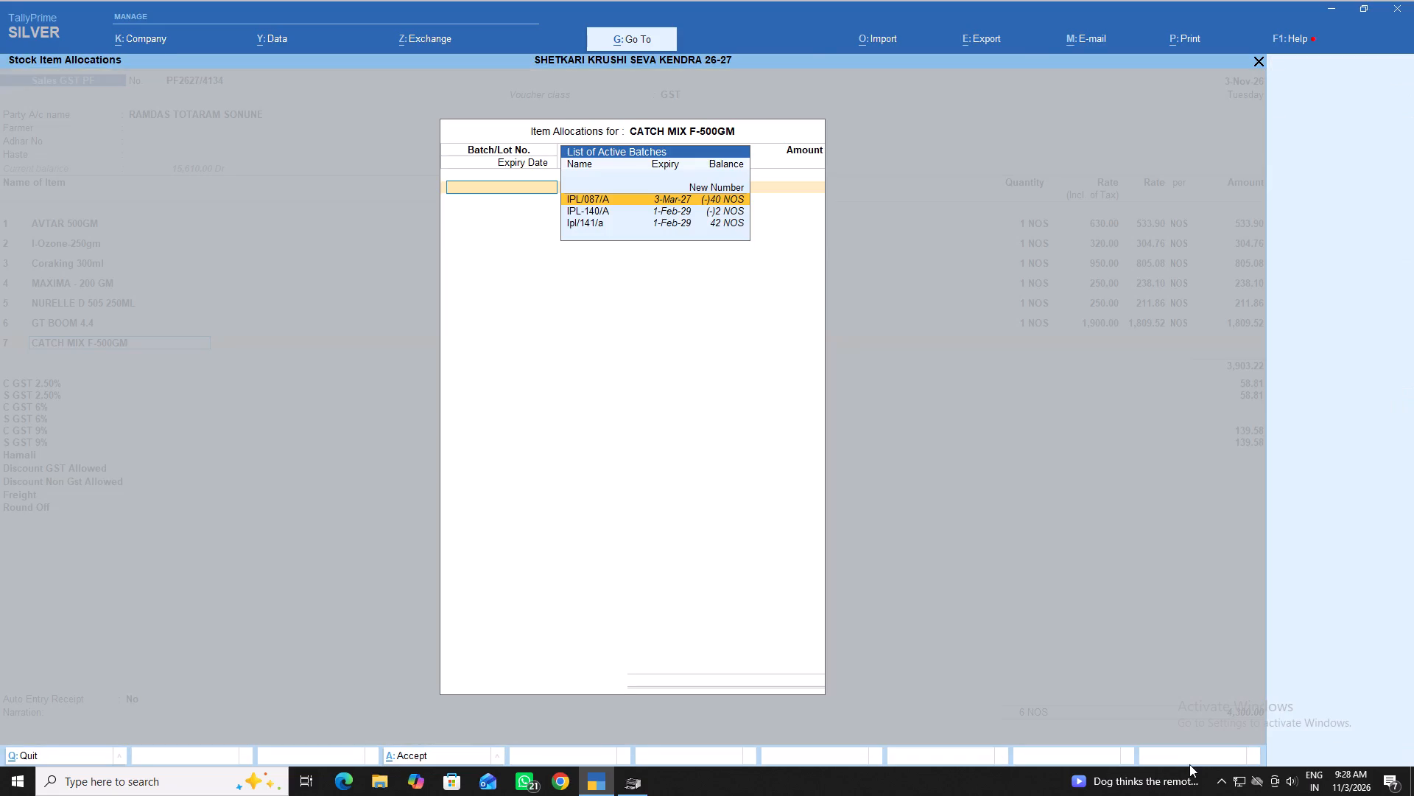
pyautogui.press('Down')
pyautogui.press('Down')
pyautogui.press('Return')
pyautogui.press('1')
pyautogui.press('Return')
pyautogui.write('580')
pyautogui.press('Return')
pyautogui.press('Return')
pyautogui.press('Return')
pyautogui.press('Return')
pyautogui.press('Return')
pyautogui.press('Return')
pyautogui.press('Return')
pyautogui.press('Return')
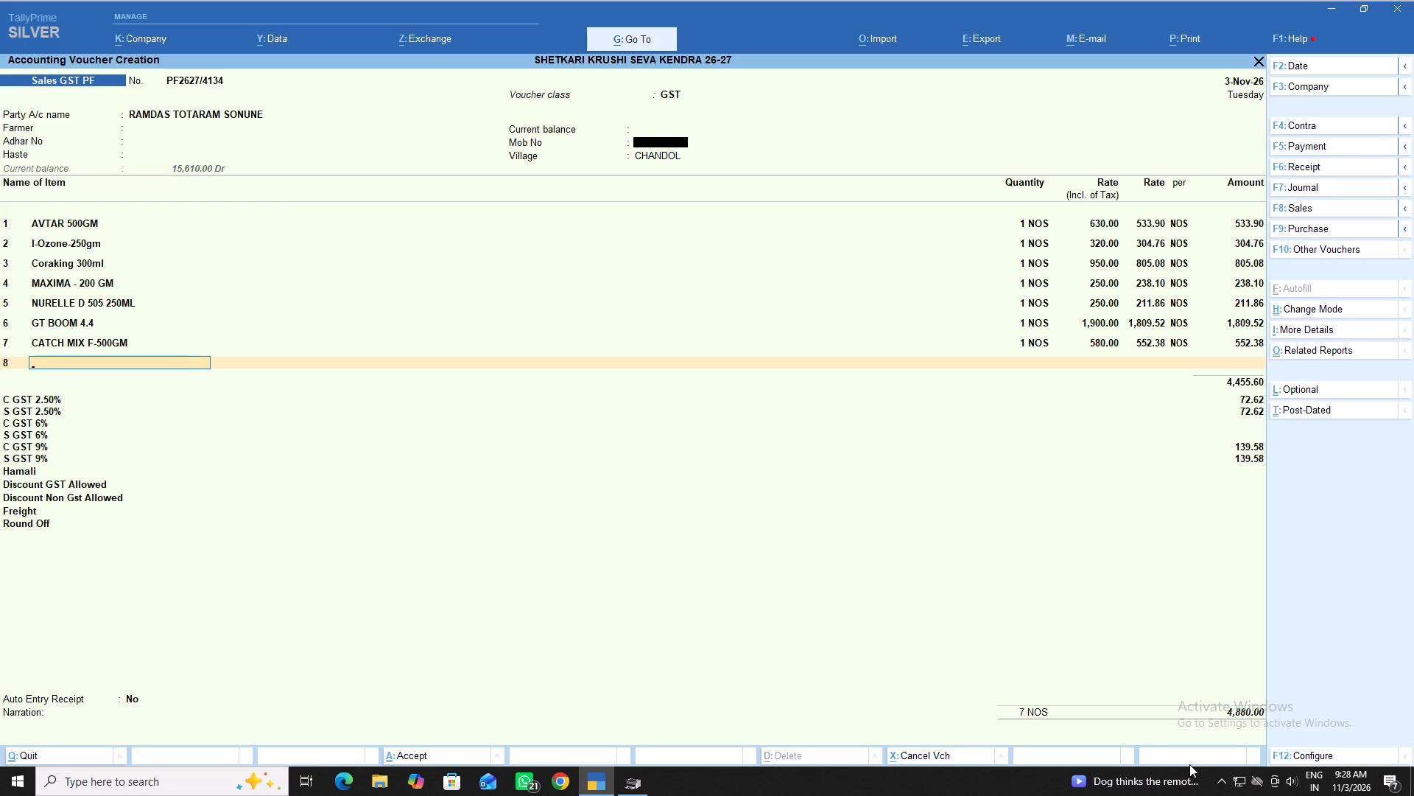
# Close the item list after the seventh item and advance through the GST, Hamali, discount, freight and round-off lines to the voucher total, accepting the defaults.
pyautogui.press('Return')
pyautogui.press('Return')
pyautogui.press('Return')
pyautogui.press('Return')
pyautogui.press('Return')
pyautogui.press('Return')
pyautogui.press('Return')
pyautogui.press('Return')
pyautogui.press('Return')
pyautogui.press('Return')
pyautogui.press('Return')
pyautogui.press('Return')
pyautogui.press('Return')
pyautogui.press('Return')
pyautogui.press('Return')
pyautogui.press('Return')
pyautogui.press('Return')
pyautogui.press('Return')
pyautogui.press('Return')
pyautogui.press('Return')
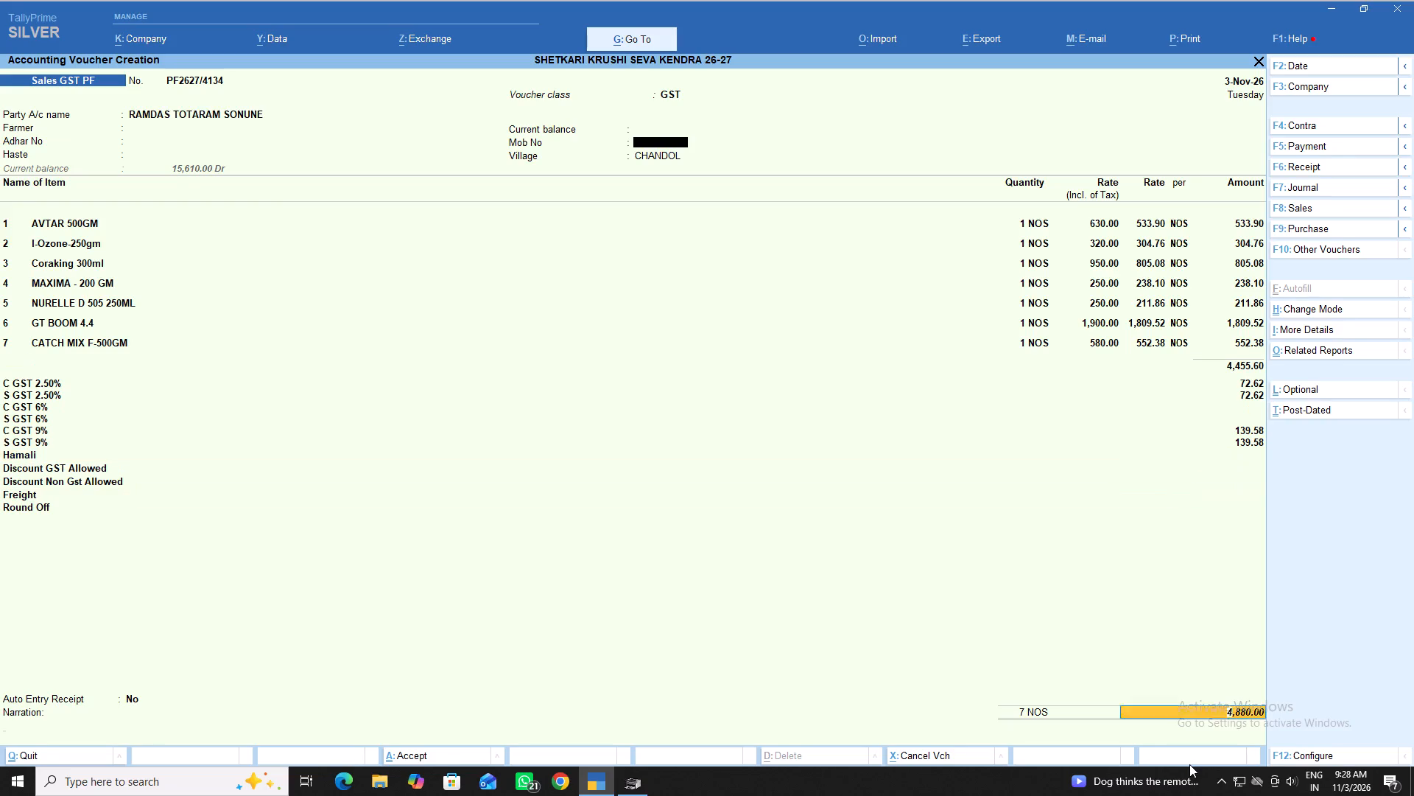
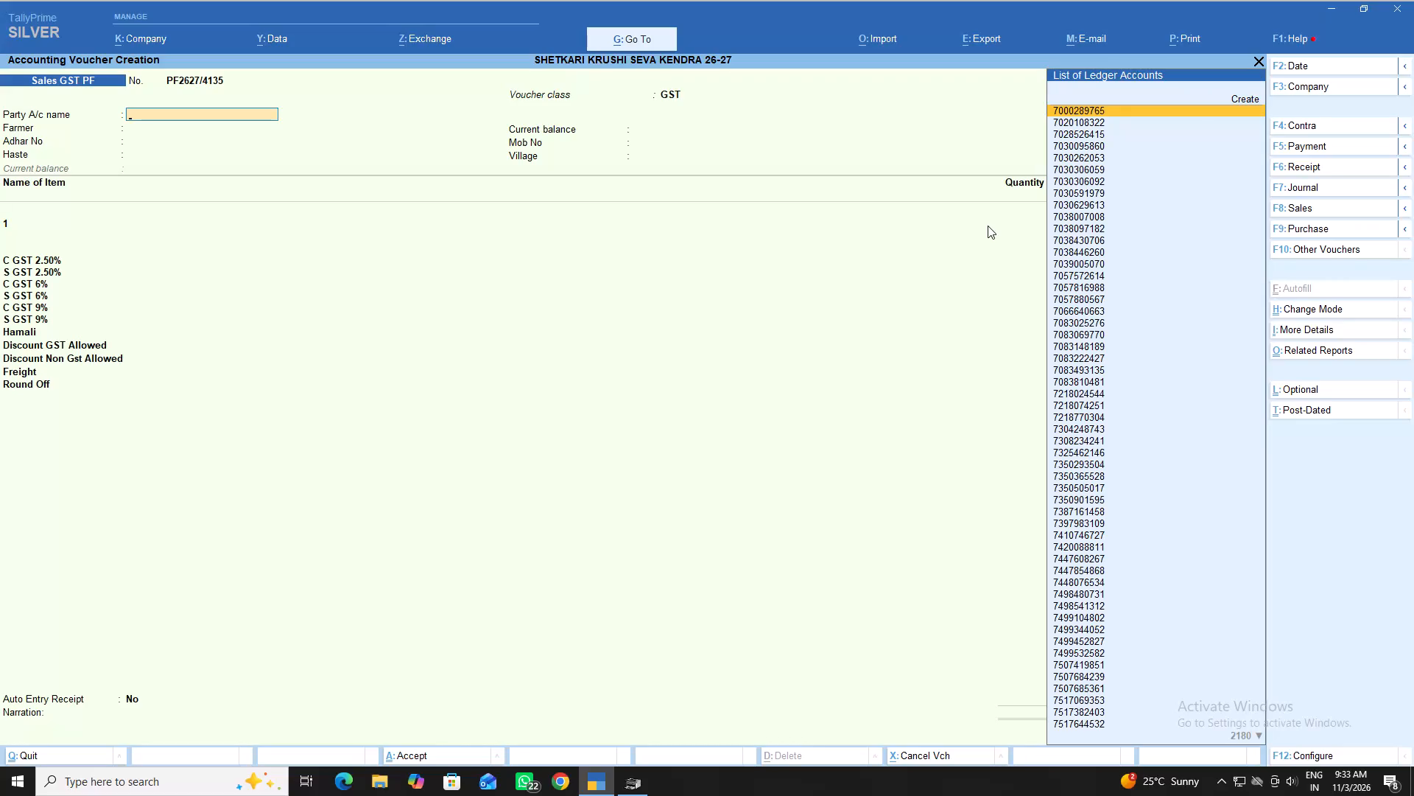
# Look up the next customer's party account among the ledgers starting with N for the new Sales GST PF voucher.
pyautogui.press('n')
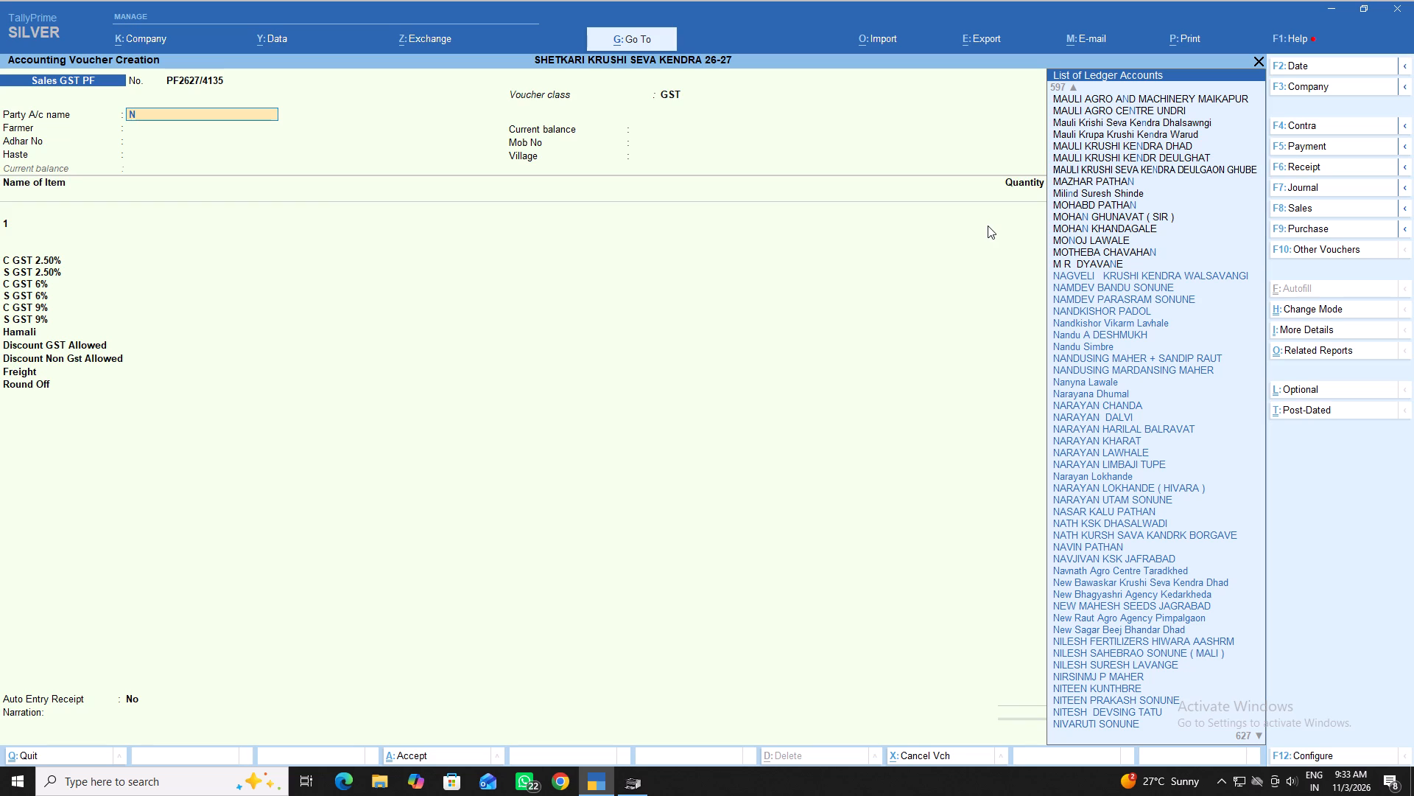
pyautogui.press('Down')
pyautogui.press('Down')
pyautogui.press('Down')
pyautogui.press('Down')
pyautogui.press('Down')
pyautogui.press('Down')
pyautogui.press('Down')
pyautogui.press('Down')
pyautogui.press('Down')
pyautogui.press('Down')
pyautogui.press('Down')
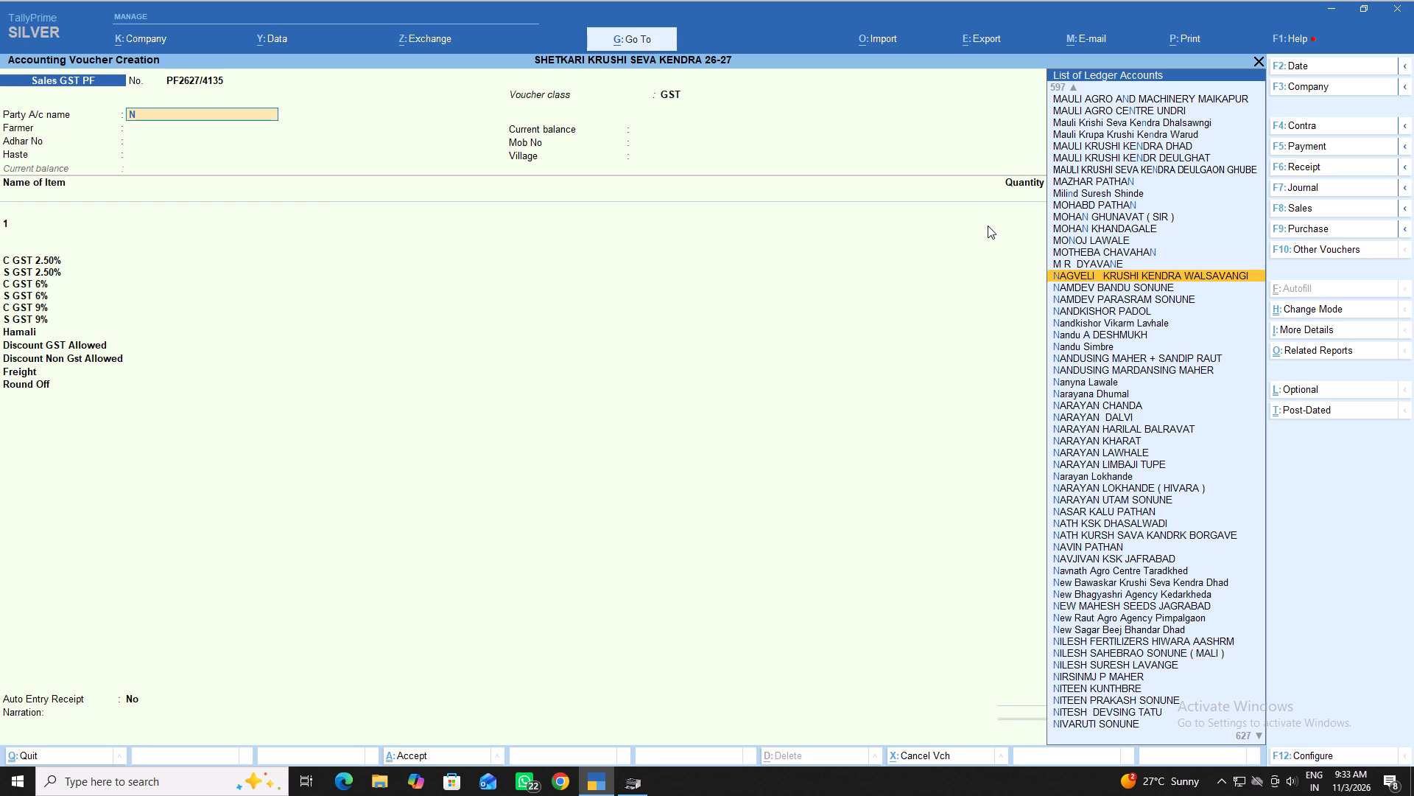
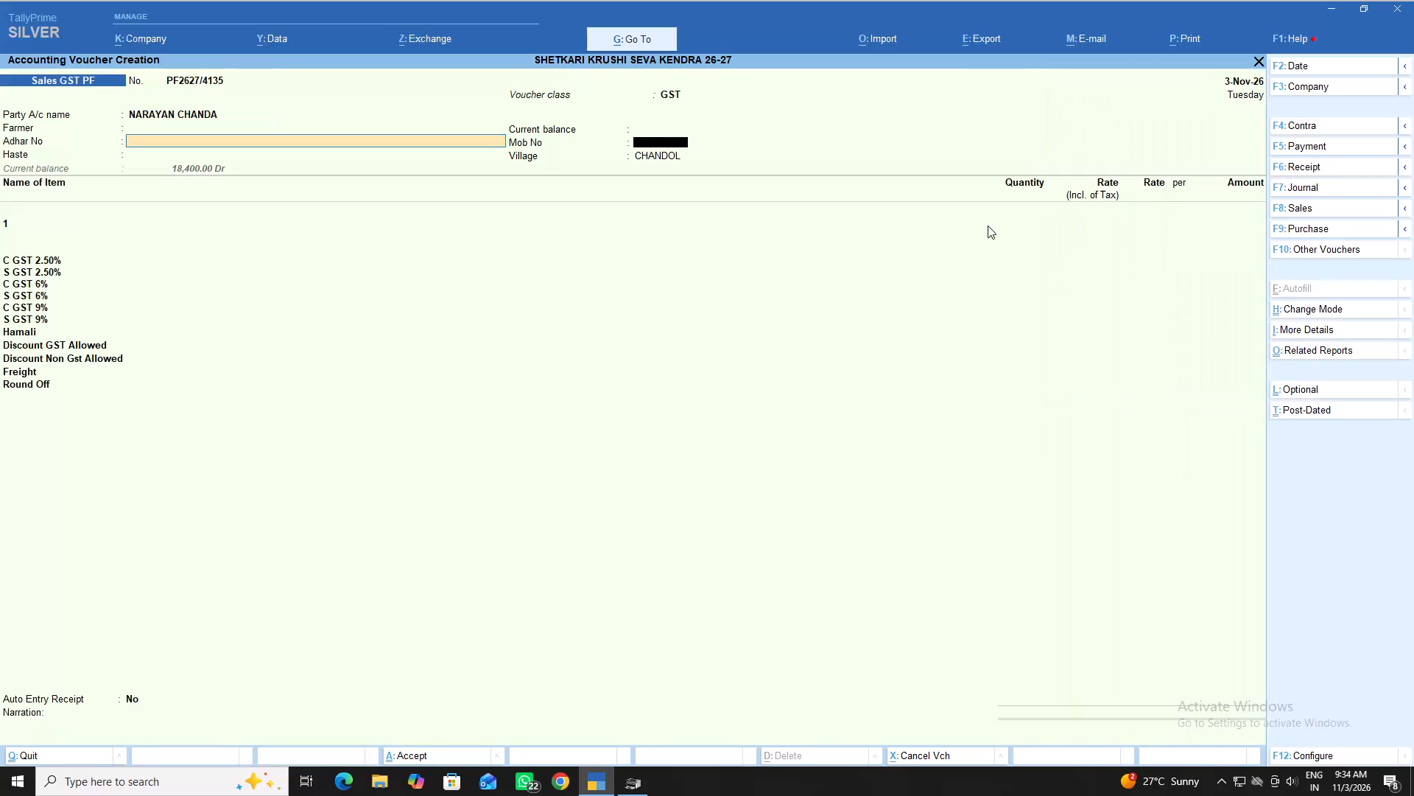
# Keep the party details as filled and choose MULTIMAG 1KG from batch KAN19425 as the voucher's first item.
pyautogui.press('Return')
pyautogui.press('Return')
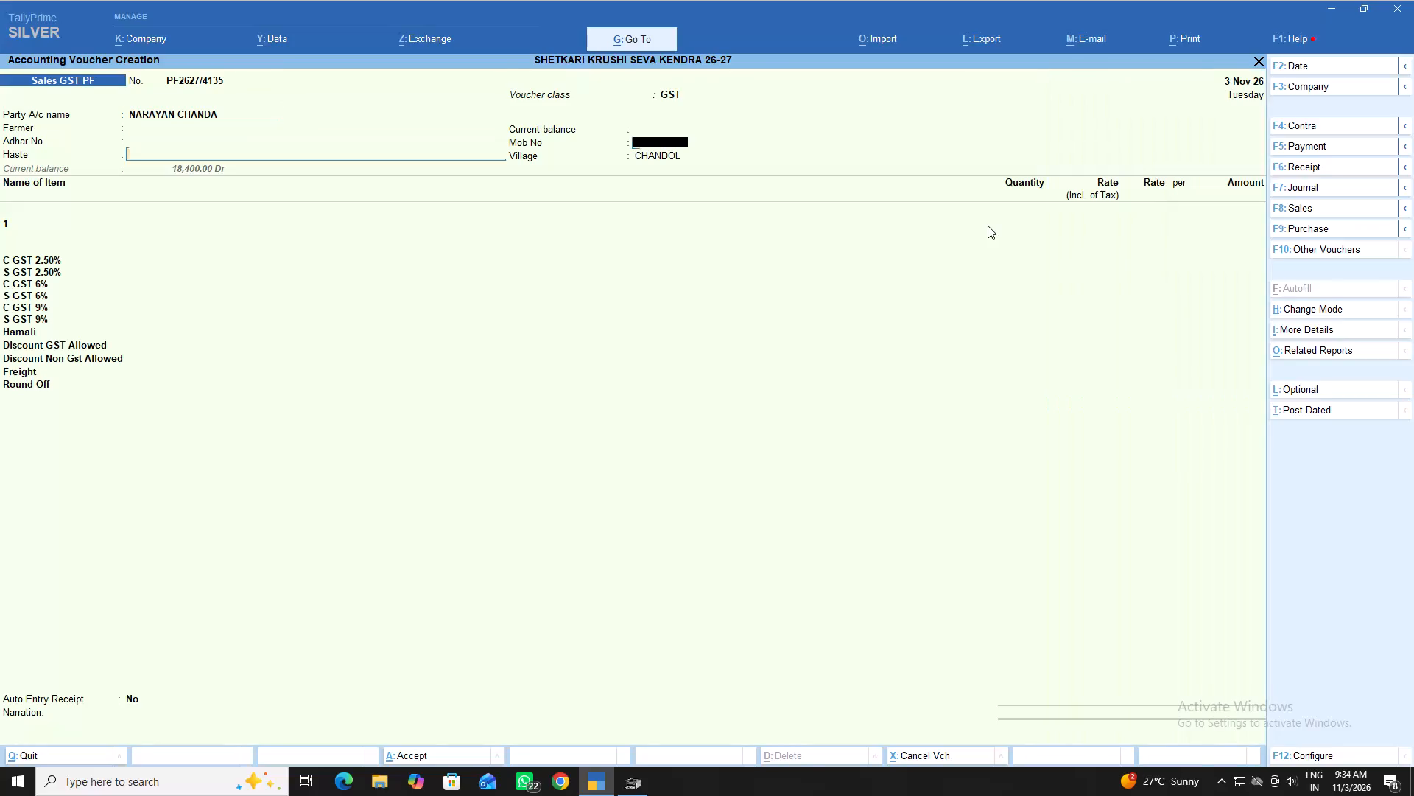
pyautogui.press('Return')
pyautogui.press('Return')
pyautogui.write('mag')
pyautogui.press('Down')
pyautogui.press('Down')
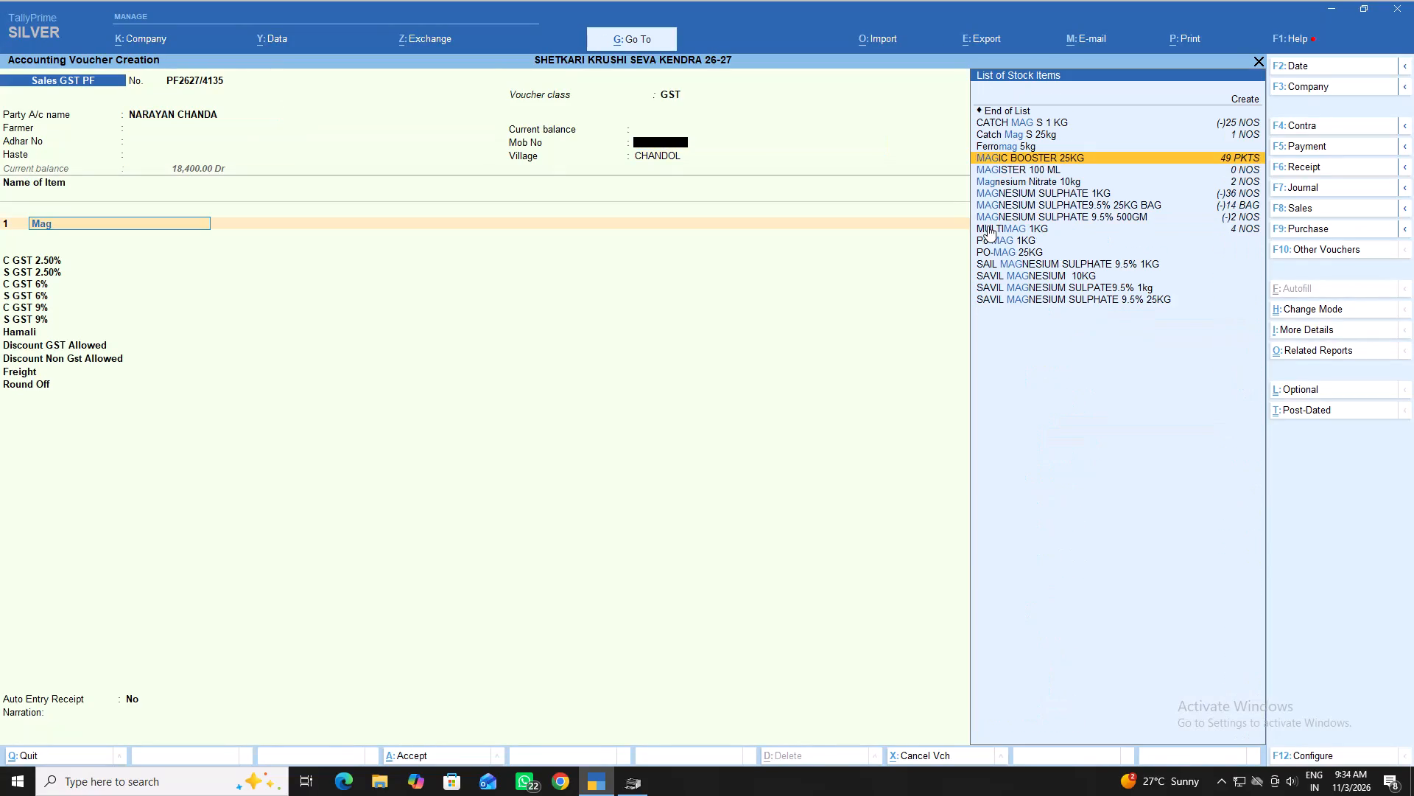
pyautogui.press('Down')
pyautogui.press('Down')
pyautogui.press('Down')
pyautogui.press('Down')
pyautogui.press('Down')
pyautogui.press('Down')
pyautogui.press('Down')
pyautogui.press('Down')
pyautogui.press('Up')
pyautogui.press('Up')
pyautogui.press('Up')
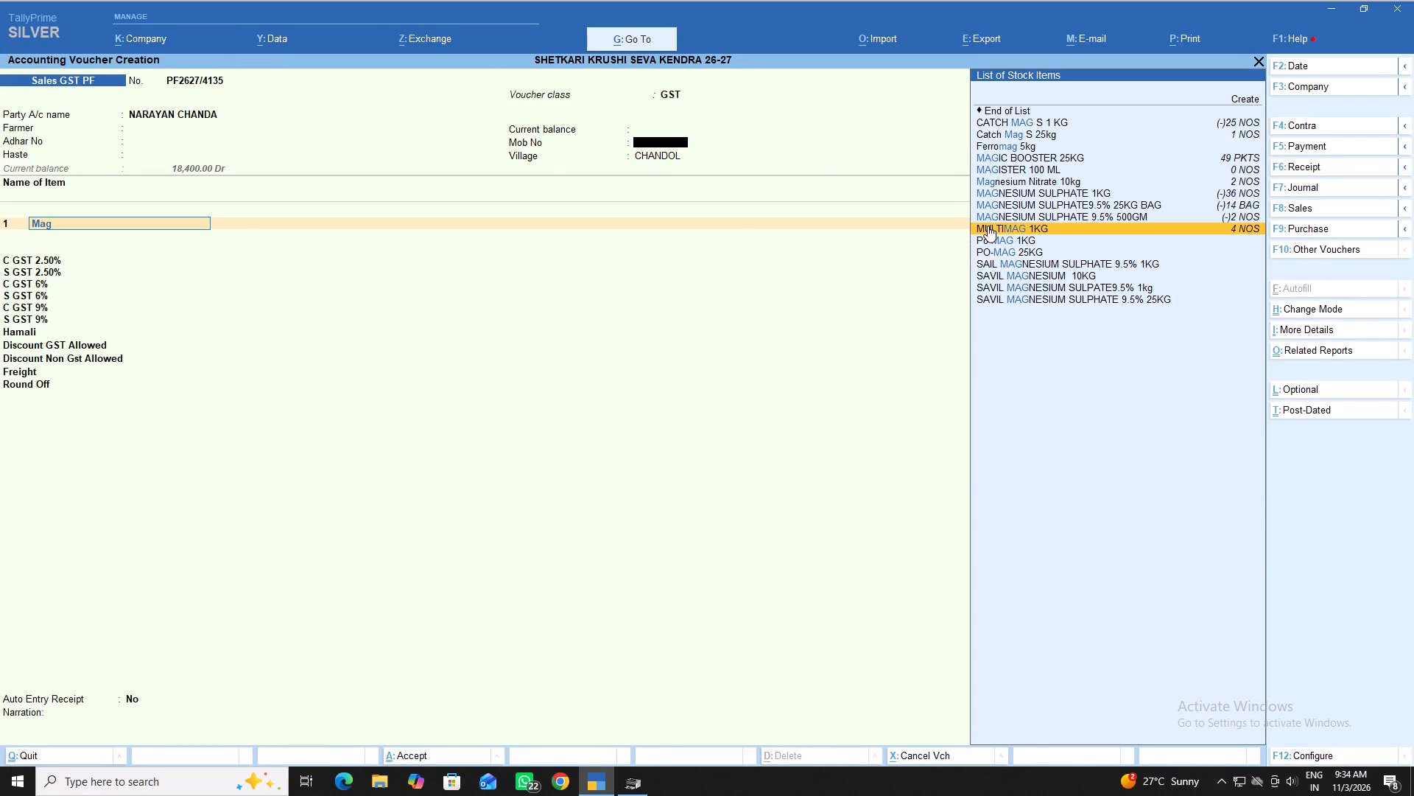
pyautogui.press('Return')
pyautogui.press('Return')
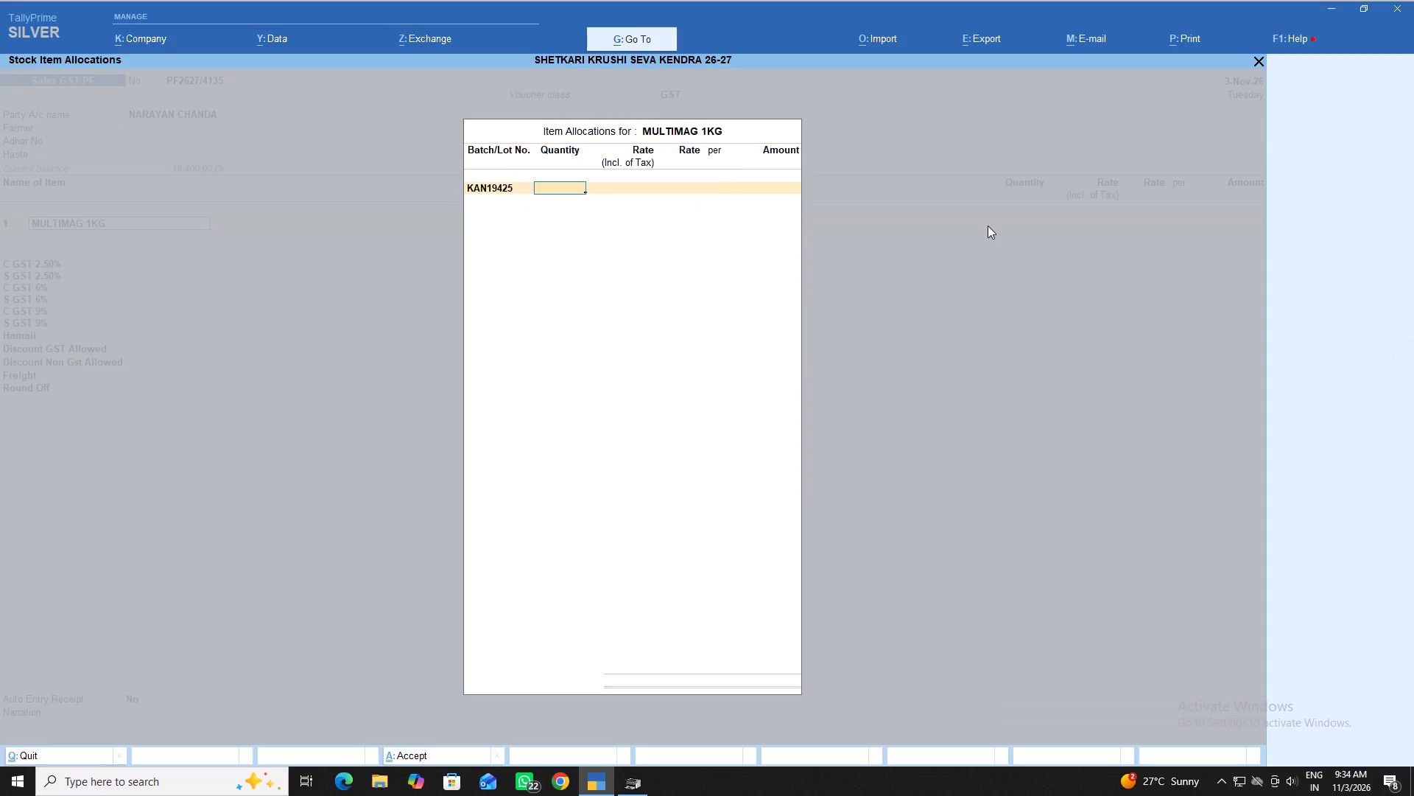
# Allocate 3 NOS of MULTIMAG 1KG at a tax-inclusive rate of 60 and open a second item line.
pyautogui.press('3')
pyautogui.press('Return')
pyautogui.write('60')
pyautogui.press('Return')
pyautogui.press('Return')
pyautogui.press('Return')
pyautogui.press('Return')
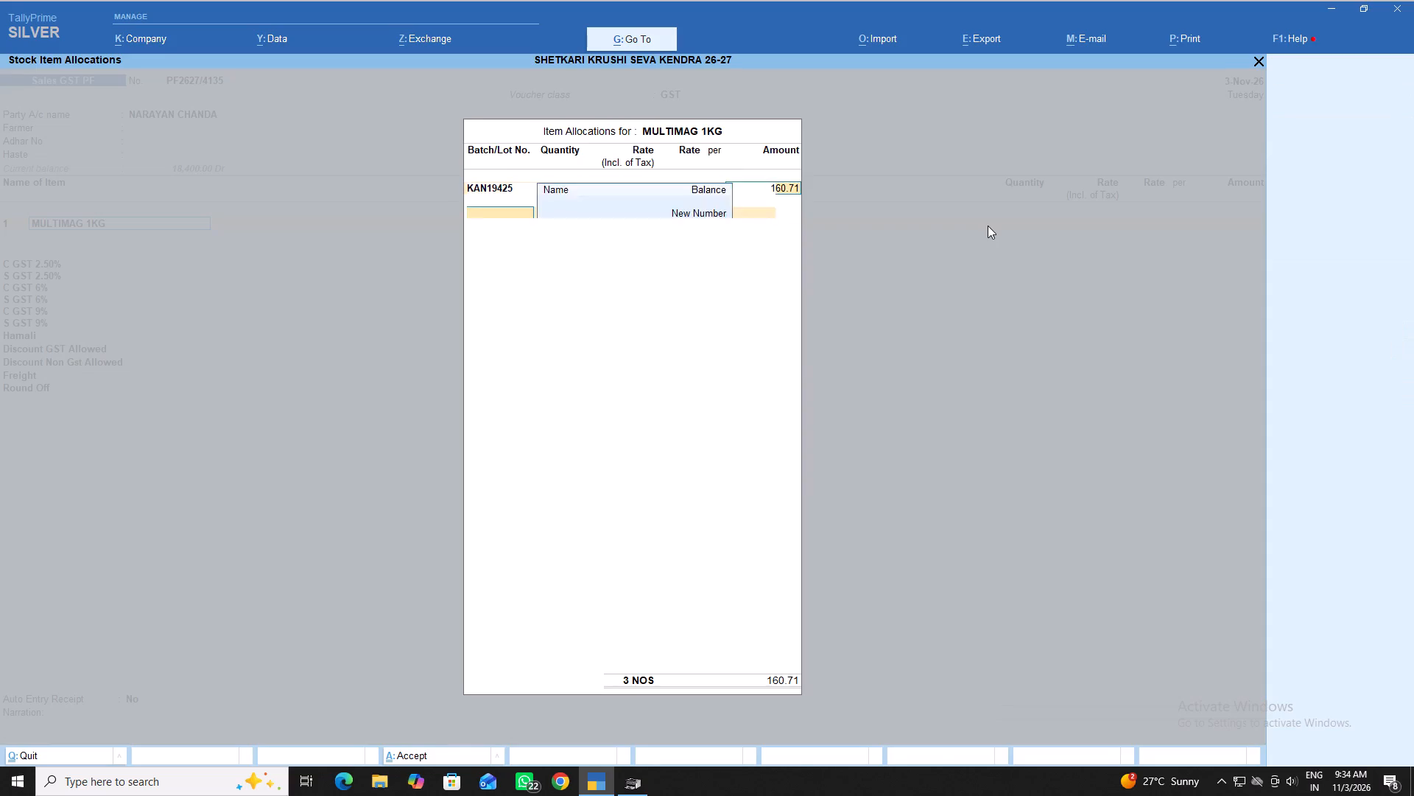
pyautogui.press('Return')
pyautogui.press('Return')
pyautogui.press('Return')
pyautogui.press('Return')
pyautogui.press('BackSpace')
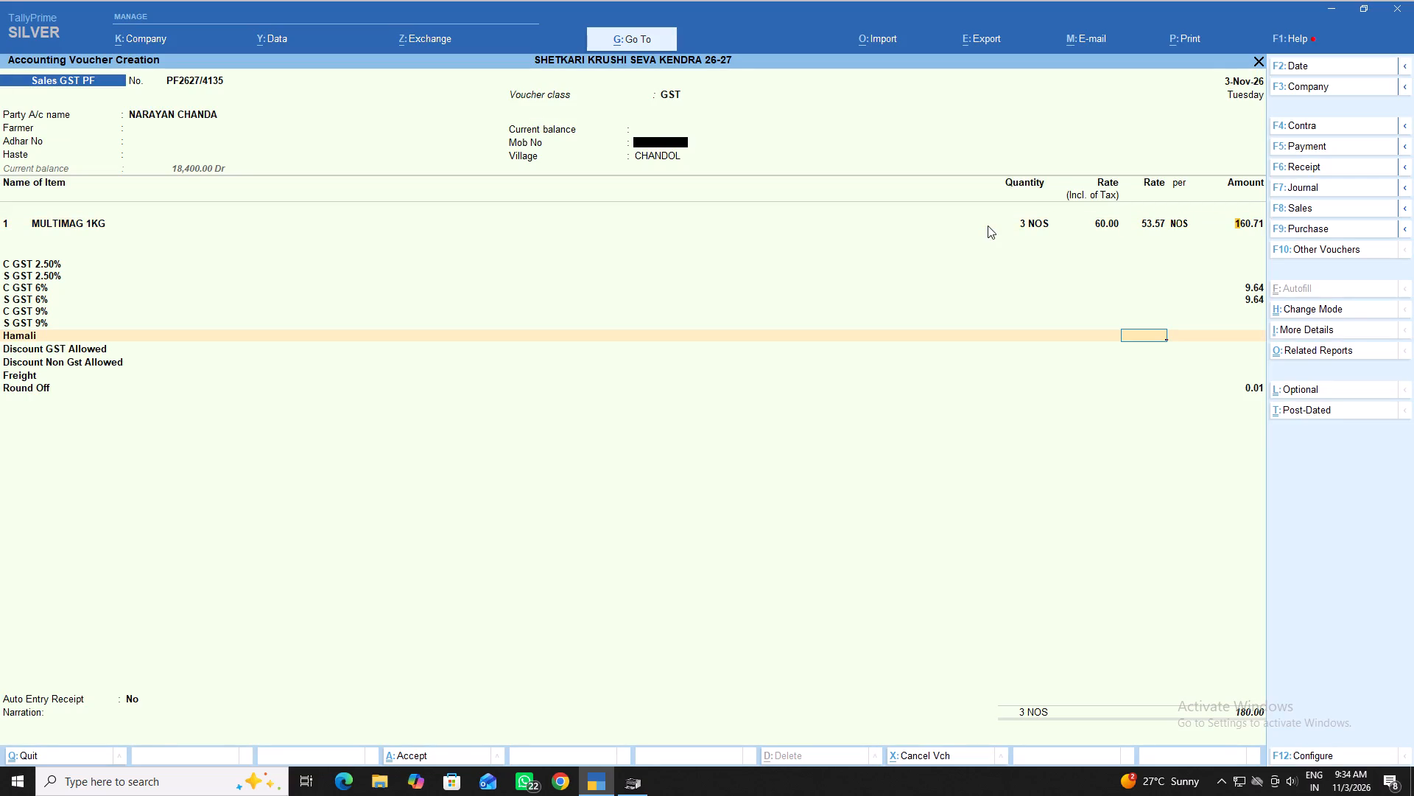
pyautogui.press('Return')
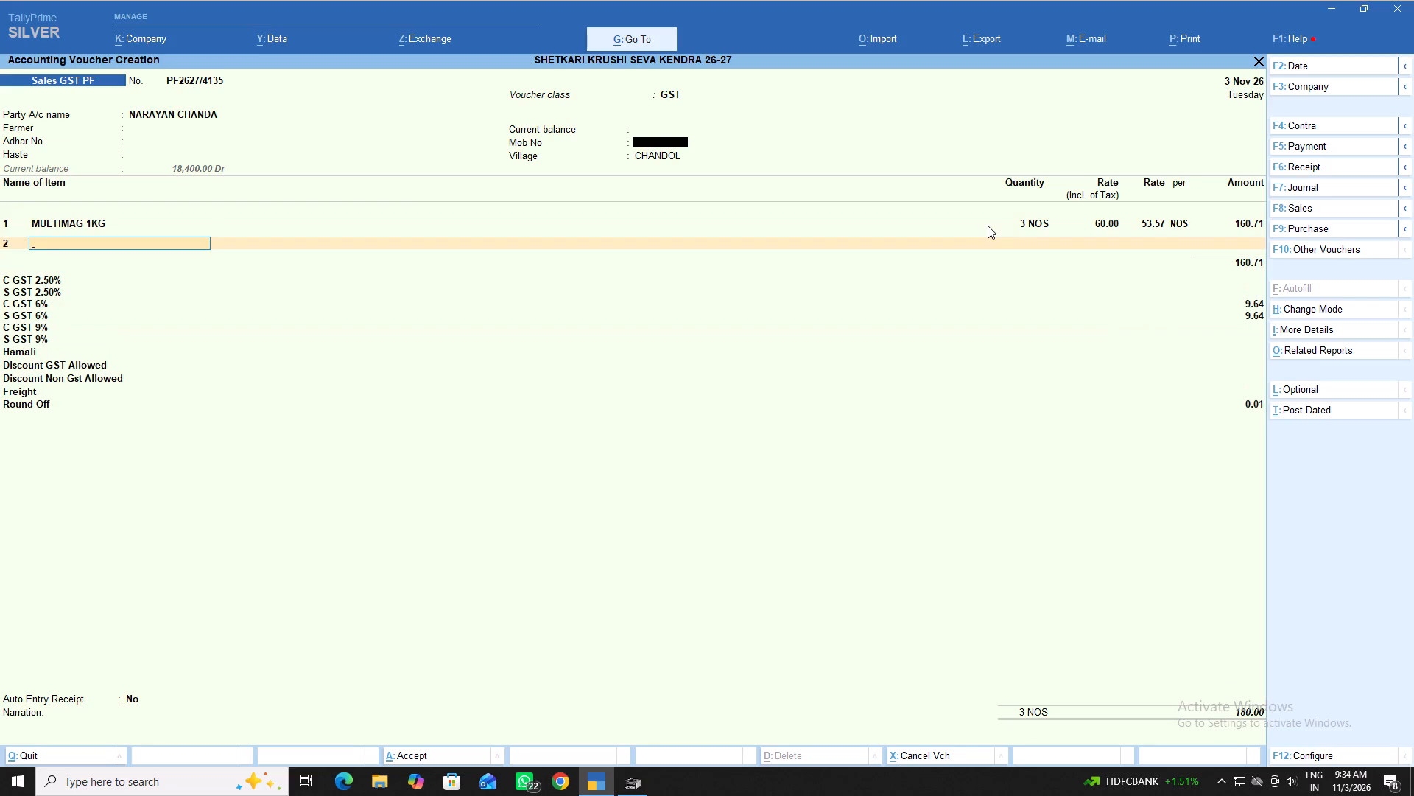
# Choose CATCH MIX F-500GM as the second item, allocated from batch Ipl/141/a.
pyautogui.write('cat')
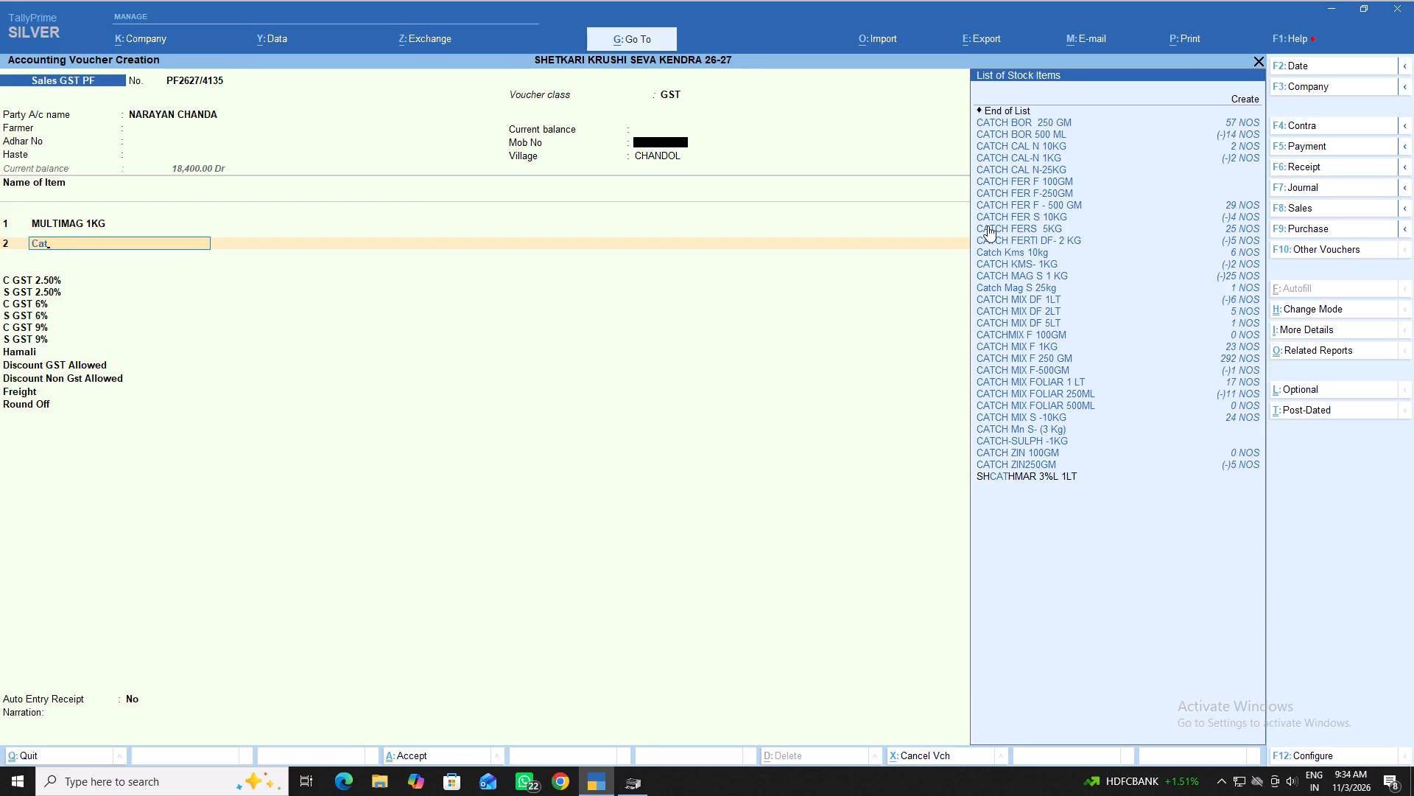
pyautogui.press('Down')
pyautogui.press('Down')
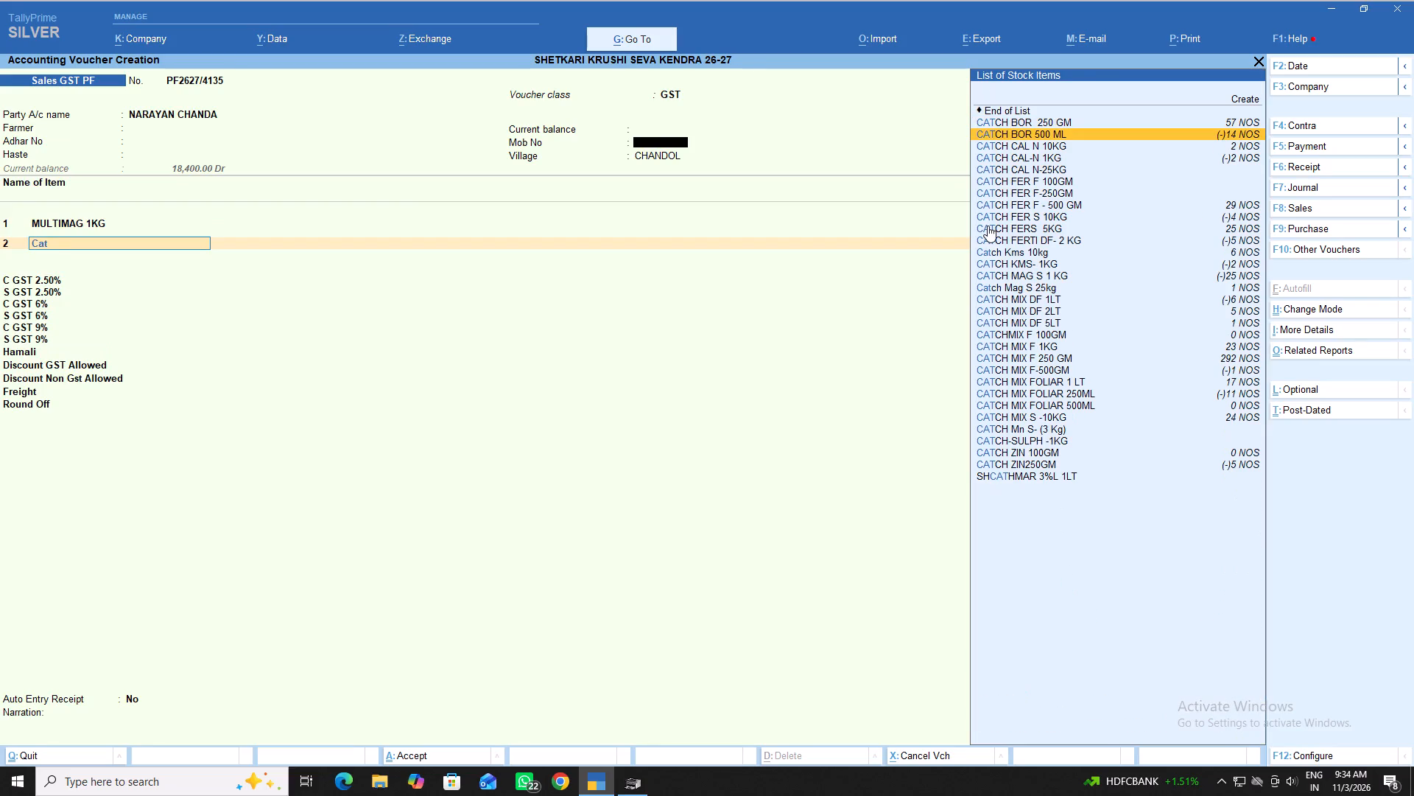
pyautogui.press('Down')
pyautogui.press('Down')
pyautogui.press('Down')
pyautogui.press('Down')
pyautogui.press('Down')
pyautogui.press('Down')
pyautogui.press('Down')
pyautogui.press('Down')
pyautogui.press('Down')
pyautogui.press('Down')
pyautogui.press('Down')
pyautogui.press('Down')
pyautogui.press('Down')
pyautogui.press('Down')
pyautogui.press('Down')
pyautogui.press('Down')
pyautogui.press('Down')
pyautogui.press('Down')
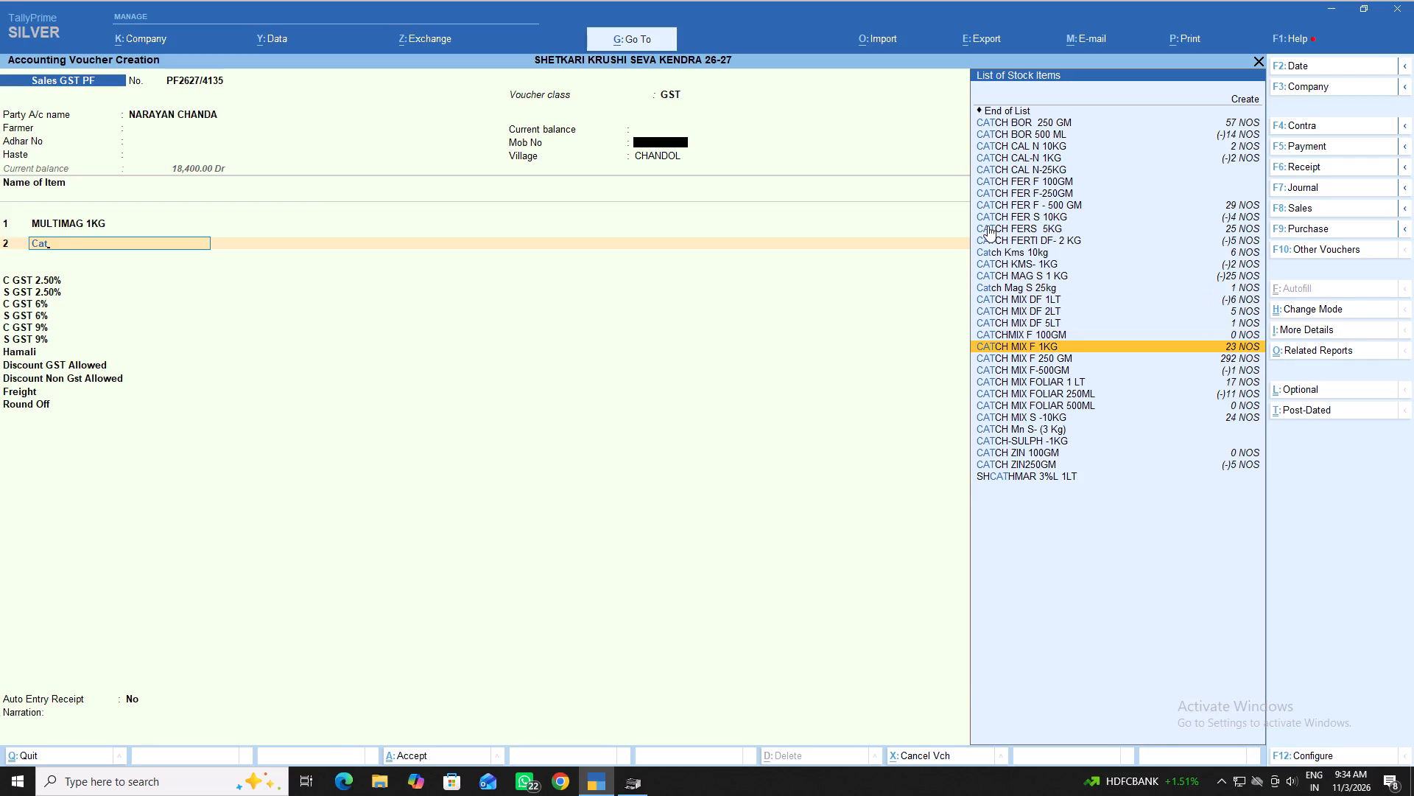
pyautogui.press('Down')
pyautogui.press('Down')
pyautogui.press('Return')
pyautogui.press('Down')
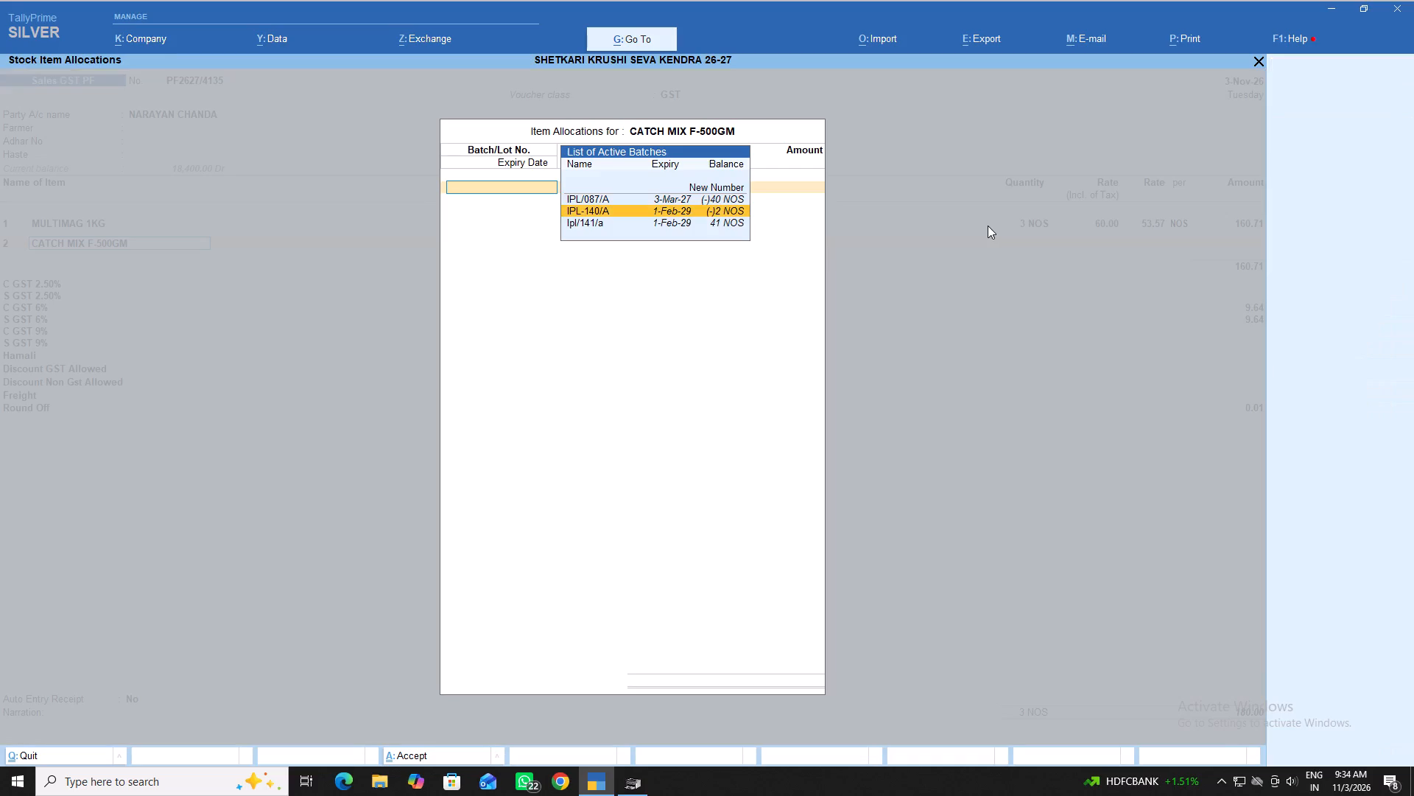
pyautogui.press('Down')
pyautogui.press('Return')
# Allocate 1 NOS of CATCH MIX F-500GM at a tax-inclusive rate of 580 and complete the item line.
pyautogui.press('1')
pyautogui.press('Return')
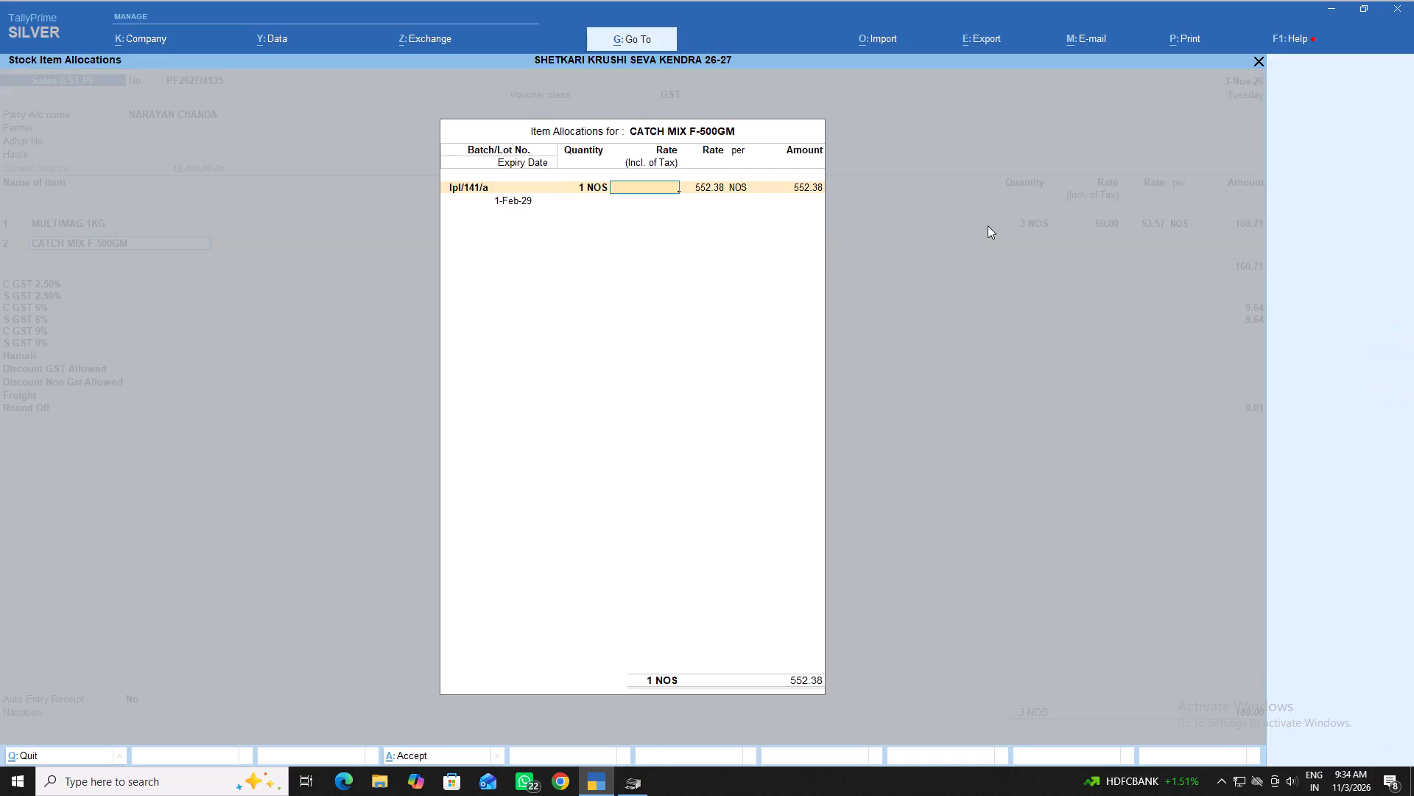
pyautogui.write('580')
pyautogui.press('Return')
pyautogui.press('Return')
pyautogui.press('Return')
pyautogui.press('Return')
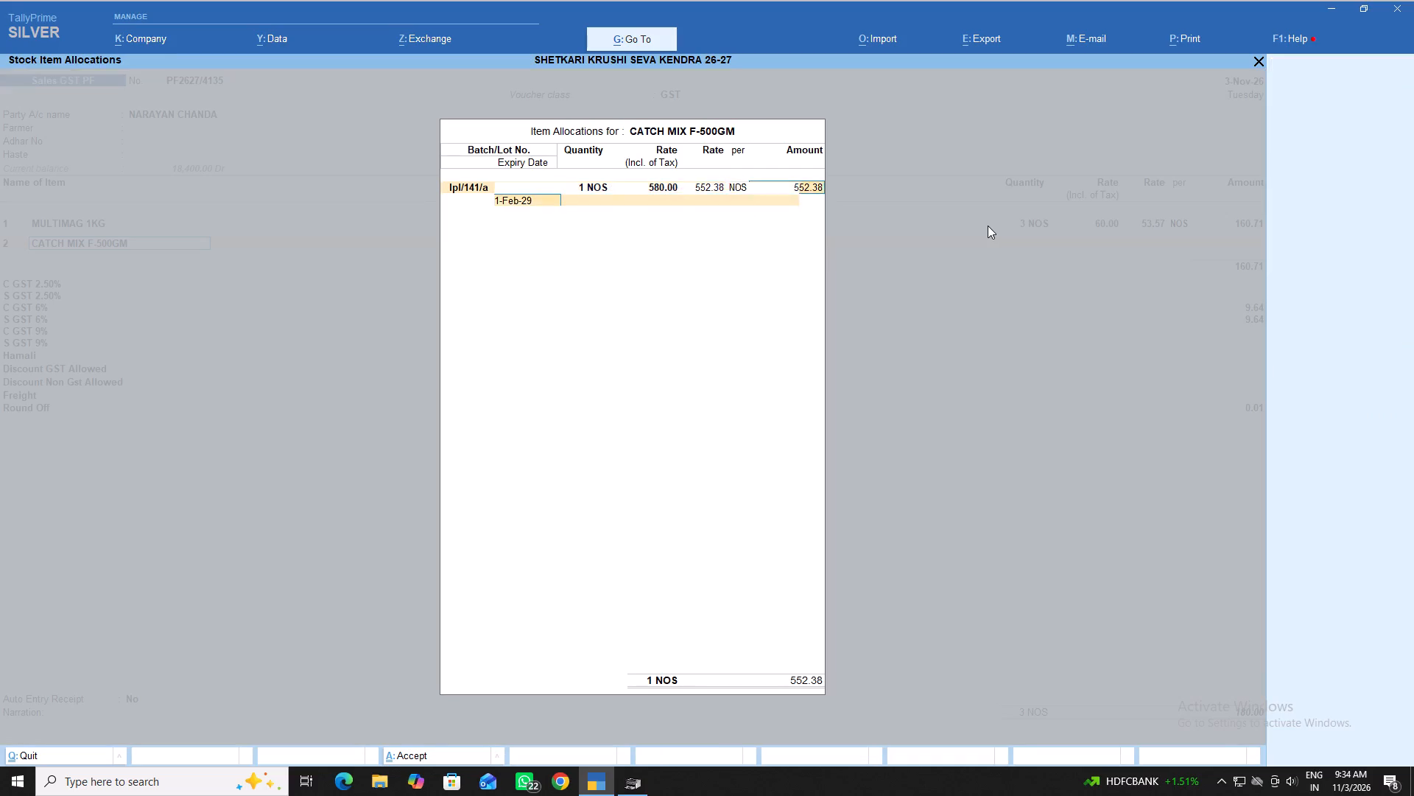
pyautogui.press('Return')
pyautogui.press('Return')
pyautogui.press('Return')
pyautogui.press('Return')
# Choose ZINC EDTA (12%)-250GM as the third item, allocated from batch ZN/04/2026.
pyautogui.write('zin')
pyautogui.press('Down')
pyautogui.press('Down')
pyautogui.press('Down')
pyautogui.press('Down')
pyautogui.press('Down')
pyautogui.press('Down')
pyautogui.press('Down')
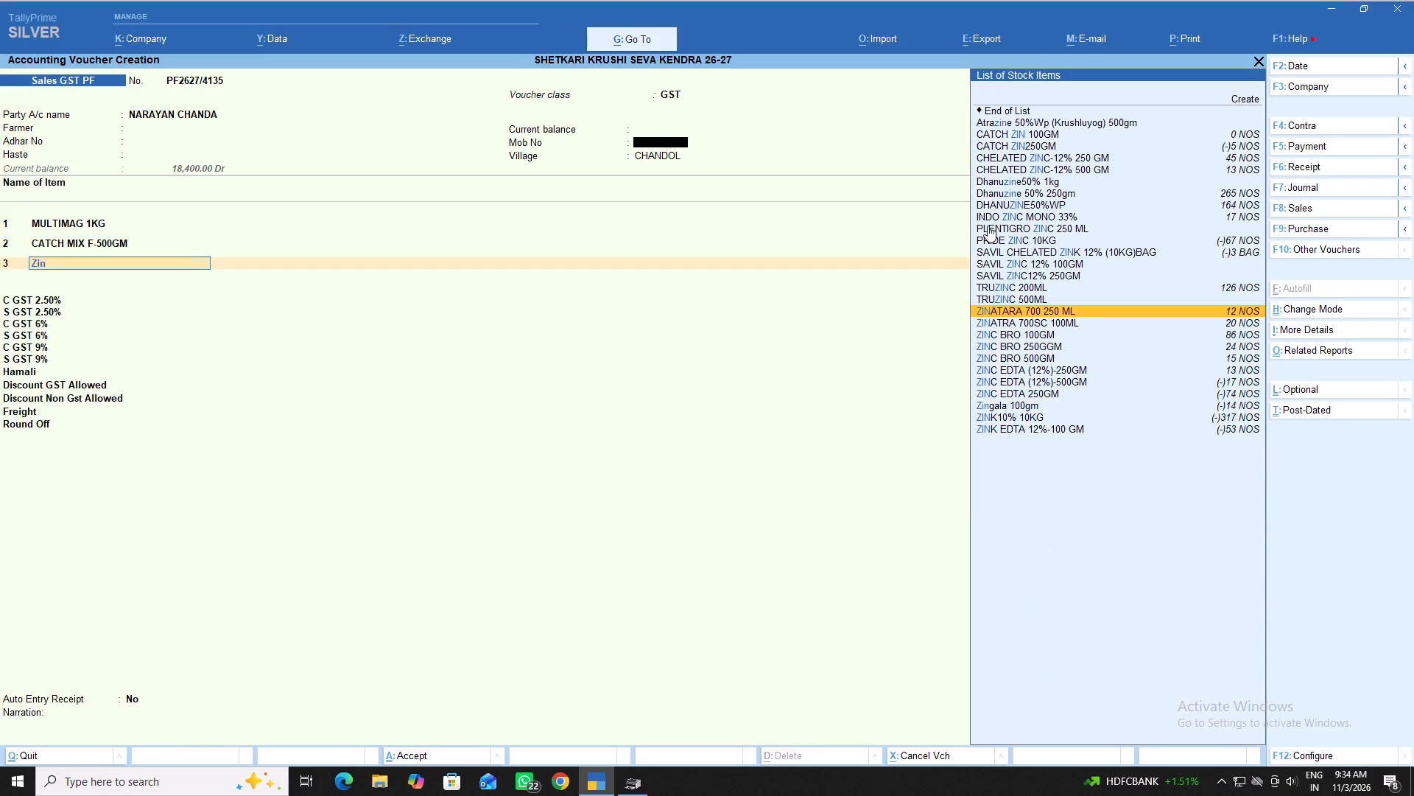
pyautogui.press('Up')
pyautogui.press('Return')
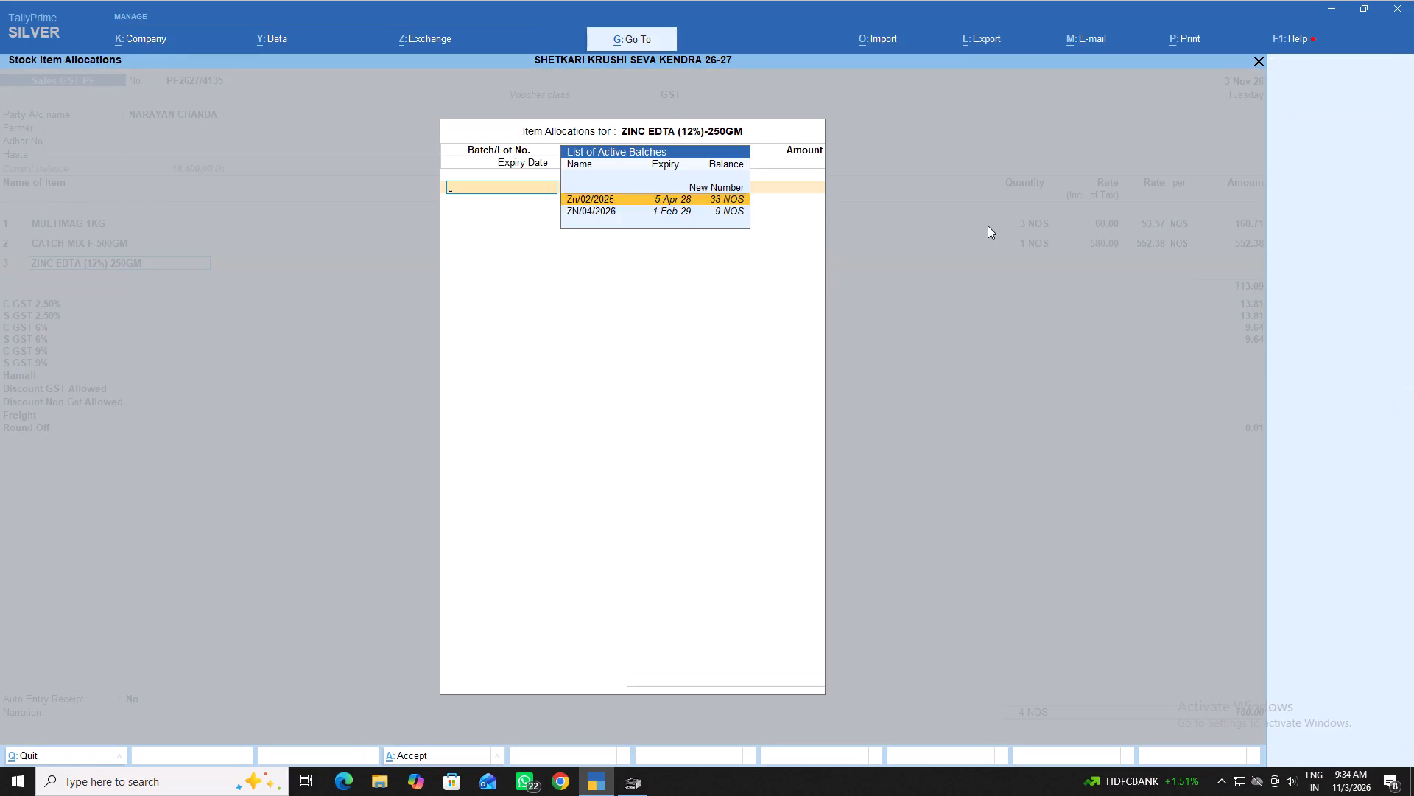
pyautogui.press('Down')
pyautogui.press('Return')
# Allocate 1 NOS of ZINC EDTA (12%)-250GM at a tax-inclusive rate of 240.
pyautogui.press('1')
pyautogui.press('Return')
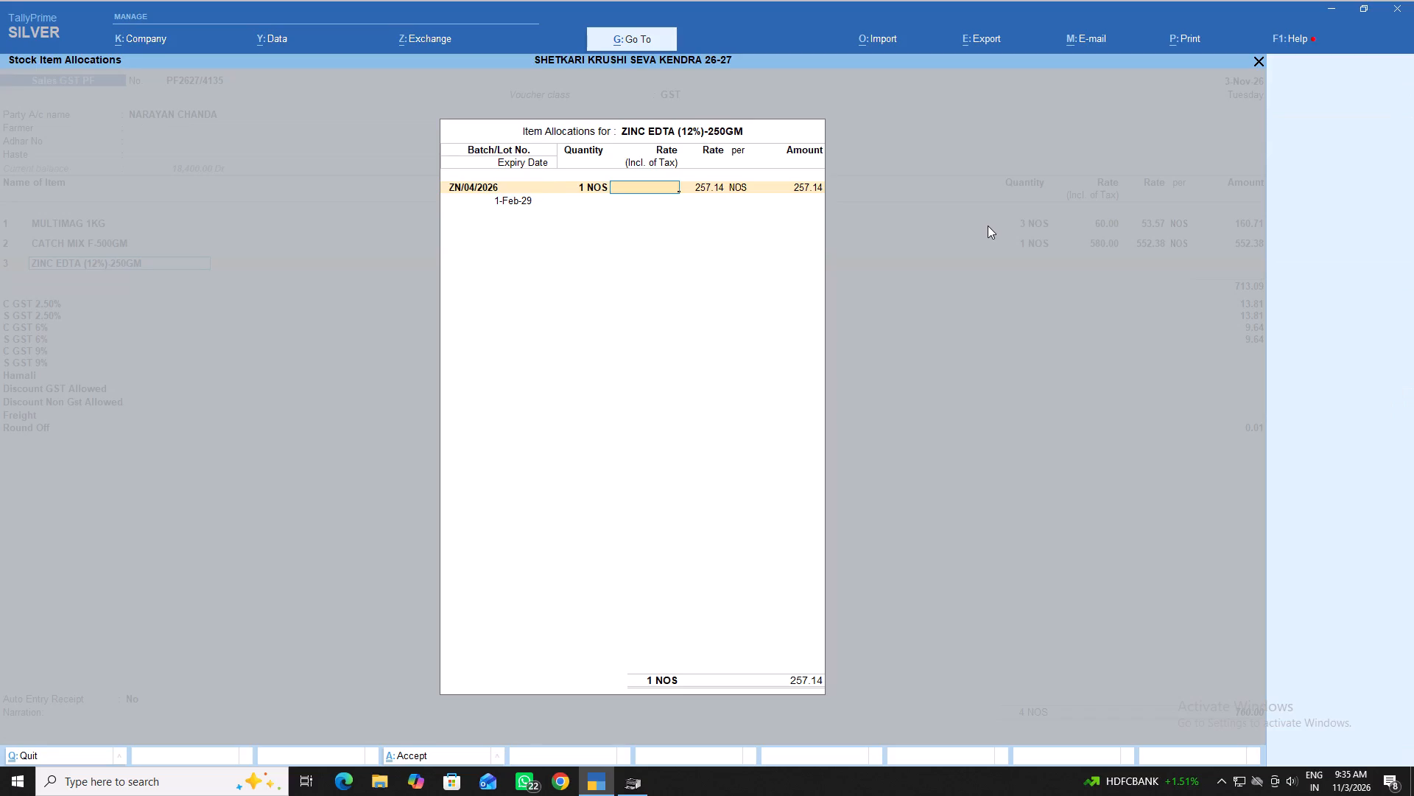
pyautogui.write('240')
pyautogui.press('Return')
pyautogui.press('Return')
pyautogui.press('Return')
pyautogui.press('Return')
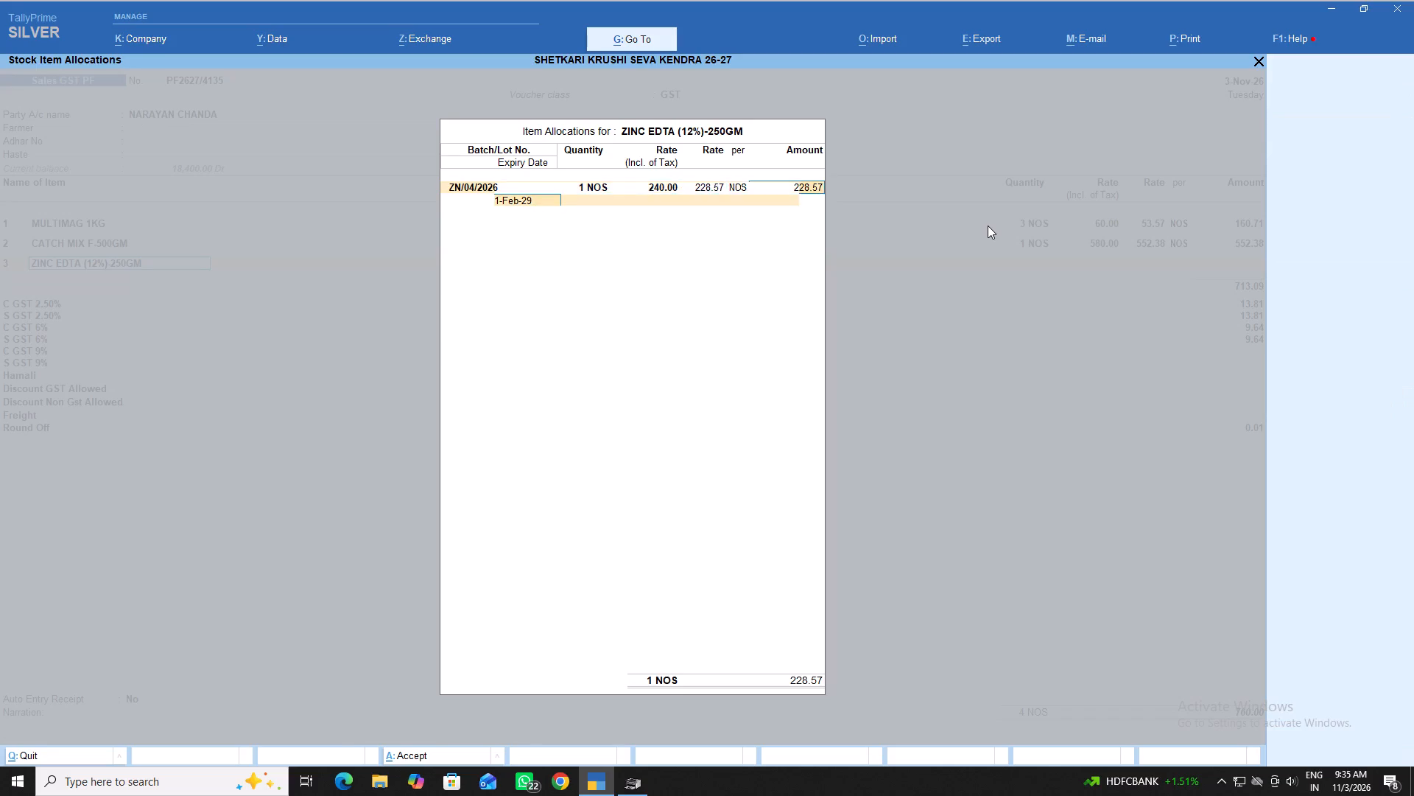
pyautogui.press('Return')
pyautogui.press('Return')
pyautogui.press('Return')
pyautogui.press('Return')
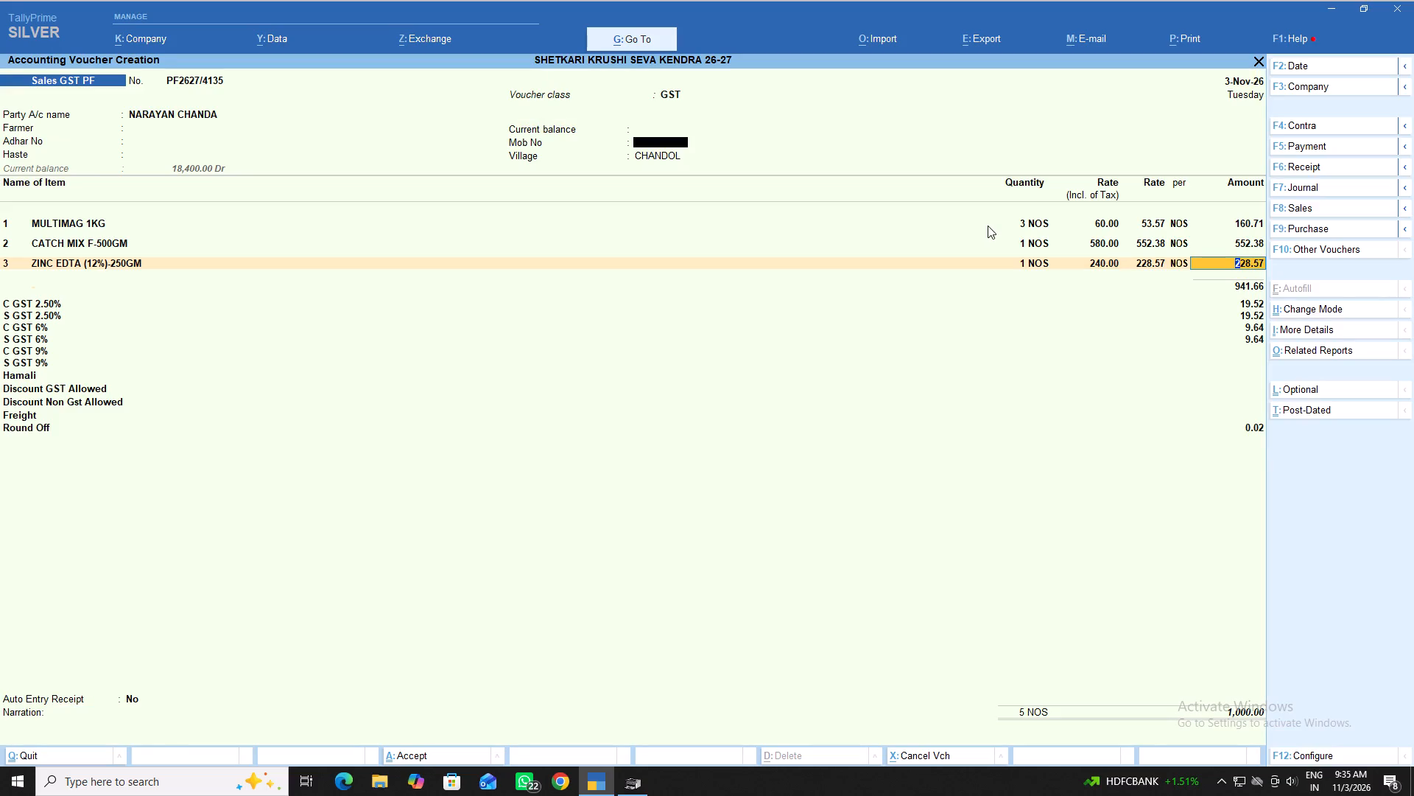
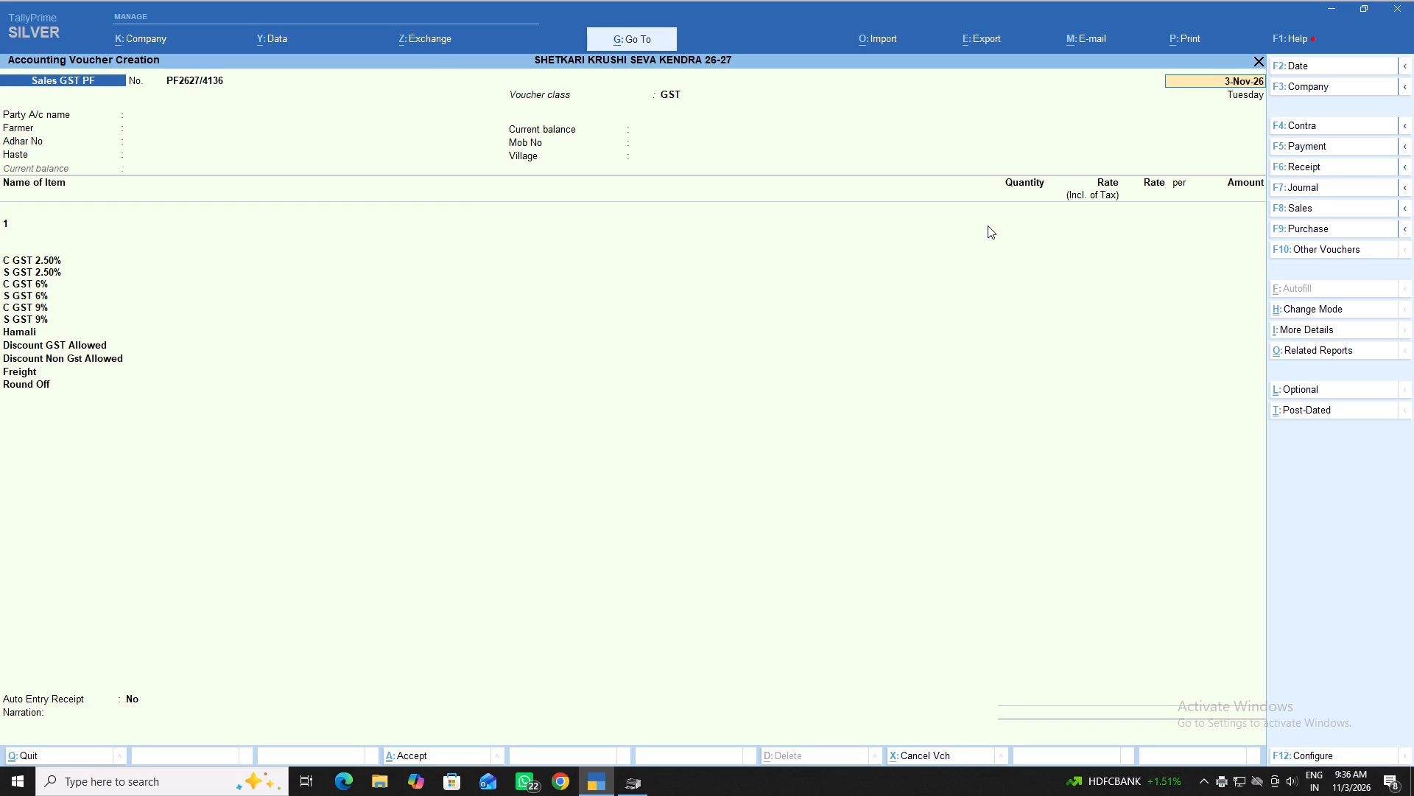
# Begin Sales GST PF voucher PF2627/4136, keeping the date 3-Nov-26.
pyautogui.press('Return')
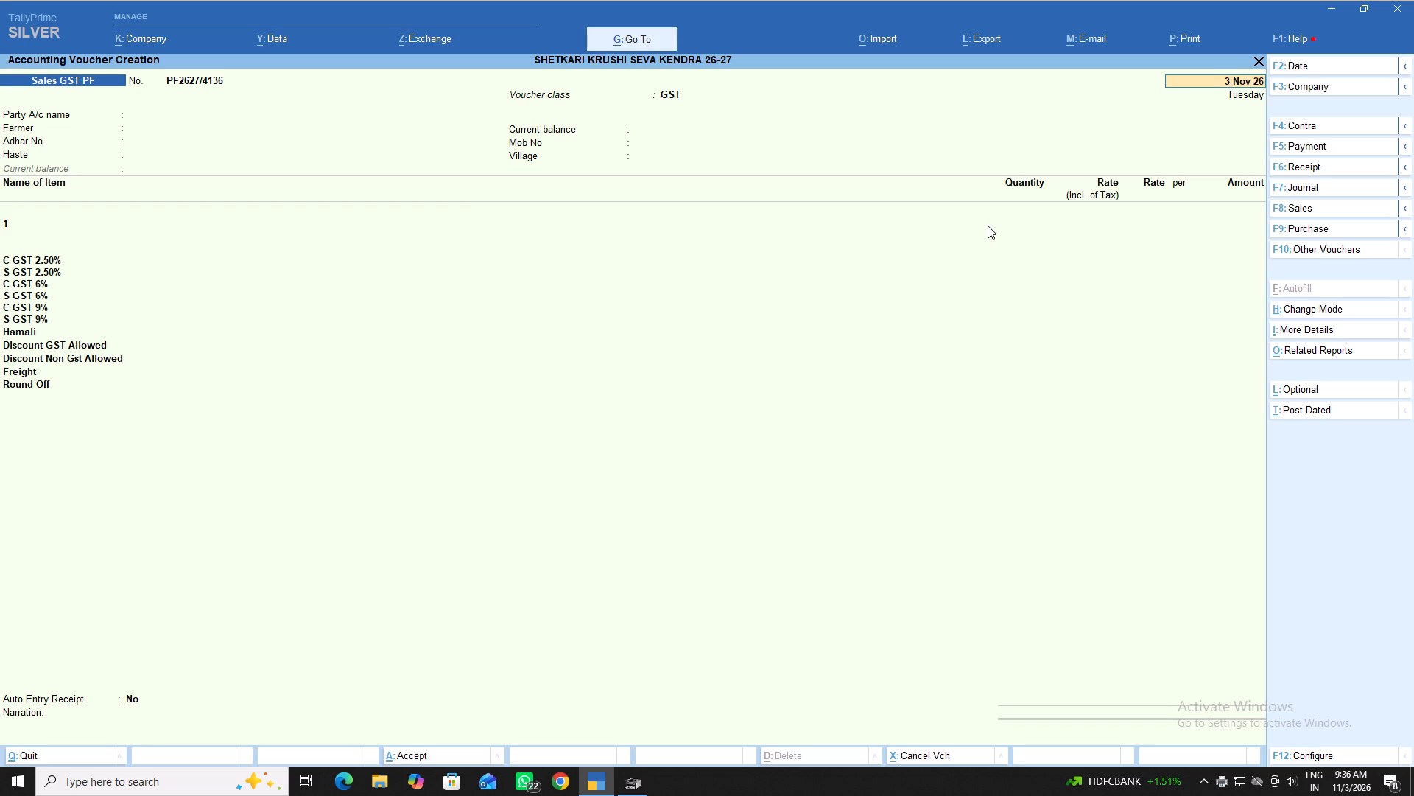
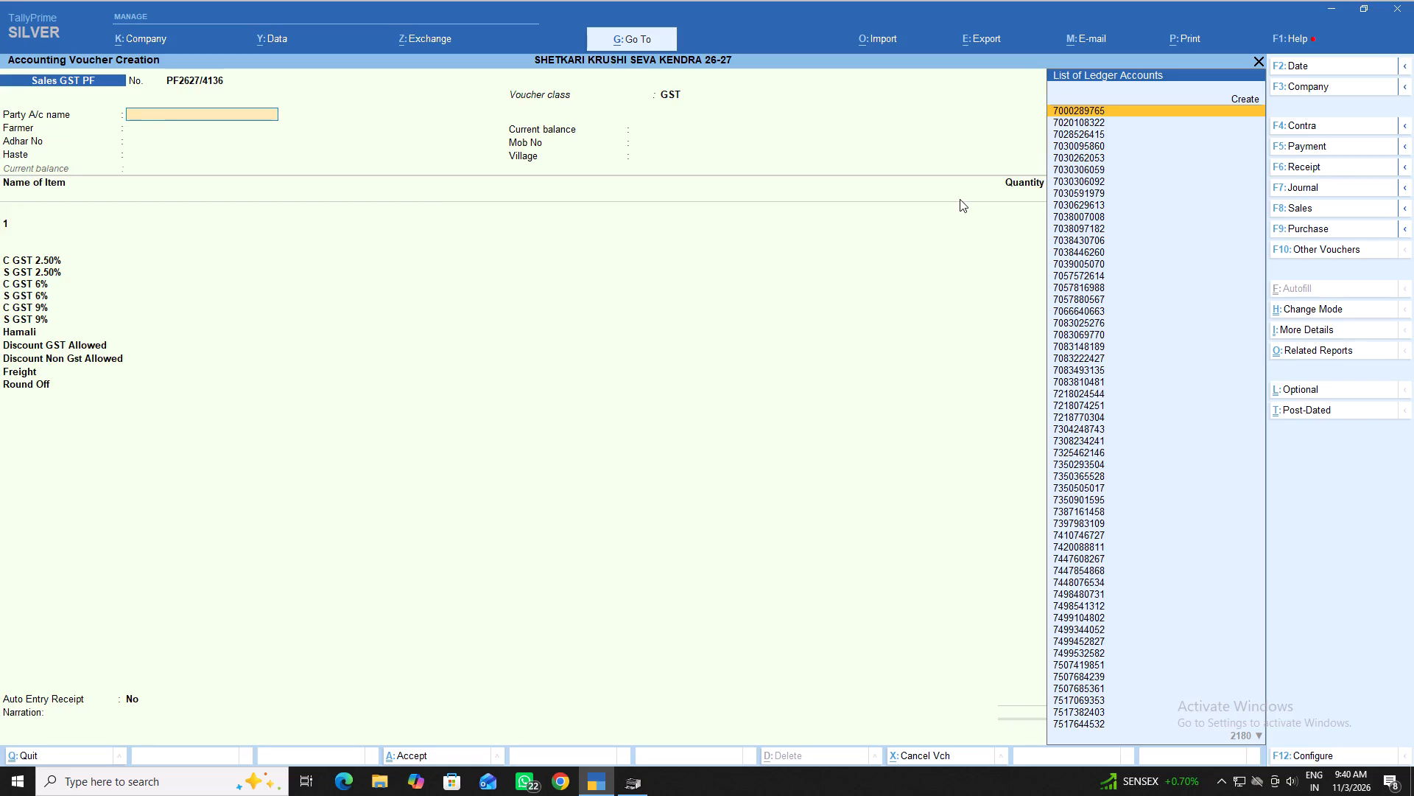
# Choose the customer from Chandol as the party account by mobile number and keep the party details as filled.
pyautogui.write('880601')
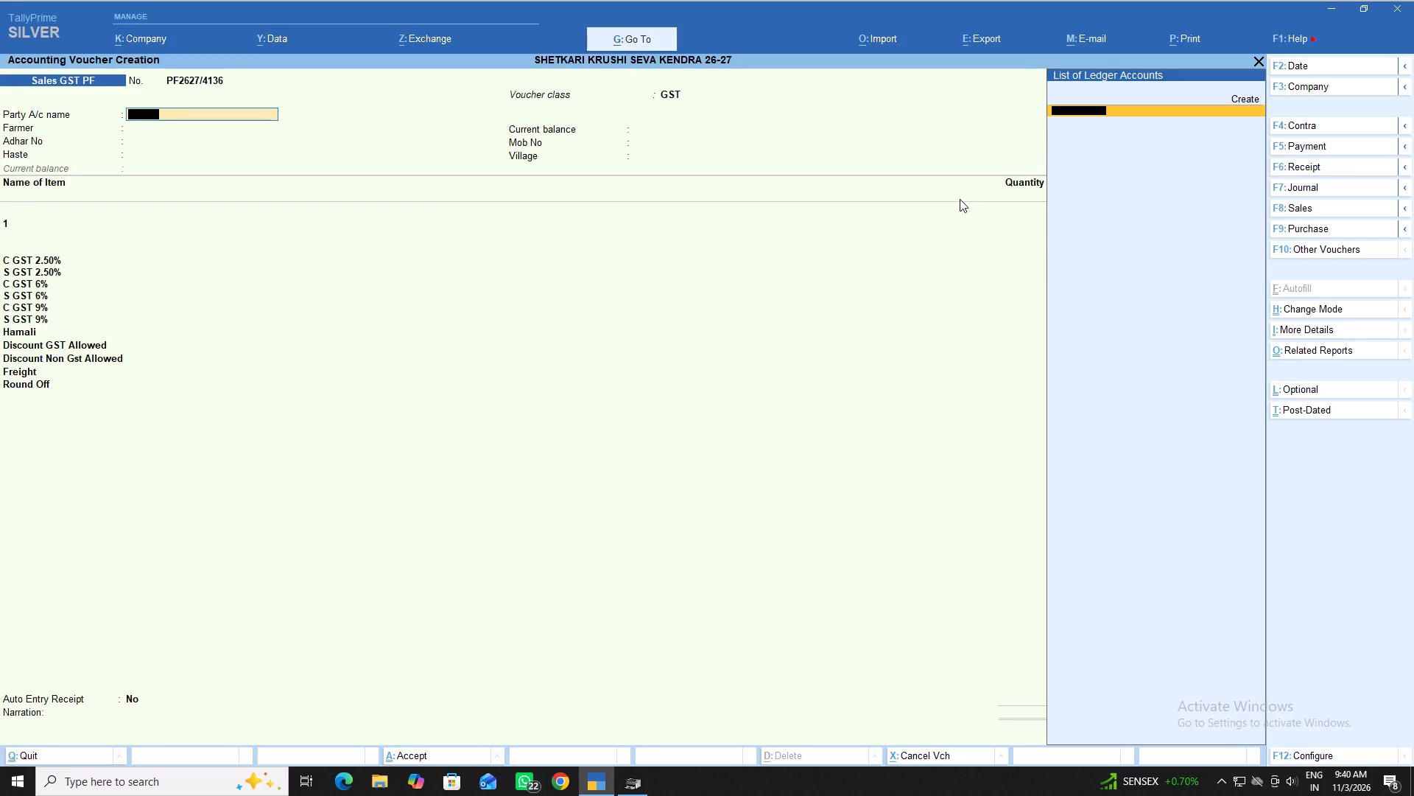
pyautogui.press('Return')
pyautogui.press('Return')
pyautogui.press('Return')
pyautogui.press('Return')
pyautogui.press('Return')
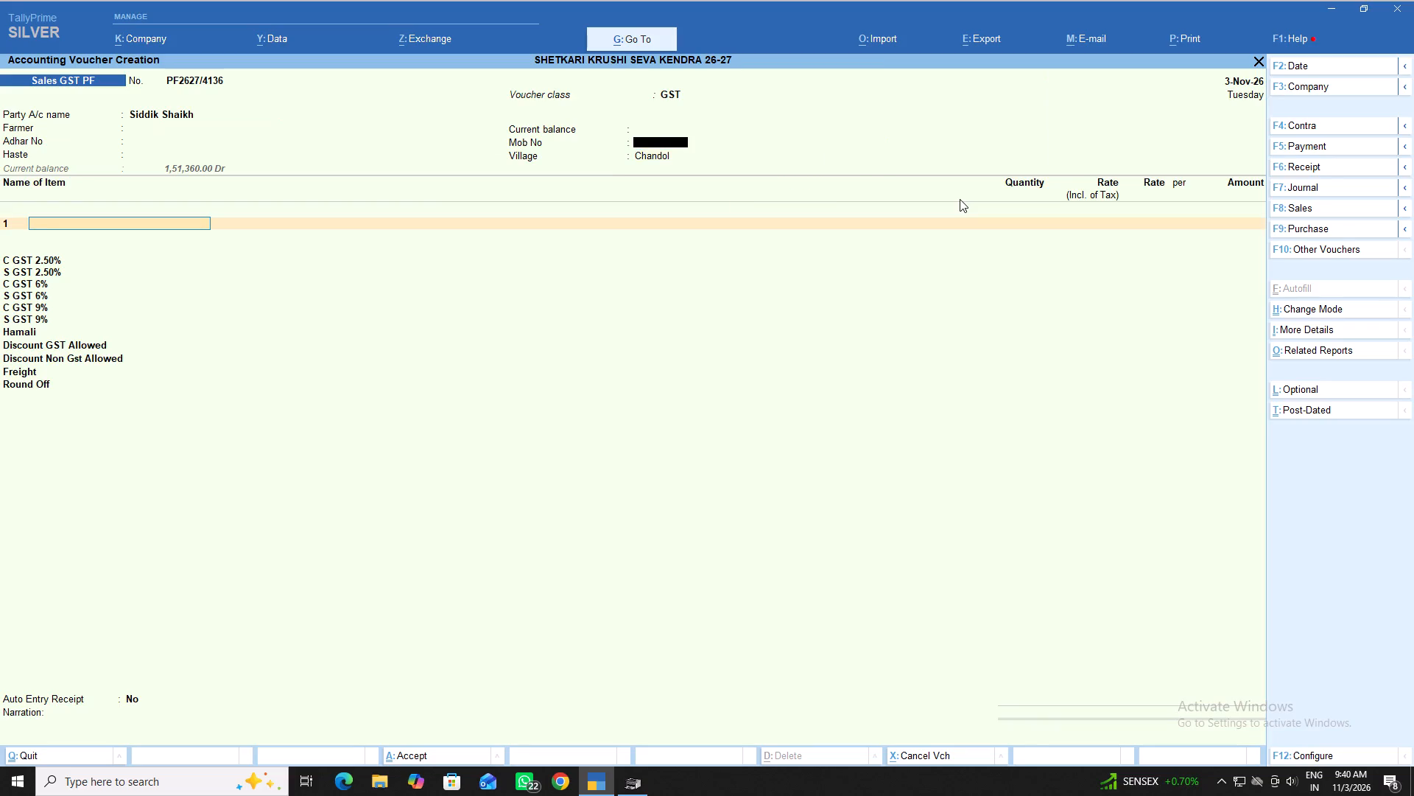
# Add INDOTPM 500GM as the first item, allocated from batch PI826IB009.
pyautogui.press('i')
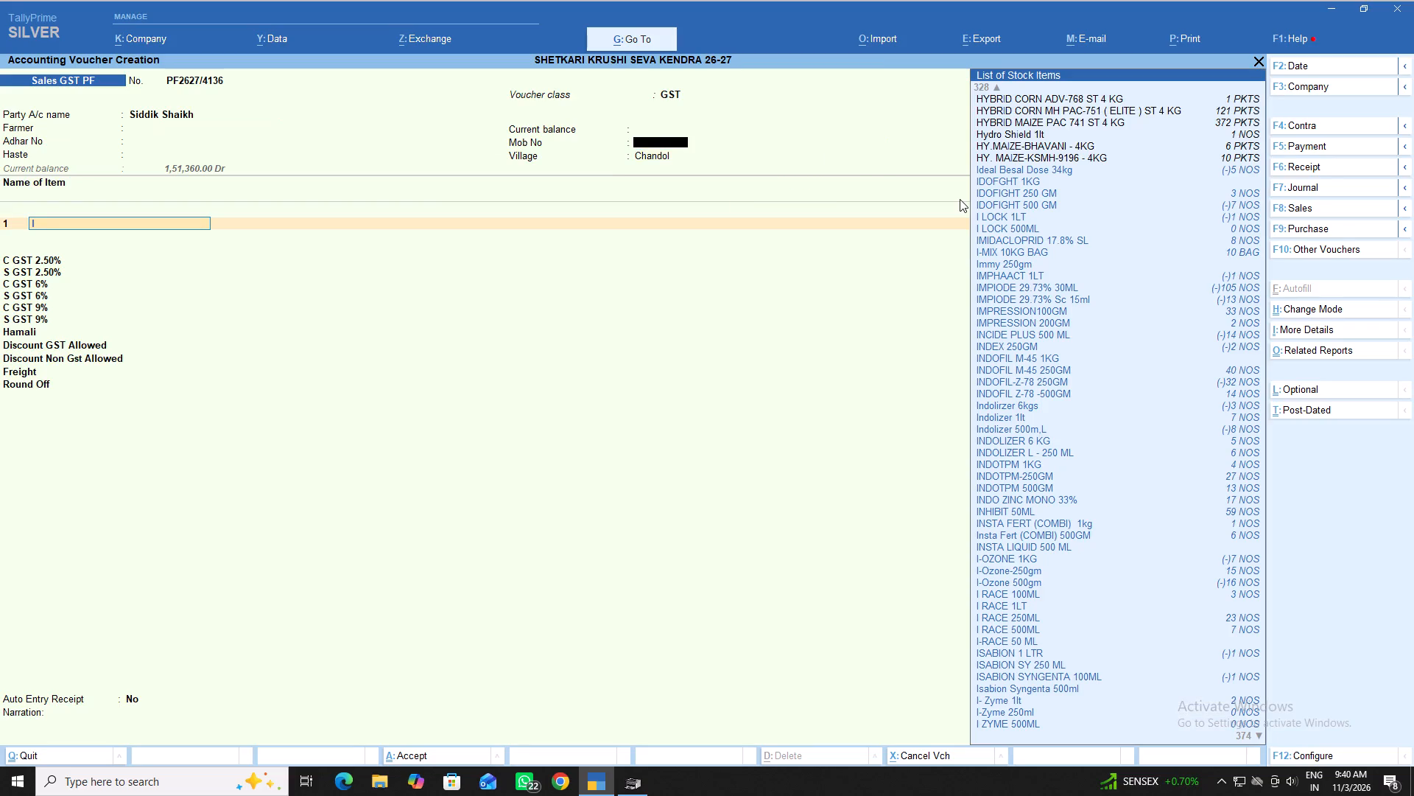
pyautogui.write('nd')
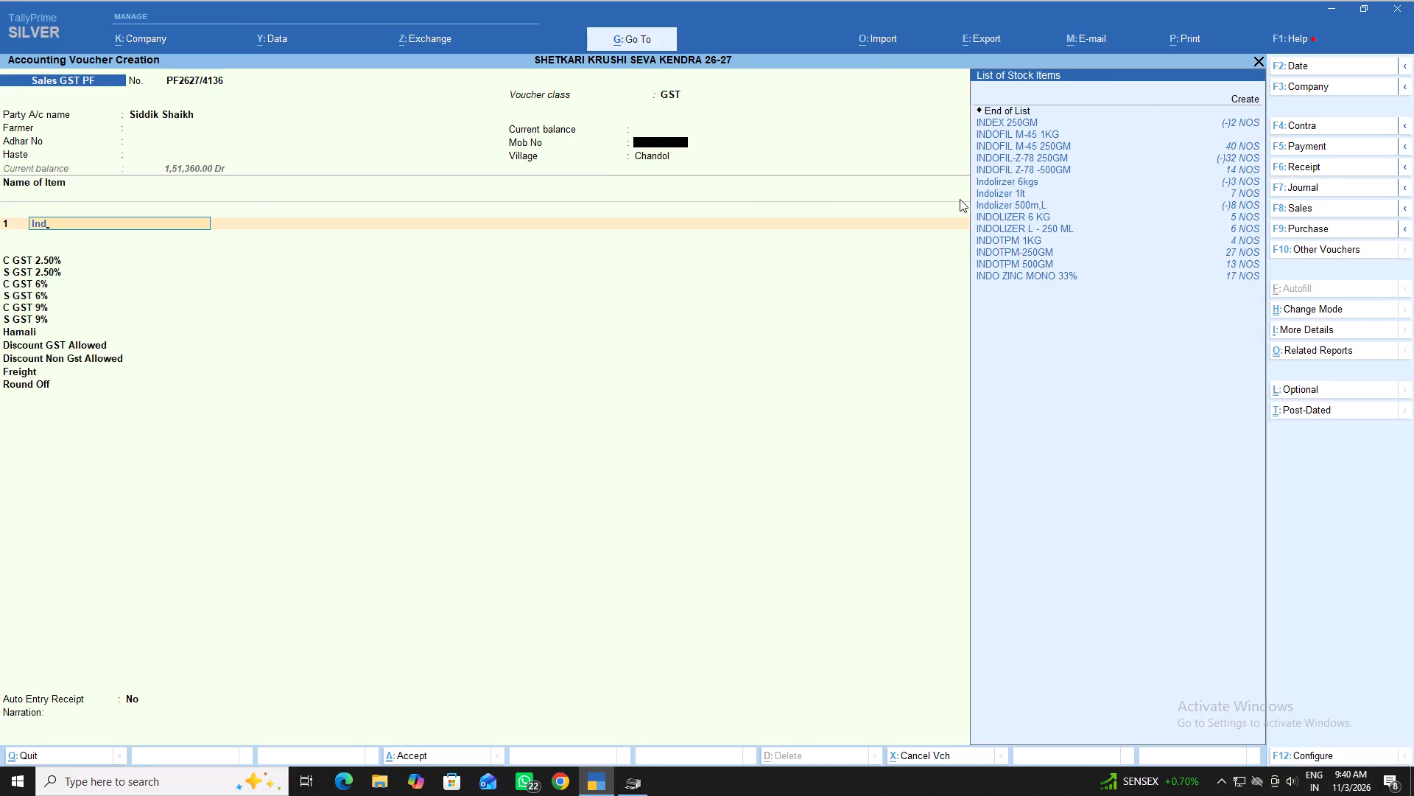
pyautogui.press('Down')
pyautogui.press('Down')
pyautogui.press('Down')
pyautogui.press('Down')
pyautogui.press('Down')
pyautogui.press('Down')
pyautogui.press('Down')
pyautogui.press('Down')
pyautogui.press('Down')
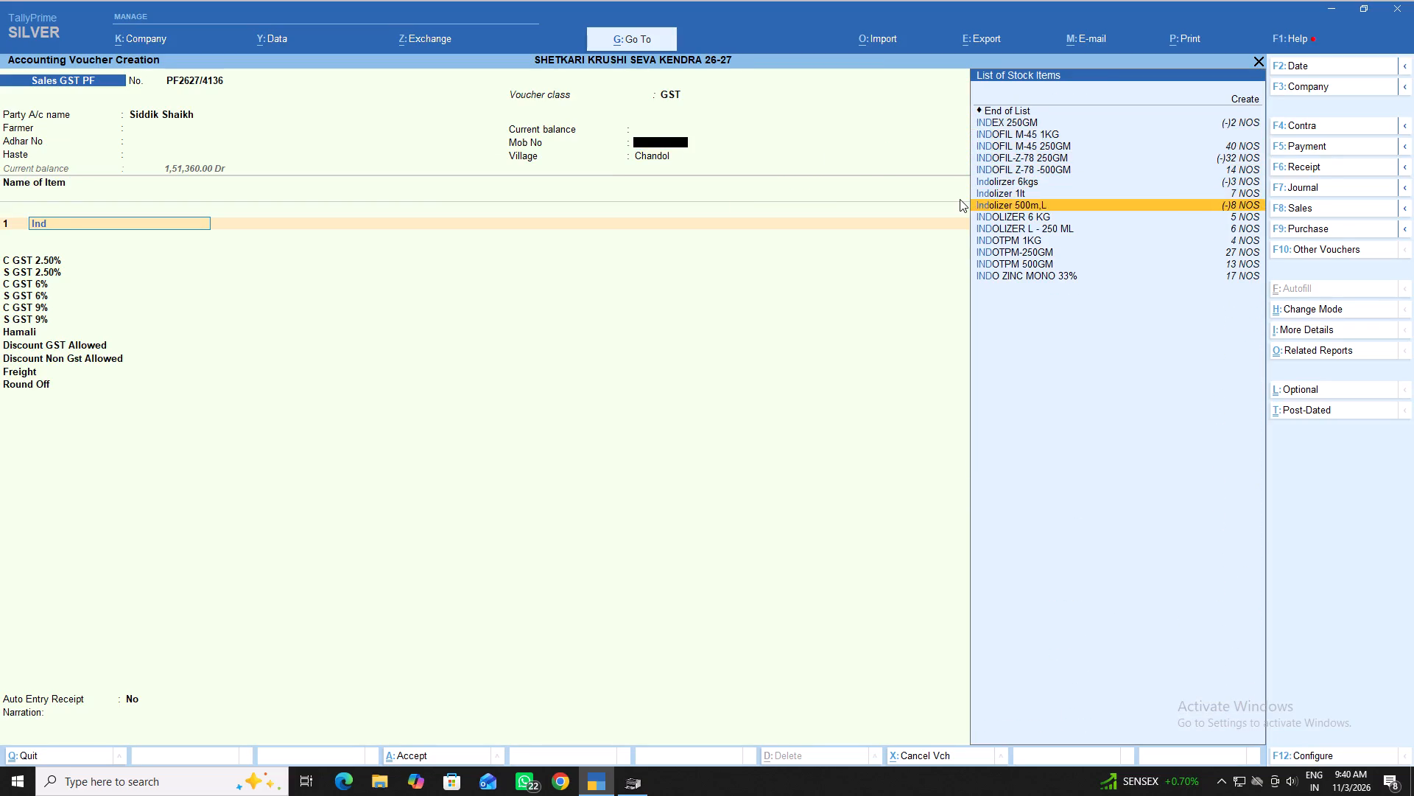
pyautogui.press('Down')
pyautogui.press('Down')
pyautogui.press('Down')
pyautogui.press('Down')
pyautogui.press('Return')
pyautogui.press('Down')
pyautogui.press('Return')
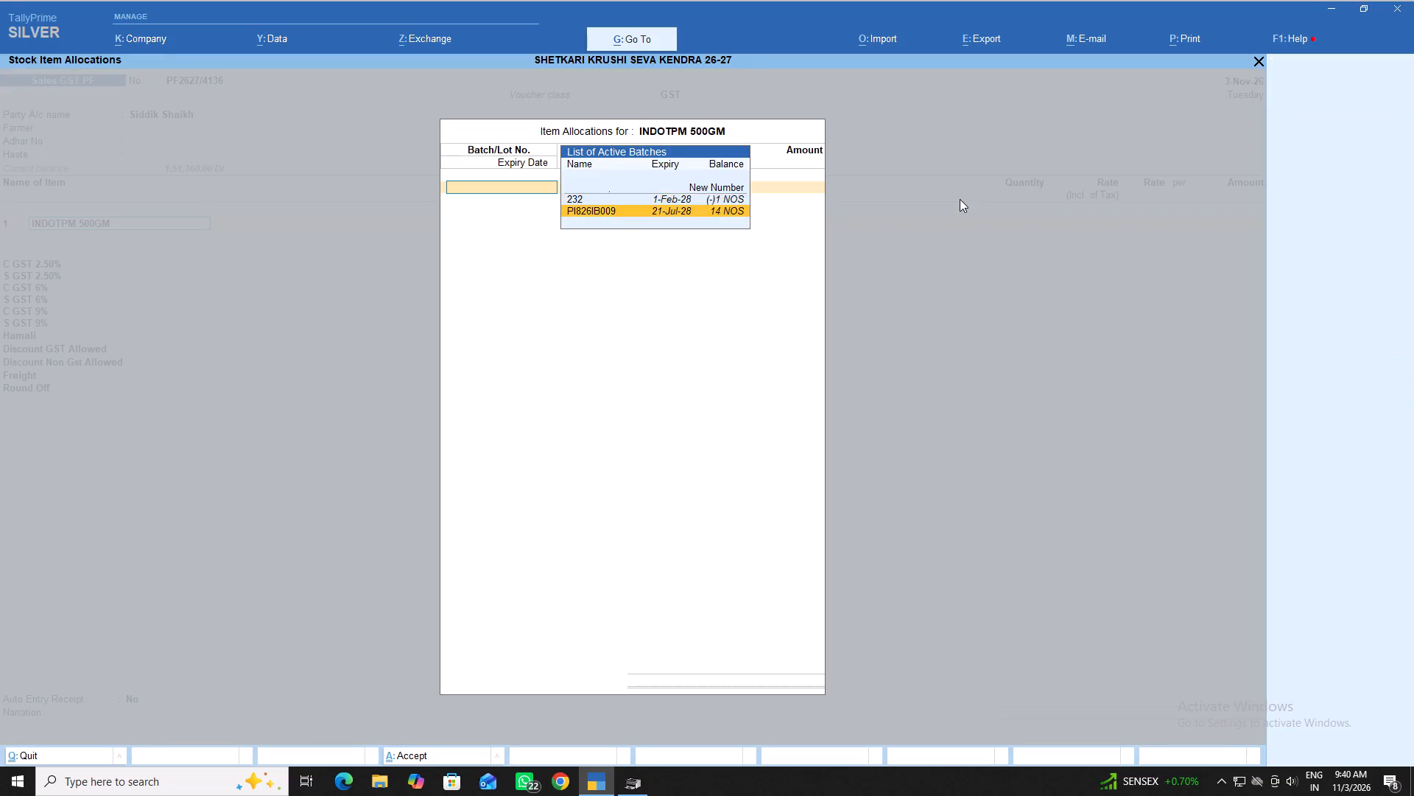
# Set the INDOTPM 500GM quantity to 1 NOS and its tax-inclusive rate to 550, and complete the item line.
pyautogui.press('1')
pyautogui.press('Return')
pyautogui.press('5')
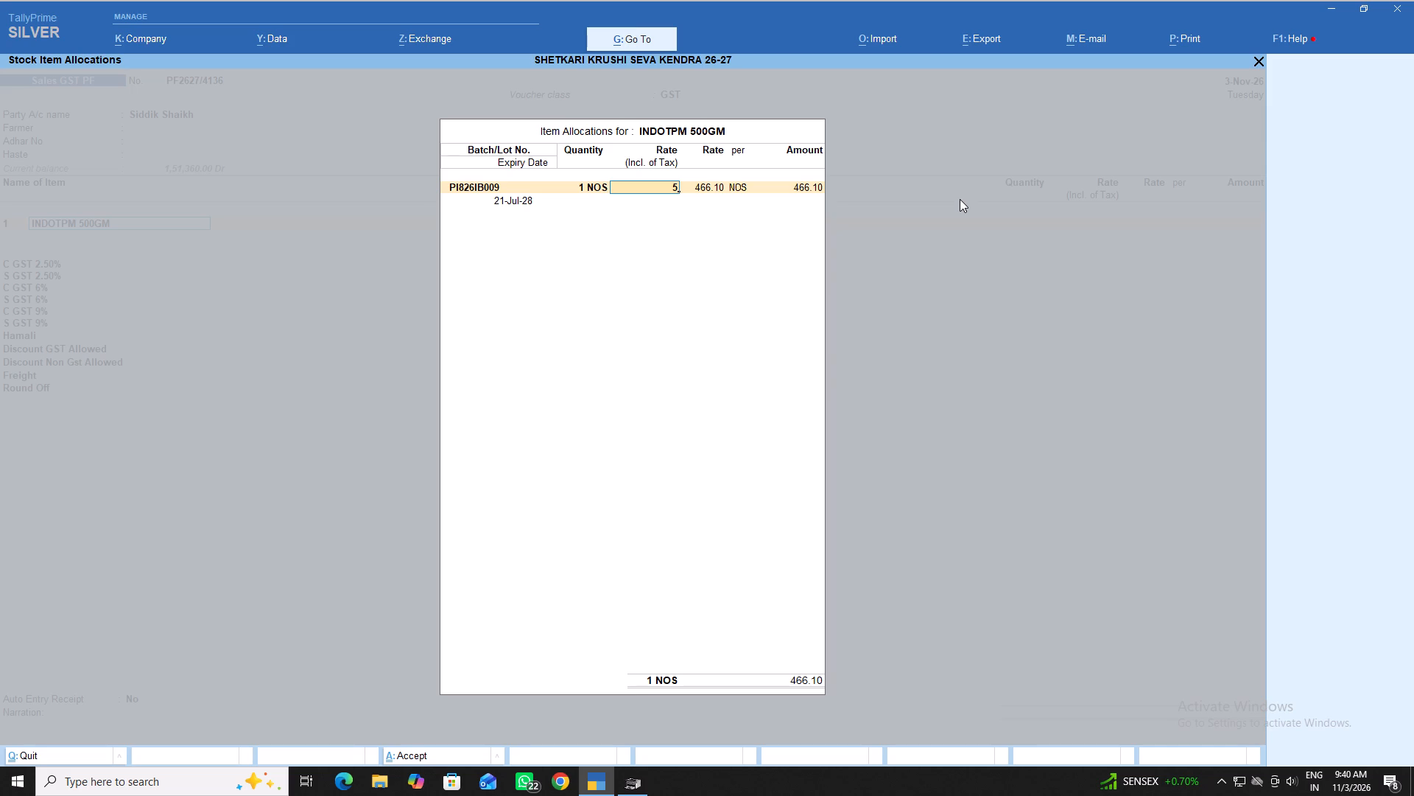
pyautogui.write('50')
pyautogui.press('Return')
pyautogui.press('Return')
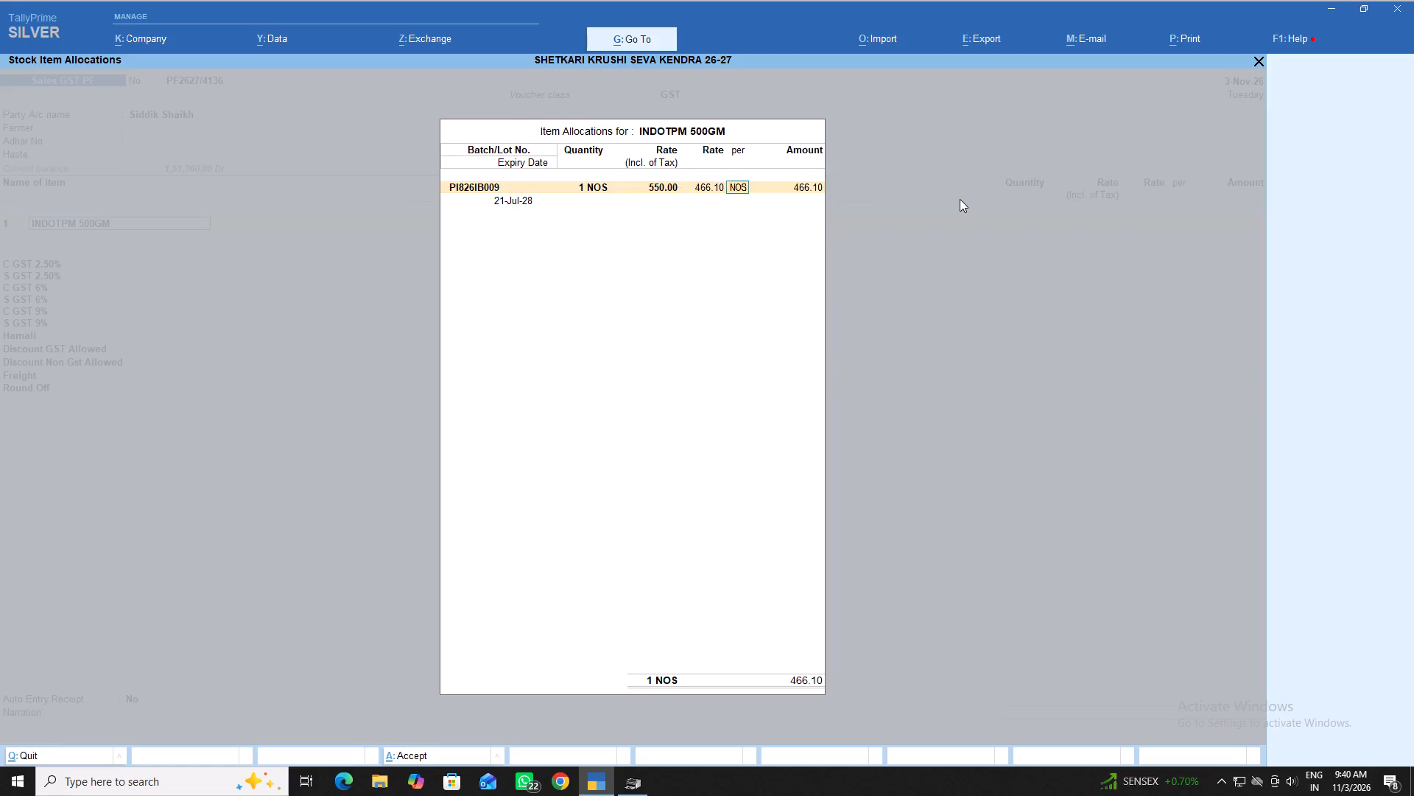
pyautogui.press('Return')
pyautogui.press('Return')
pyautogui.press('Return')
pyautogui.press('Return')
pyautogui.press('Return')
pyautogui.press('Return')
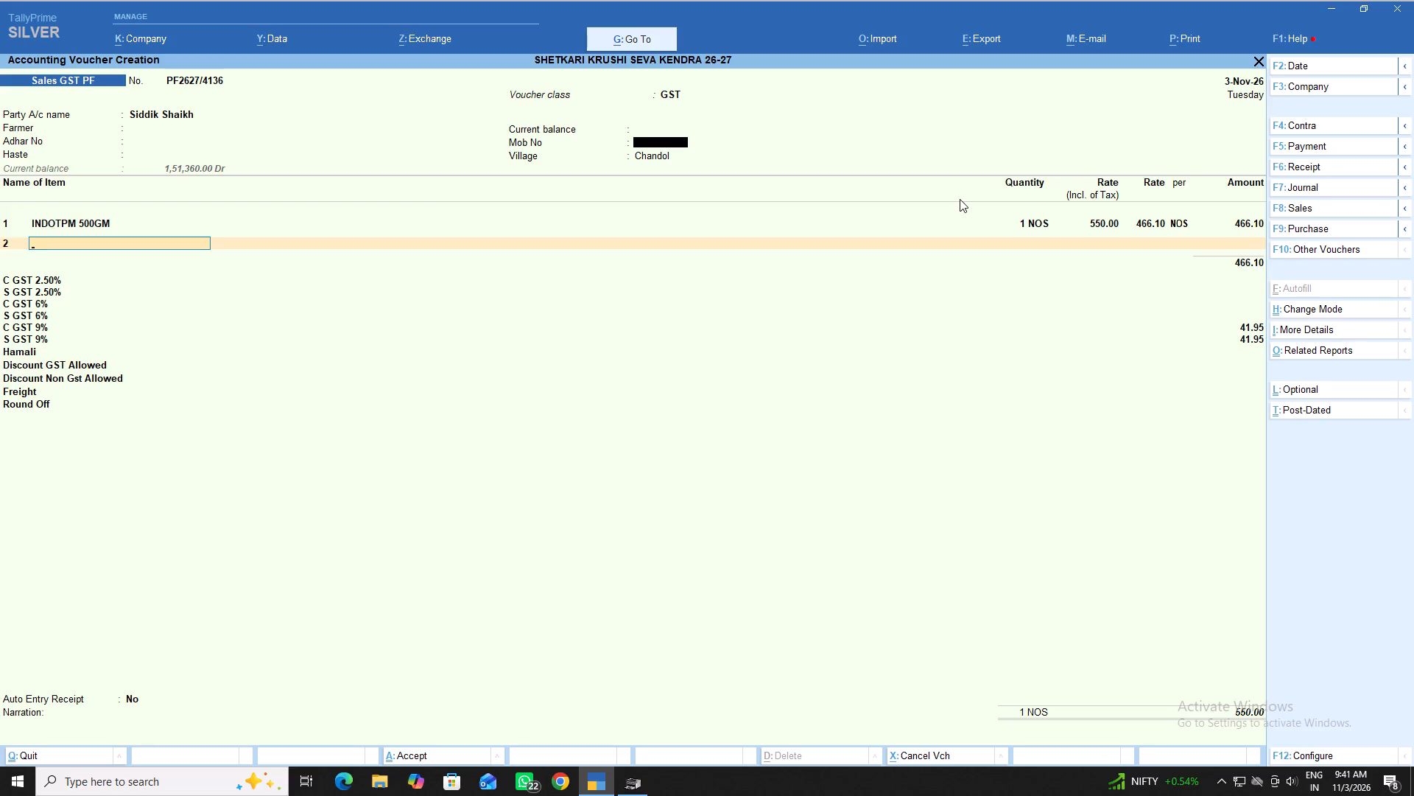
# Add IDOFIGHT 500 GM as the second item, allocated from batch IAS/064/A.
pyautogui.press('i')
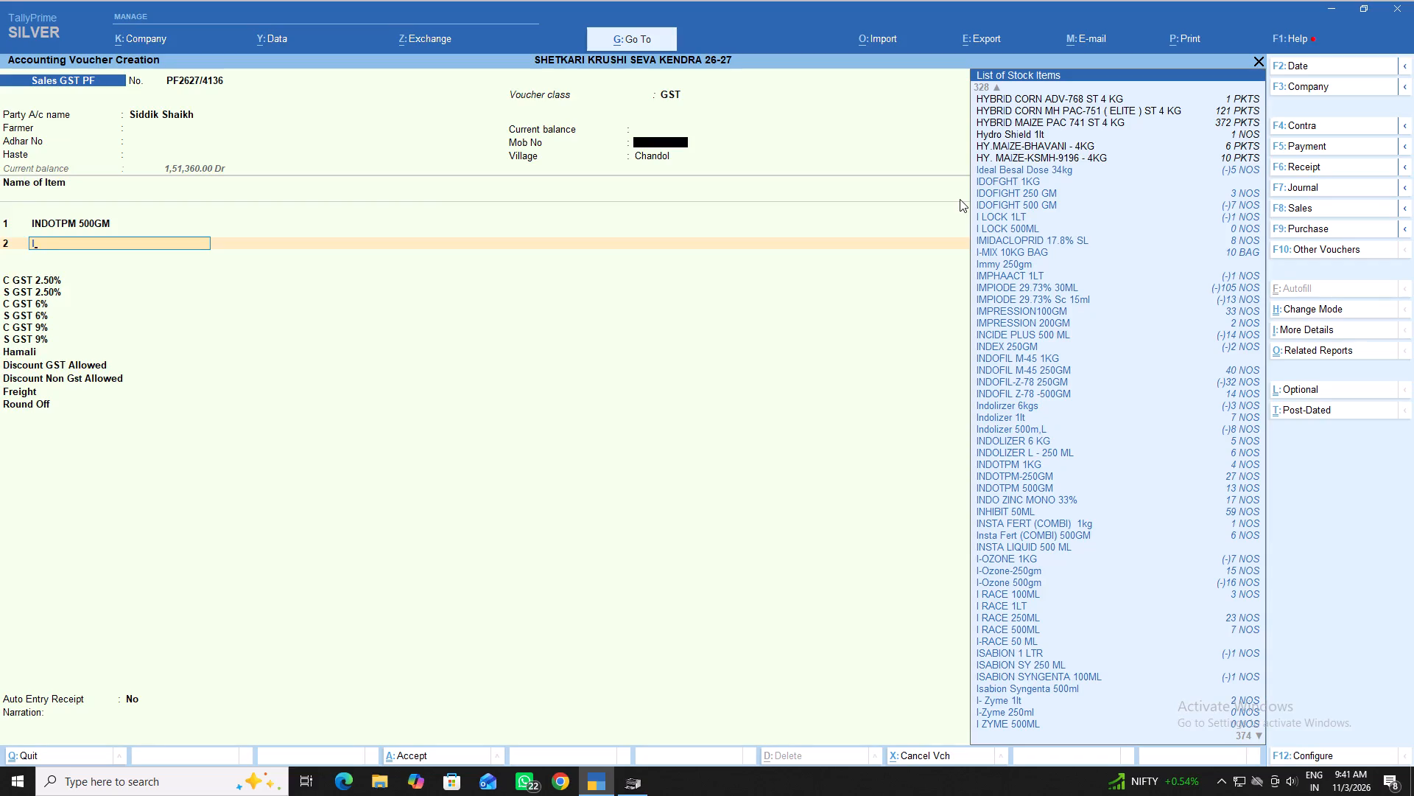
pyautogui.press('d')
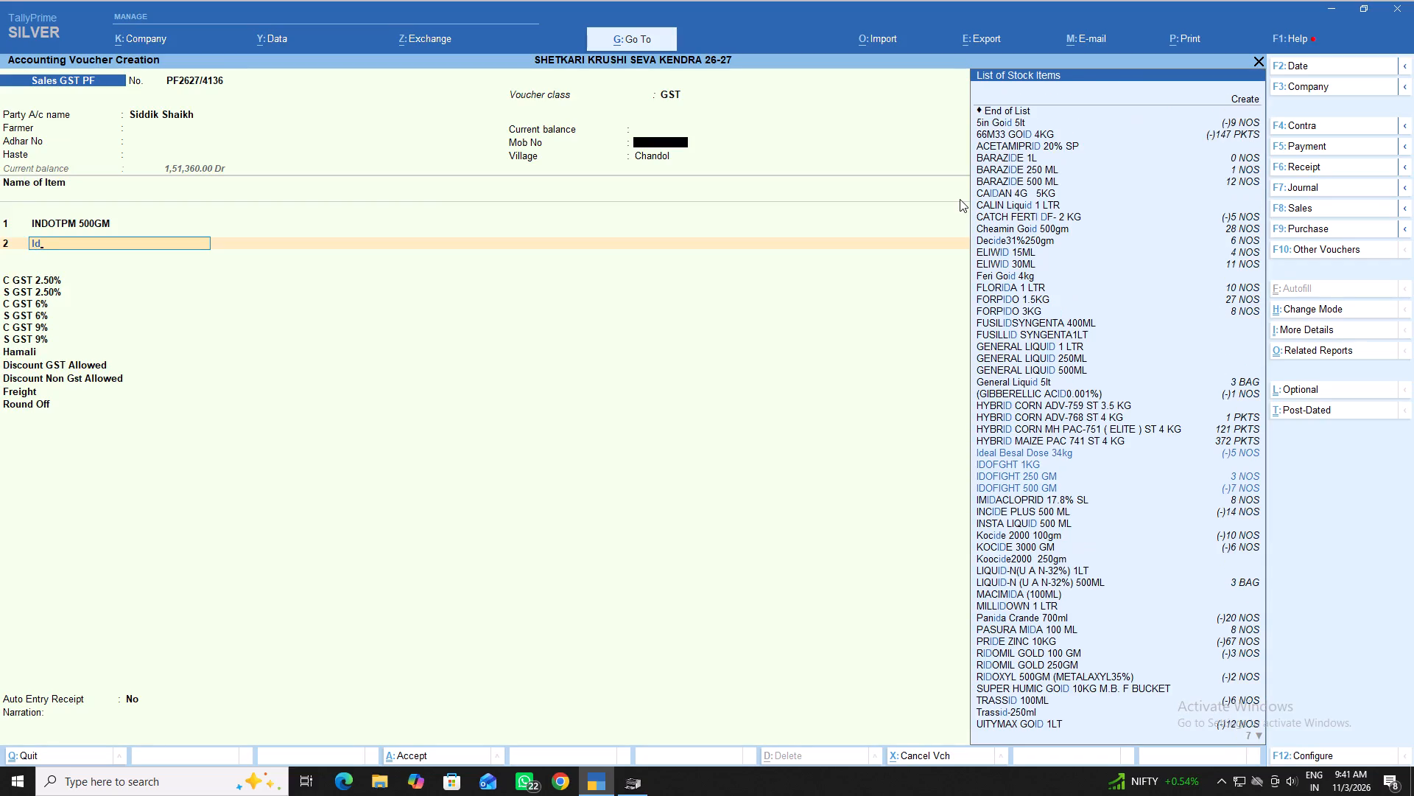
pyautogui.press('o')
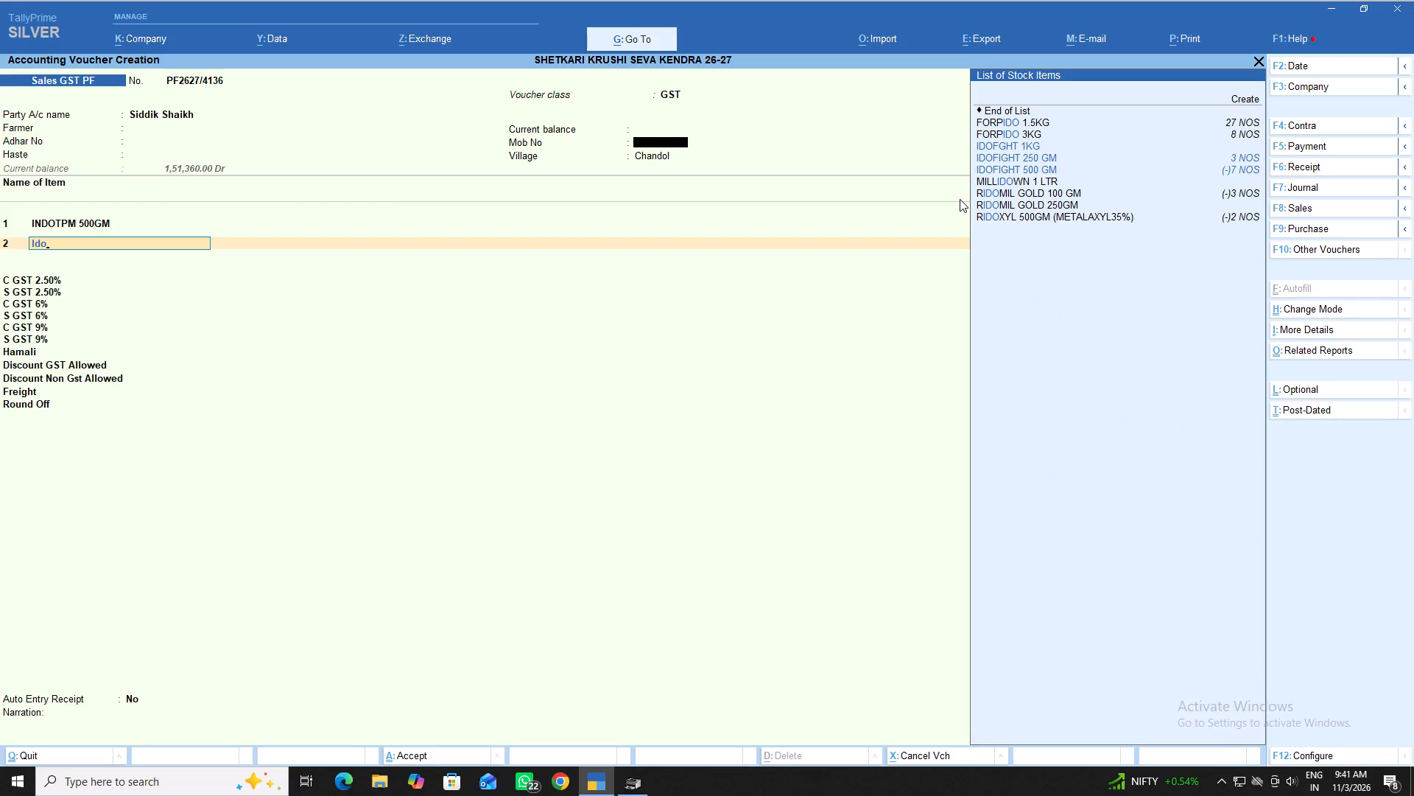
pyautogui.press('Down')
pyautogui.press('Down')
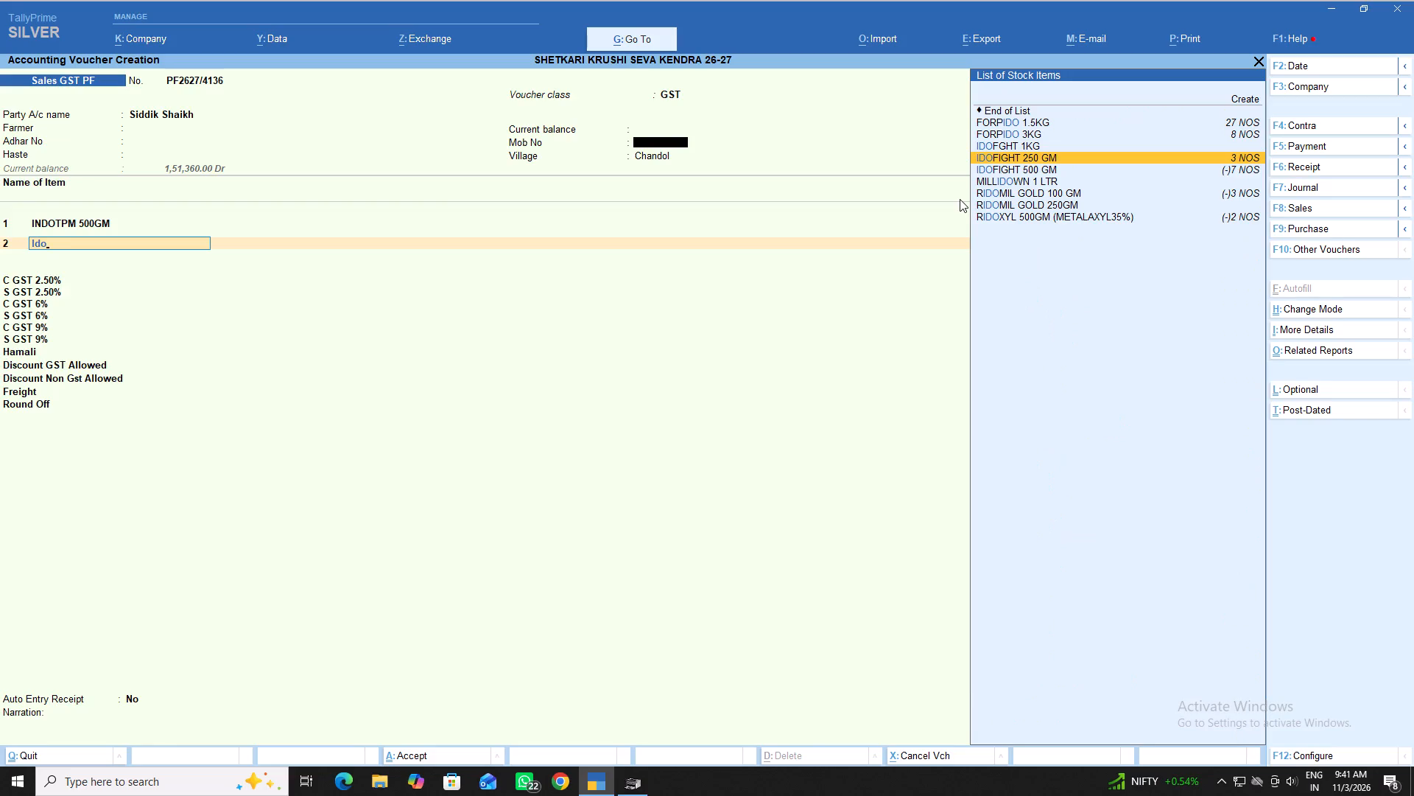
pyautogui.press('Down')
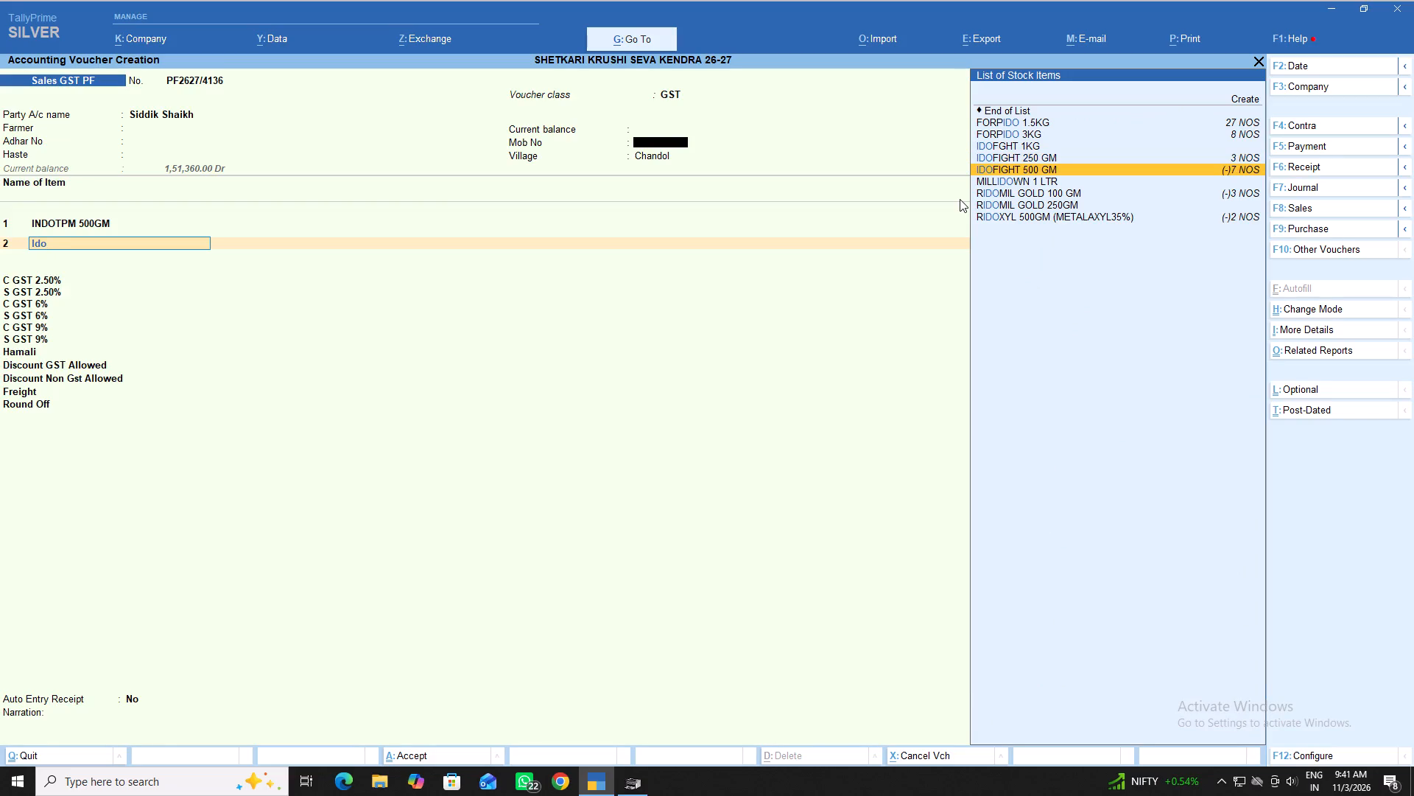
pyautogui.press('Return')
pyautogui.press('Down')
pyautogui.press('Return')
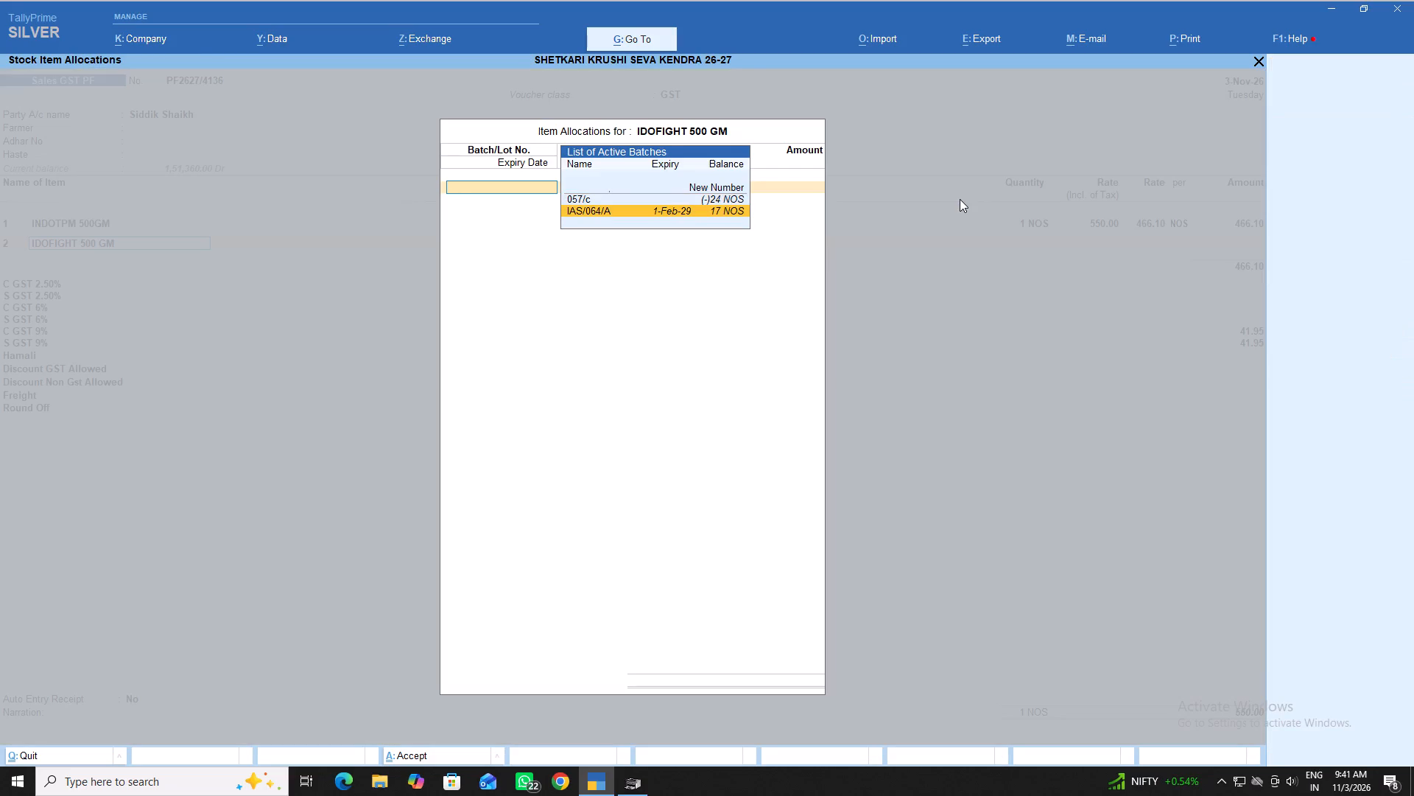
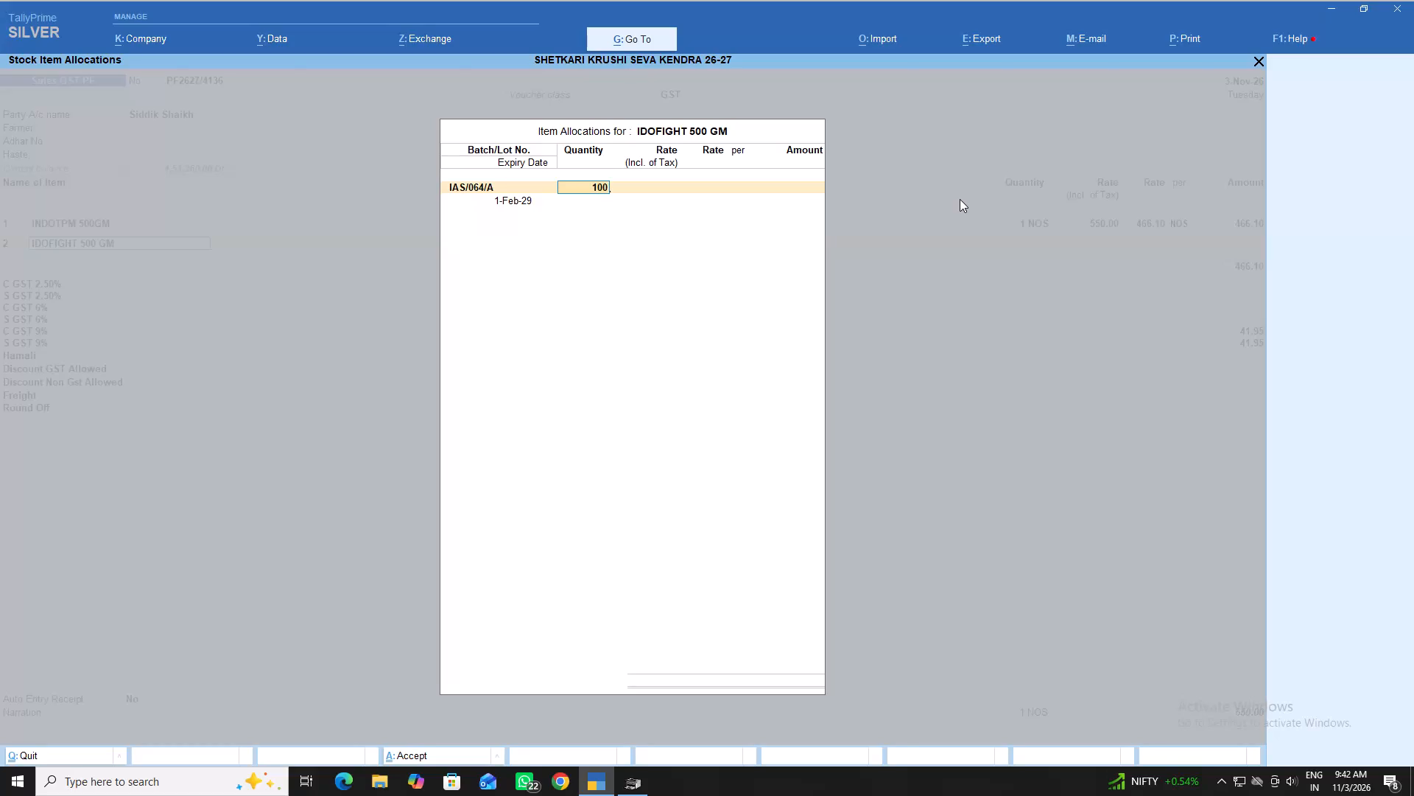
# Set the IDOFIGHT 500 GM quantity to 1 NOS and its tax-inclusive rate to 1000, and complete the item line.
pyautogui.press('BackSpace')
pyautogui.press('BackSpace')
pyautogui.press('BackSpace')
pyautogui.press('Return')
pyautogui.write('1000')
pyautogui.press('Return')
pyautogui.press('Return')
pyautogui.press('Return')
pyautogui.press('Return')
pyautogui.press('Return')
pyautogui.press('Return')
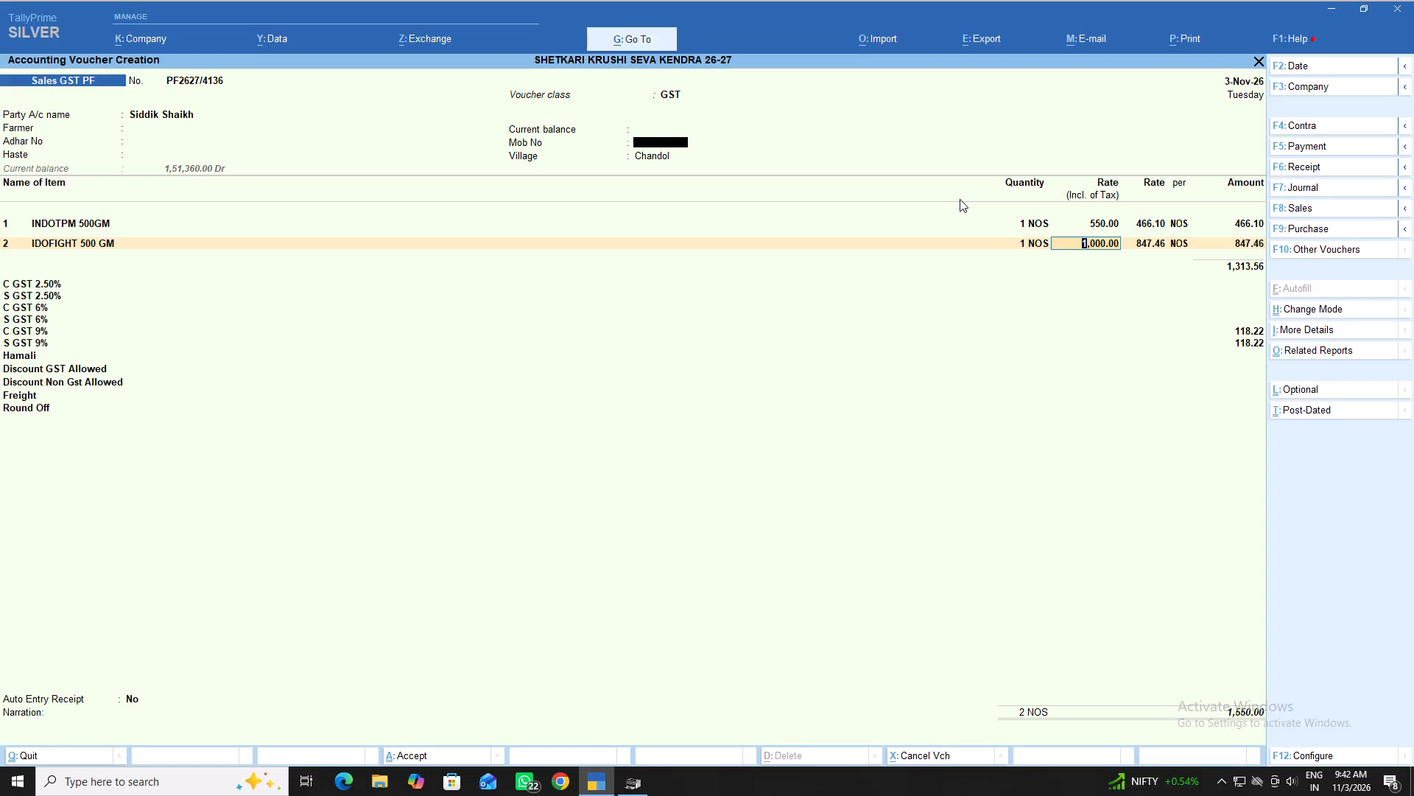
pyautogui.press('Return')
pyautogui.press('Return')
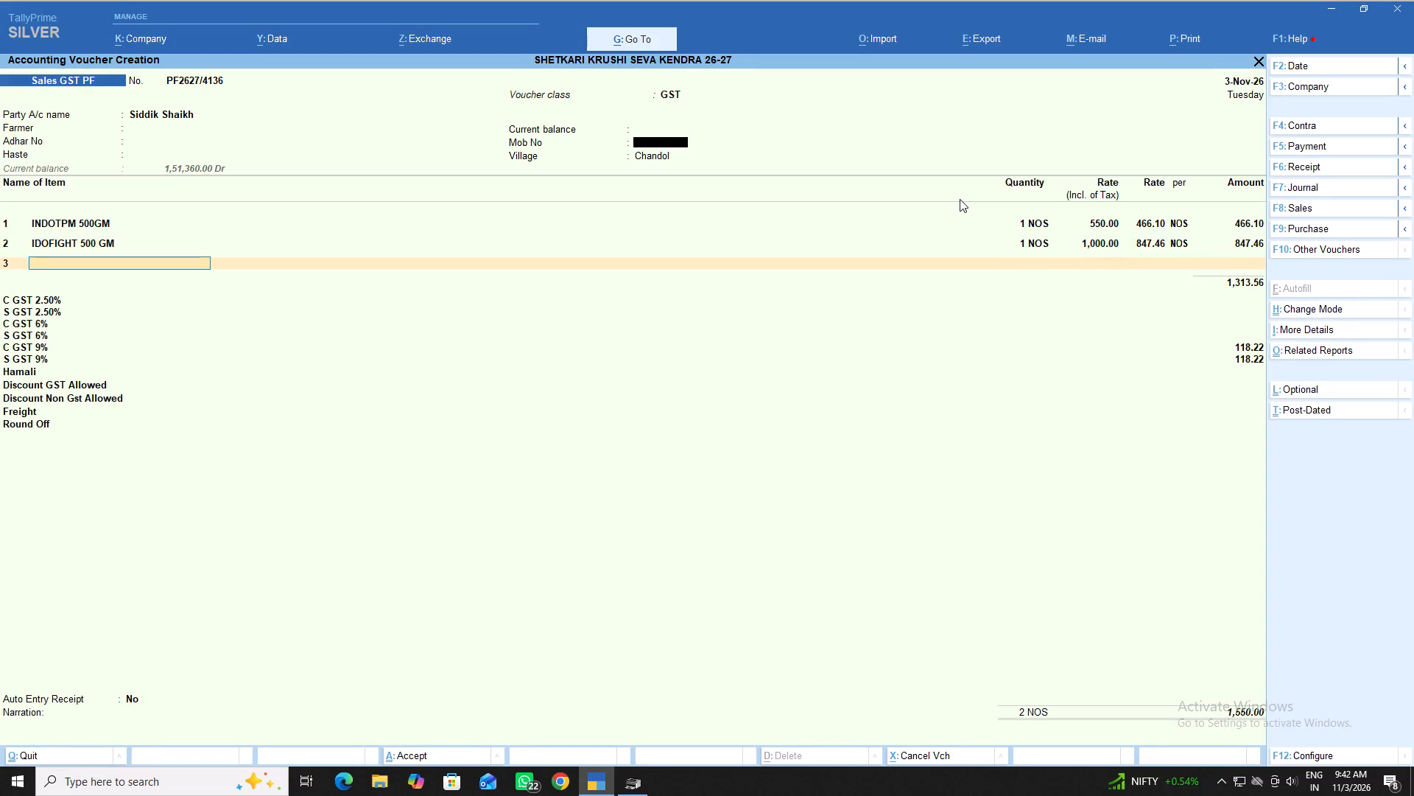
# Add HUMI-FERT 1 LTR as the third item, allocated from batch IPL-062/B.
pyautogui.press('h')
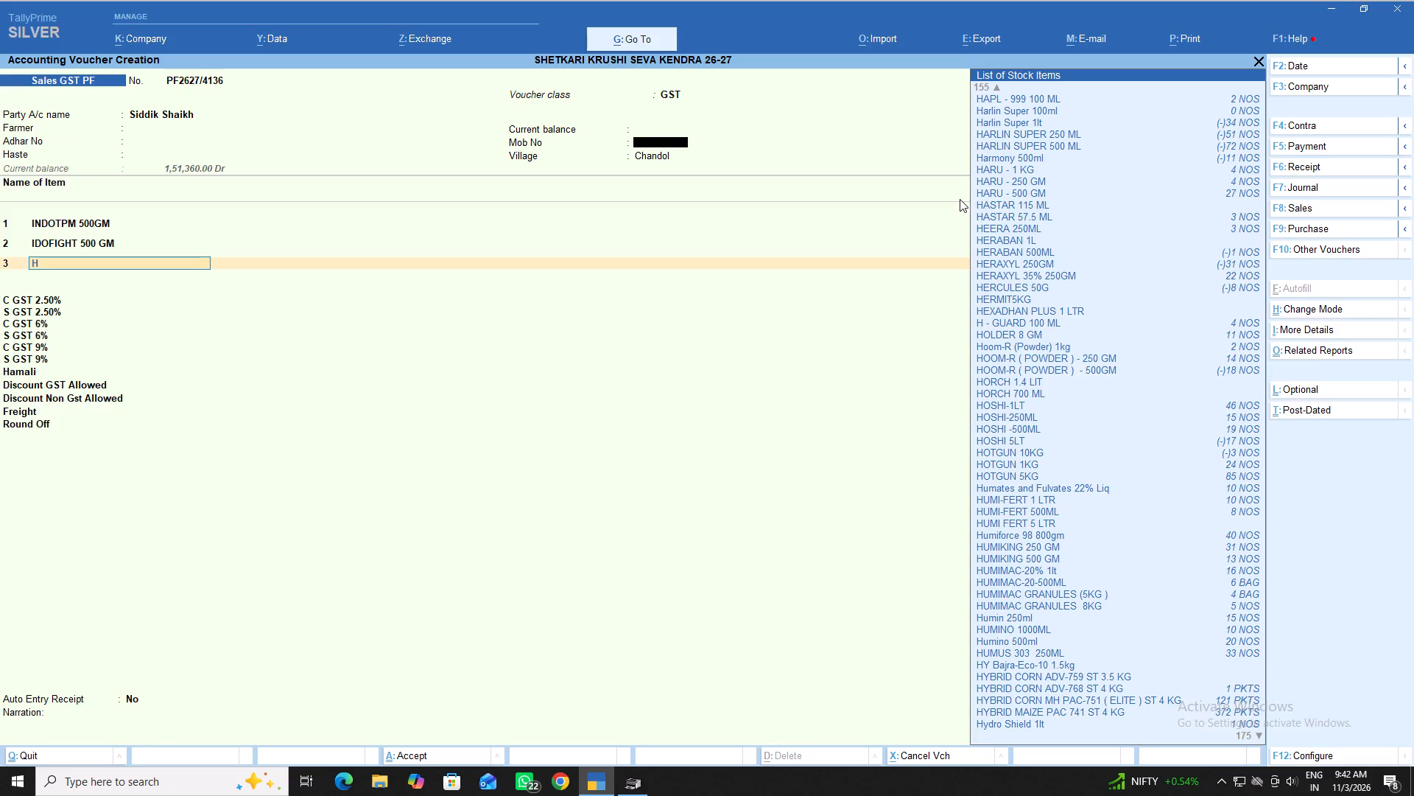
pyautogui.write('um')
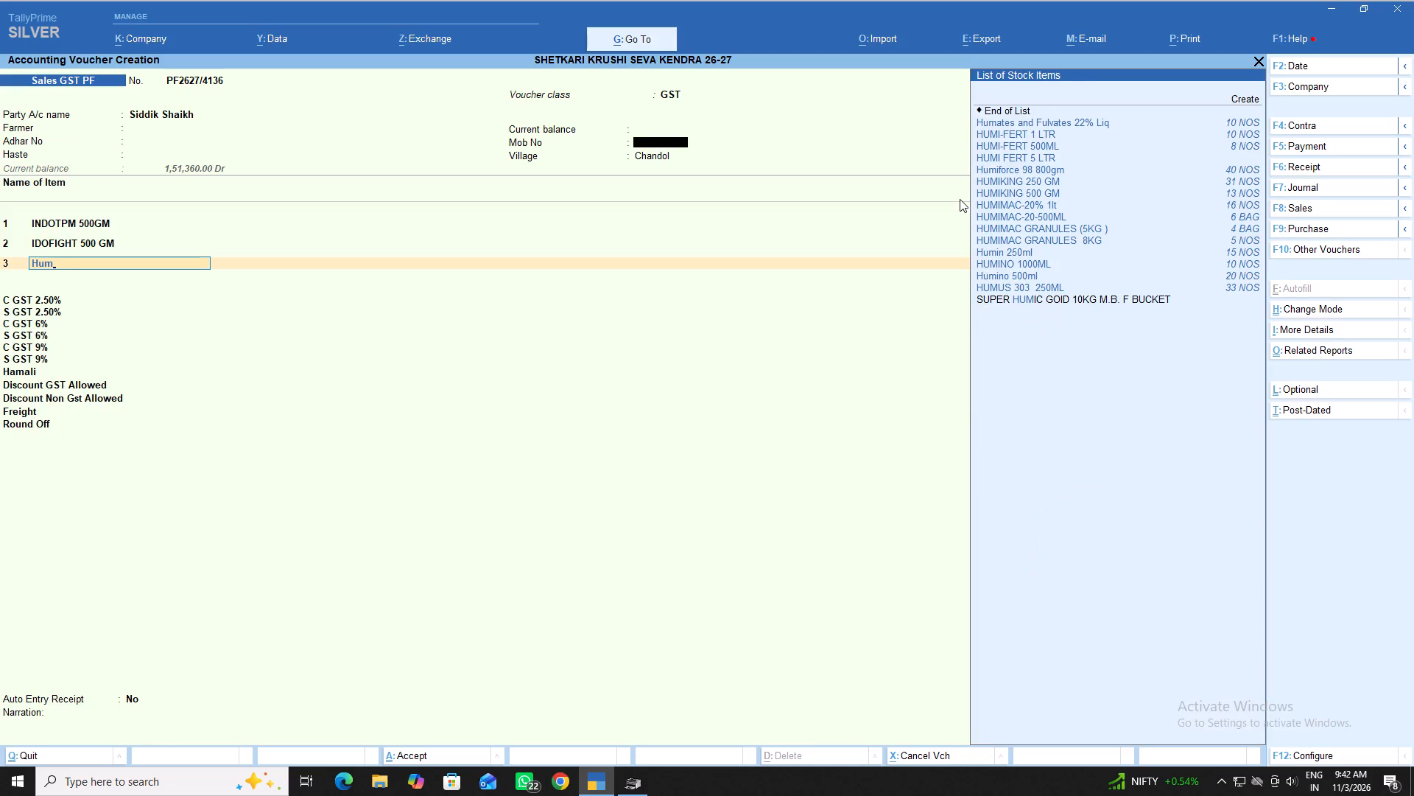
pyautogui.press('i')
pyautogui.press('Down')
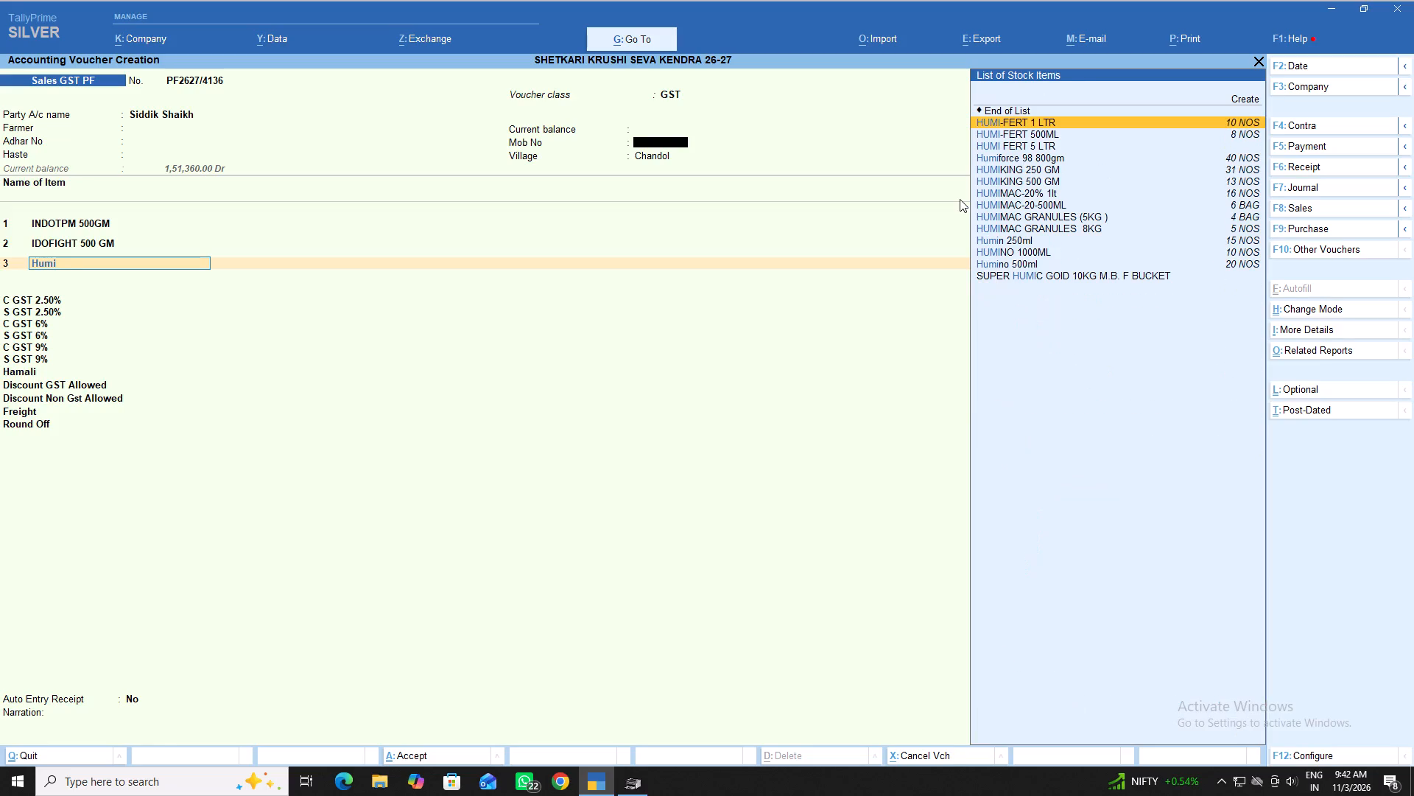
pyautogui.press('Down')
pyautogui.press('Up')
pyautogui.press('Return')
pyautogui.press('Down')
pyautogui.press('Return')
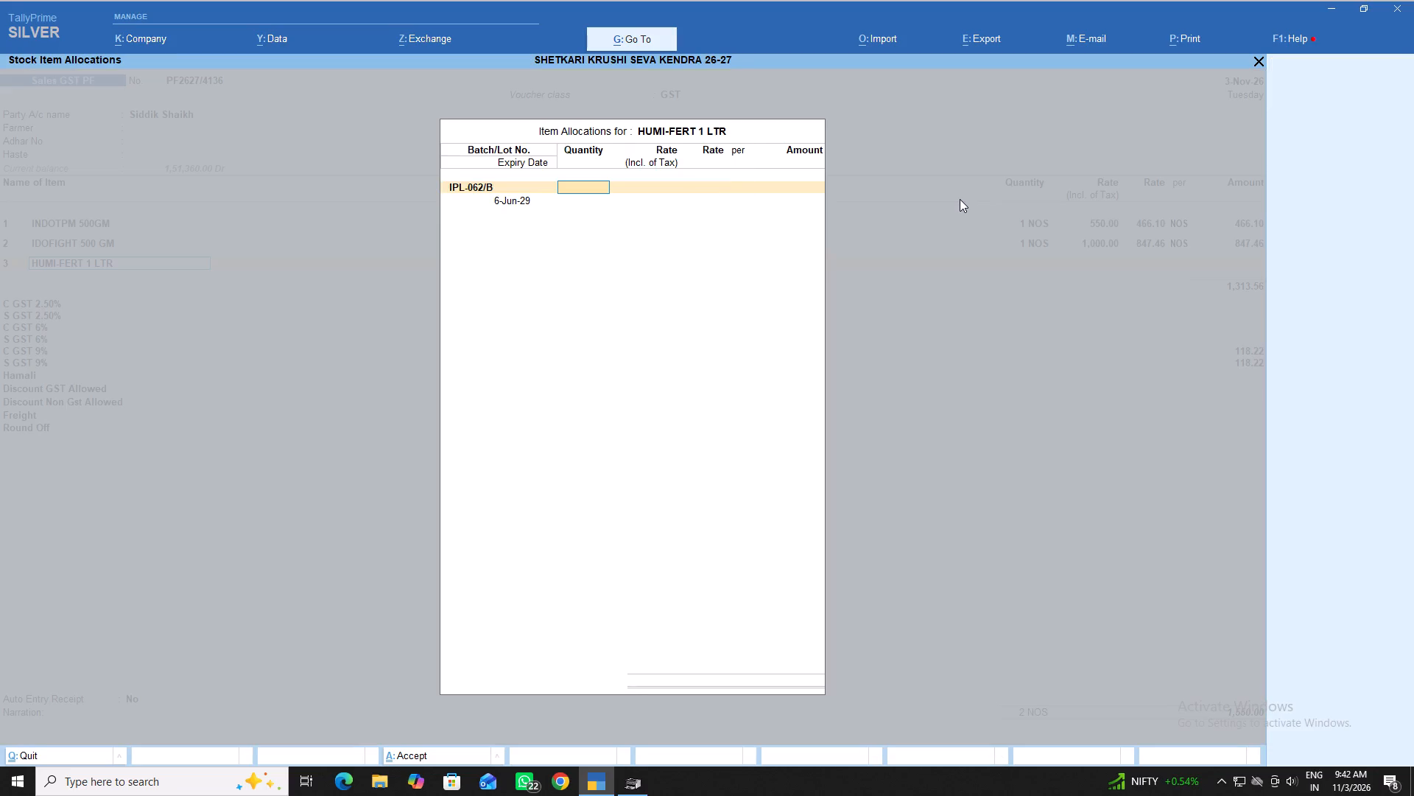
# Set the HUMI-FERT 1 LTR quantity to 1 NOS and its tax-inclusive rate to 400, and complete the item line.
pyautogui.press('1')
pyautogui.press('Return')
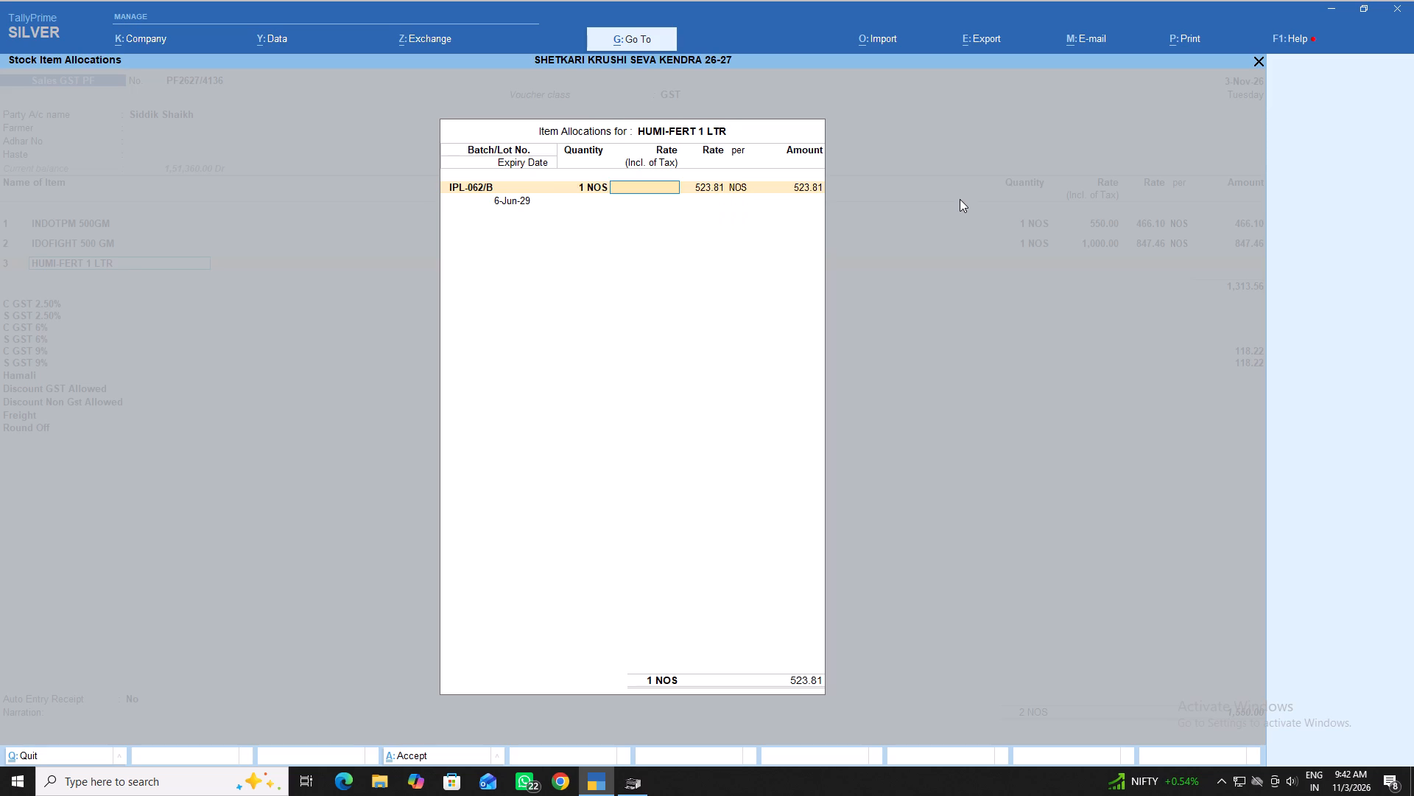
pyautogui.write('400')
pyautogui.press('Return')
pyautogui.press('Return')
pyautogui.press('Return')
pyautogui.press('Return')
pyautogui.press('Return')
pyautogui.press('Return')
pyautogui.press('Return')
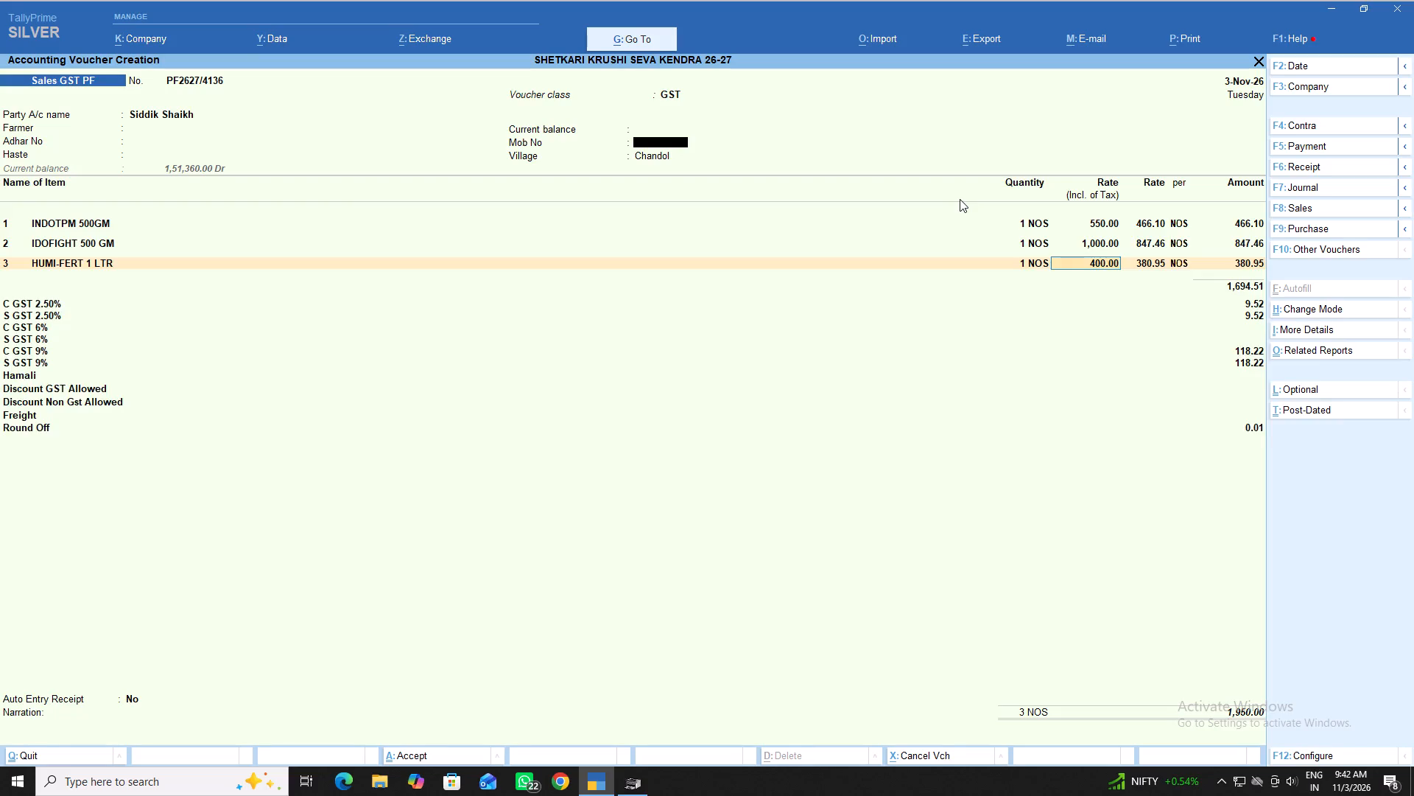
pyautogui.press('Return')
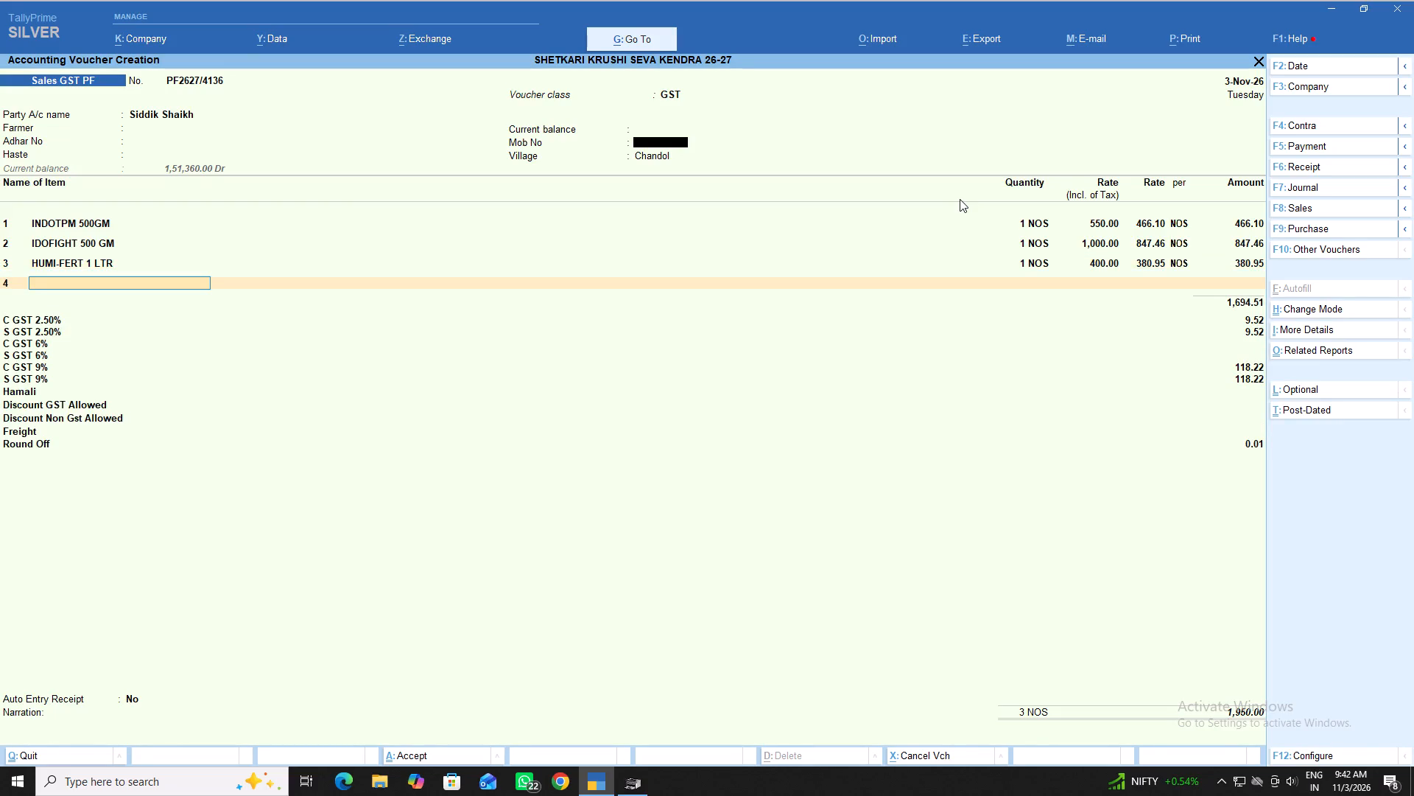
# Add Chemdoot -250gm as the fourth item, allocated from batch PEBIF24136.
pyautogui.write('ch')
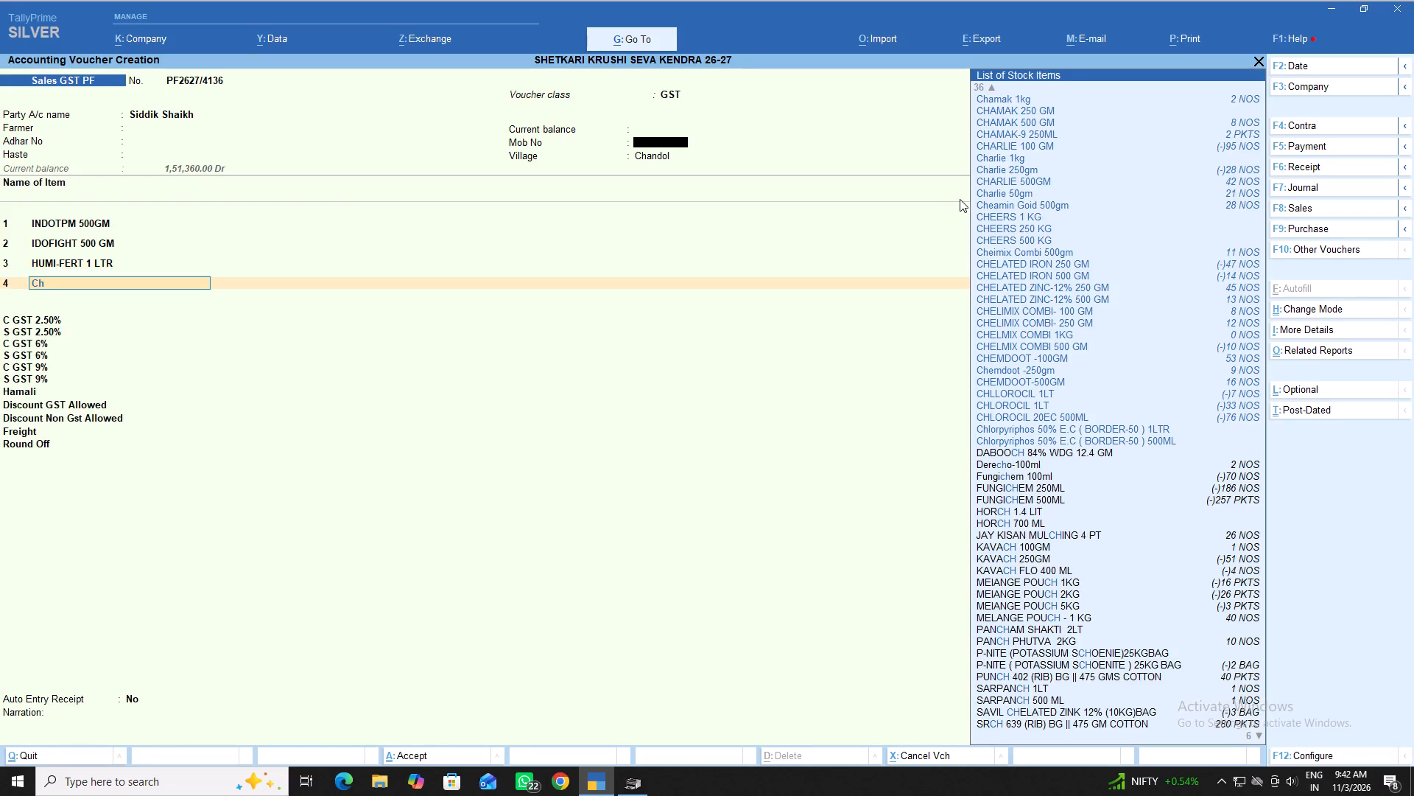
pyautogui.press('e')
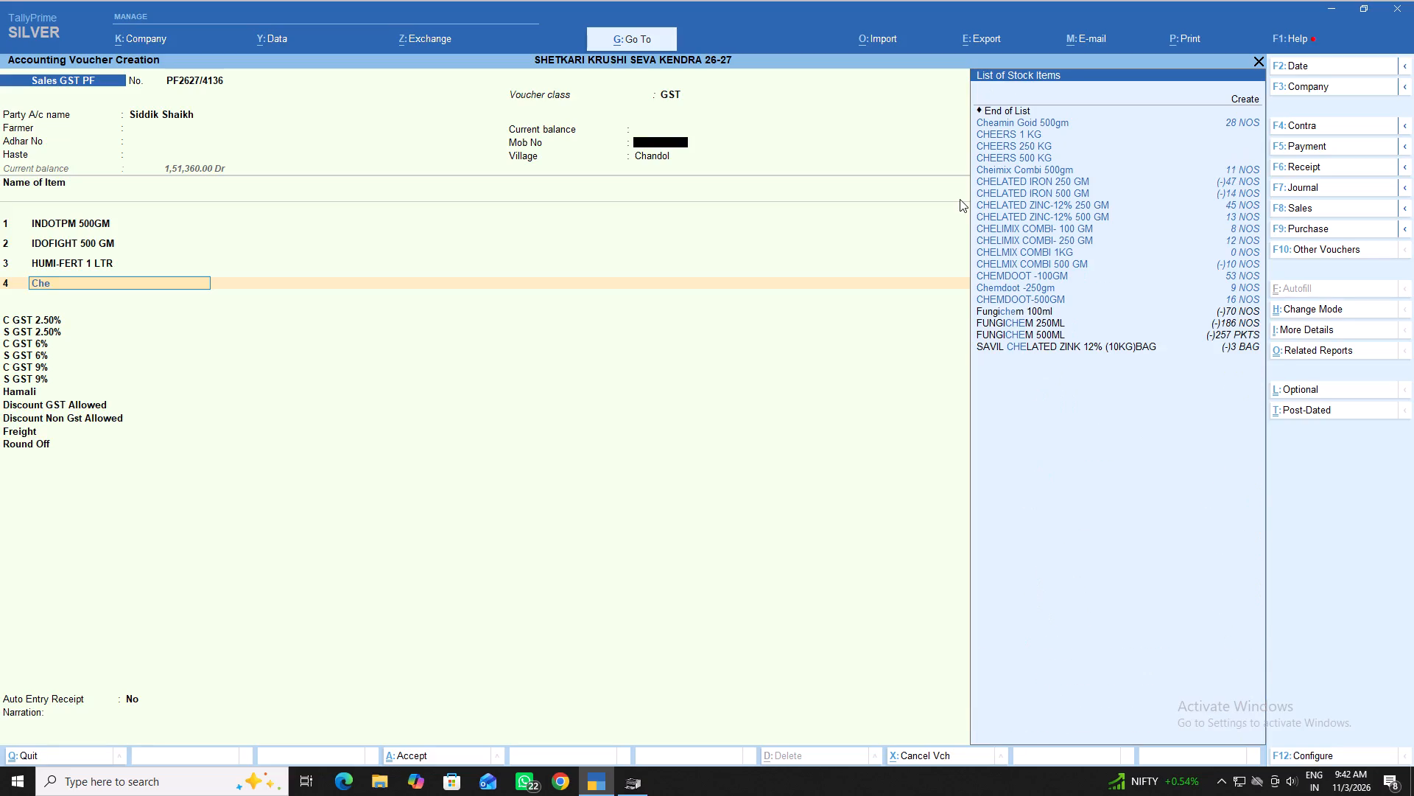
pyautogui.press('Down')
pyautogui.press('Down')
pyautogui.press('Down')
pyautogui.press('Down')
pyautogui.press('Down')
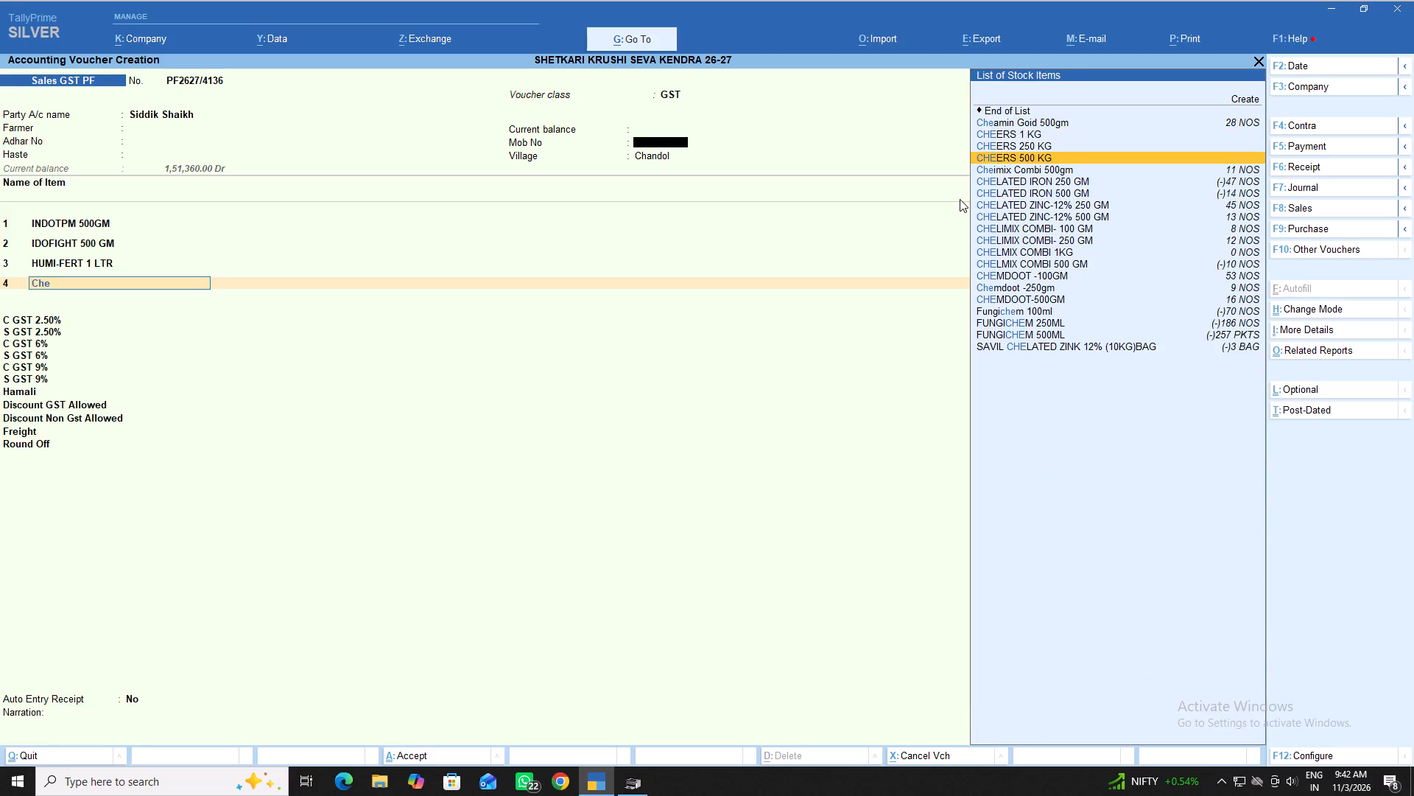
pyautogui.press('Down')
pyautogui.press('Down')
pyautogui.press('Down')
pyautogui.press('Down')
pyautogui.press('Down')
pyautogui.press('Down')
pyautogui.press('Down')
pyautogui.press('Down')
pyautogui.press('Down')
pyautogui.press('Down')
pyautogui.press('Return')
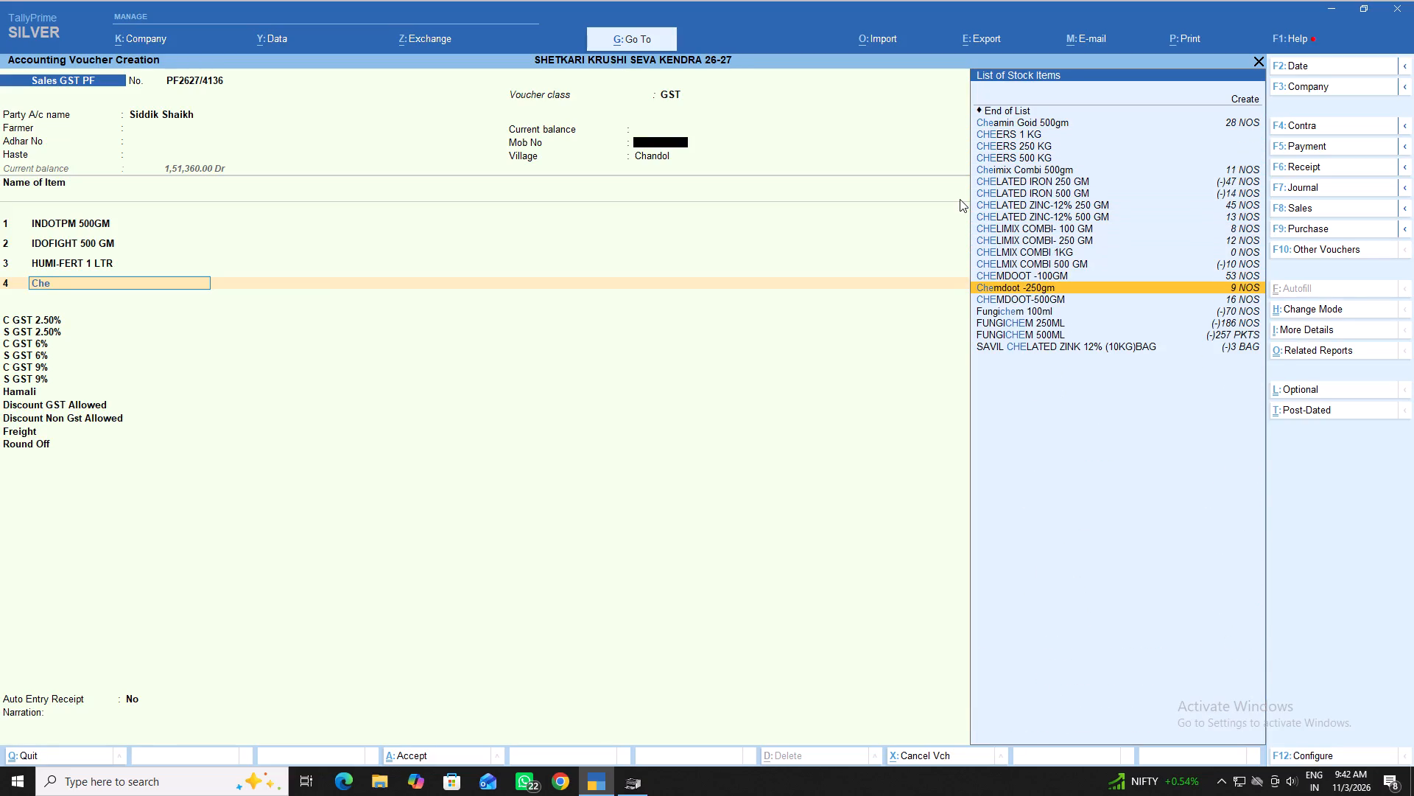
pyautogui.press('Return')
# Set the Chemdoot -250gm quantity to 1 NOS and its tax-inclusive rate to 520, and complete the item line.
pyautogui.press('1')
pyautogui.press('Return')
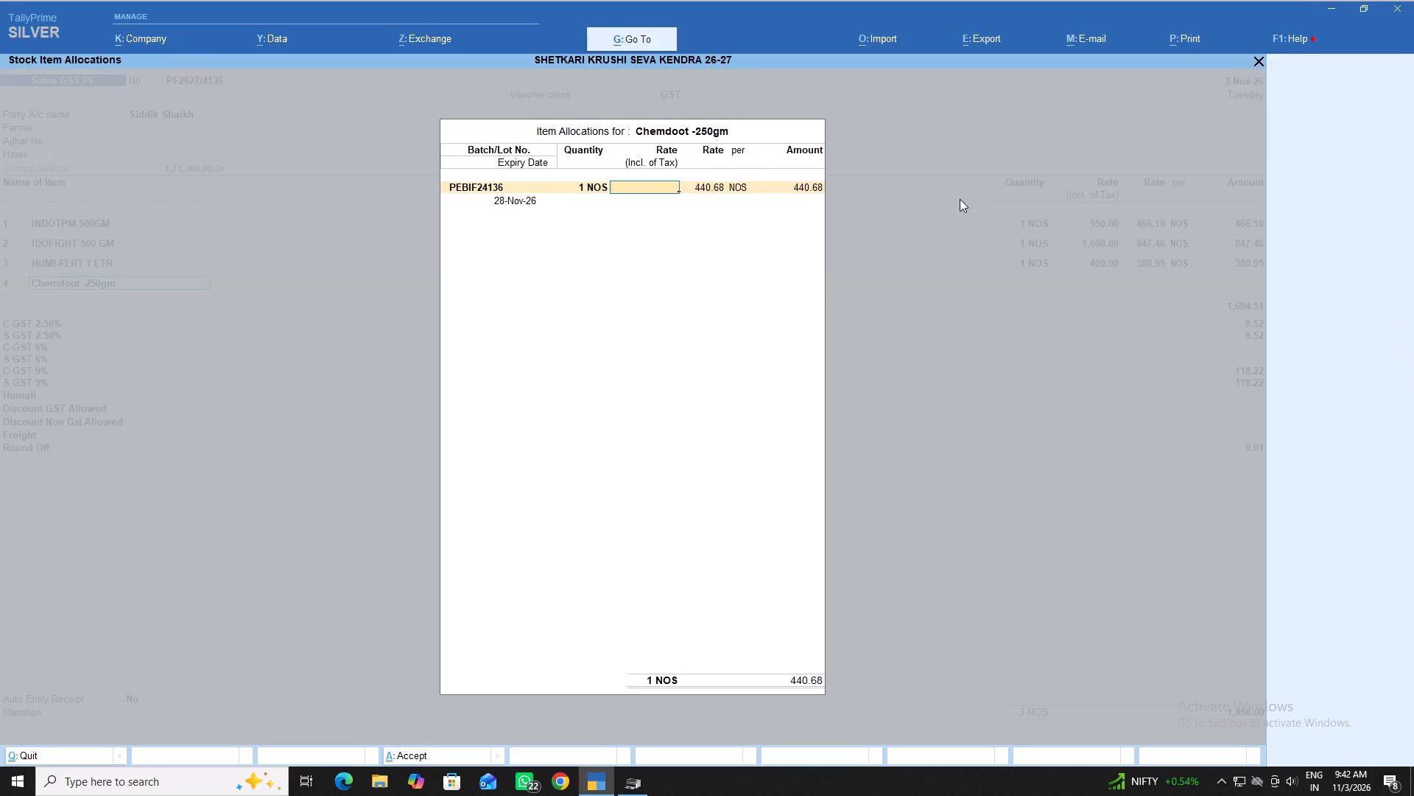
pyautogui.write('520')
pyautogui.press('Return')
pyautogui.press('Return')
pyautogui.press('Return')
pyautogui.press('Return')
pyautogui.press('Return')
pyautogui.press('Return')
pyautogui.press('Return')
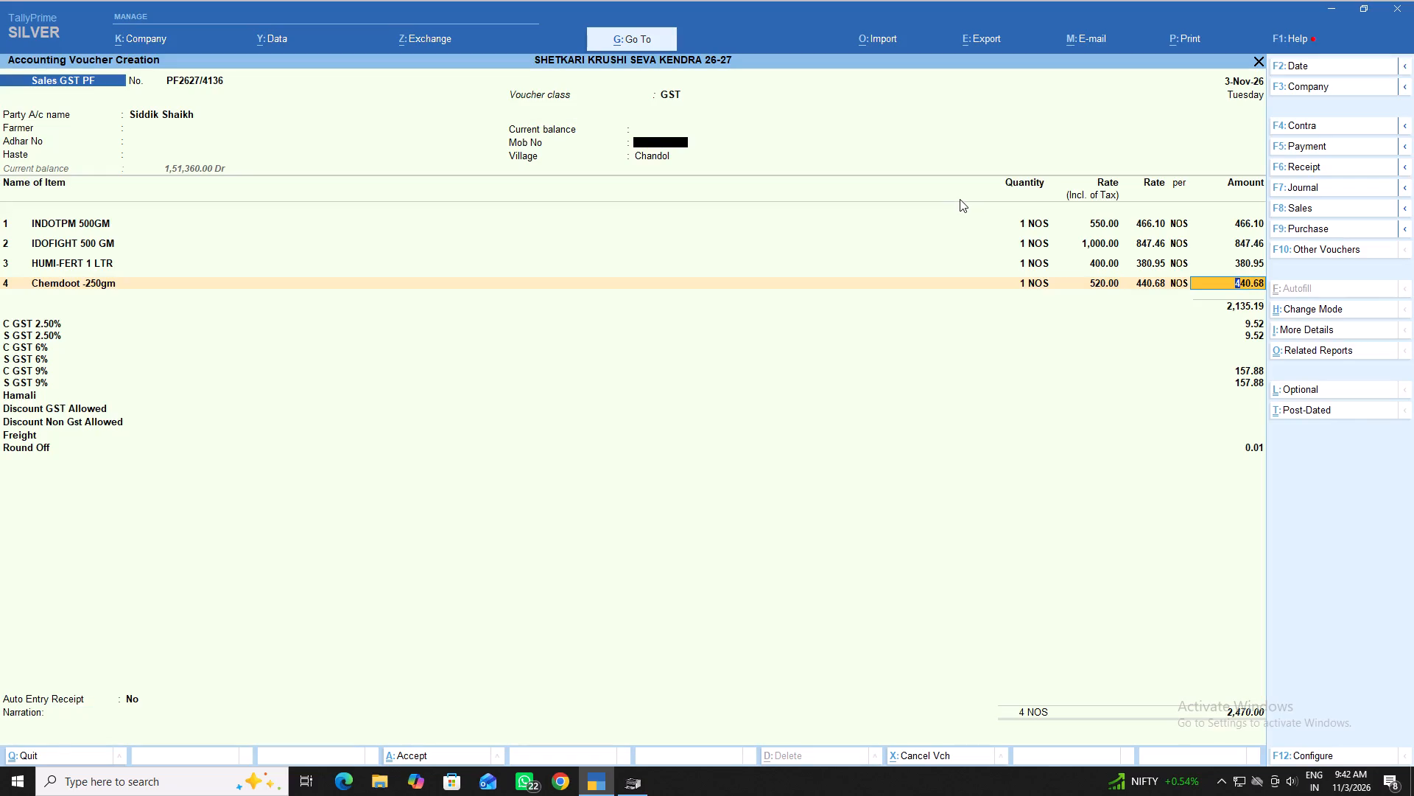
pyautogui.press('Return')
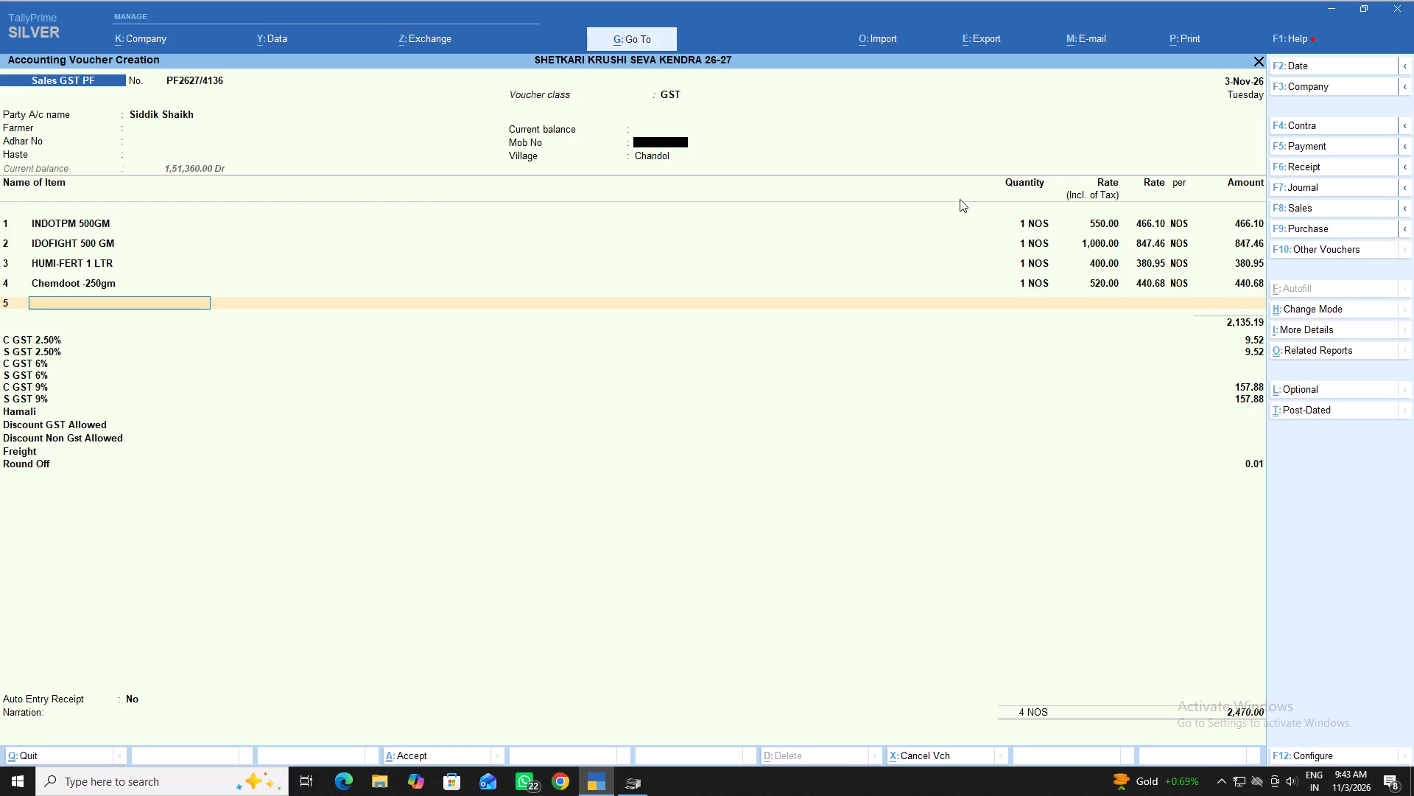
# Replace HUMI-FERT 1 LTR on the third item line with PILOT 1 LTR, allocated from batch IPL/212/C.
pyautogui.press('BackSpace')
pyautogui.press('BackSpace')
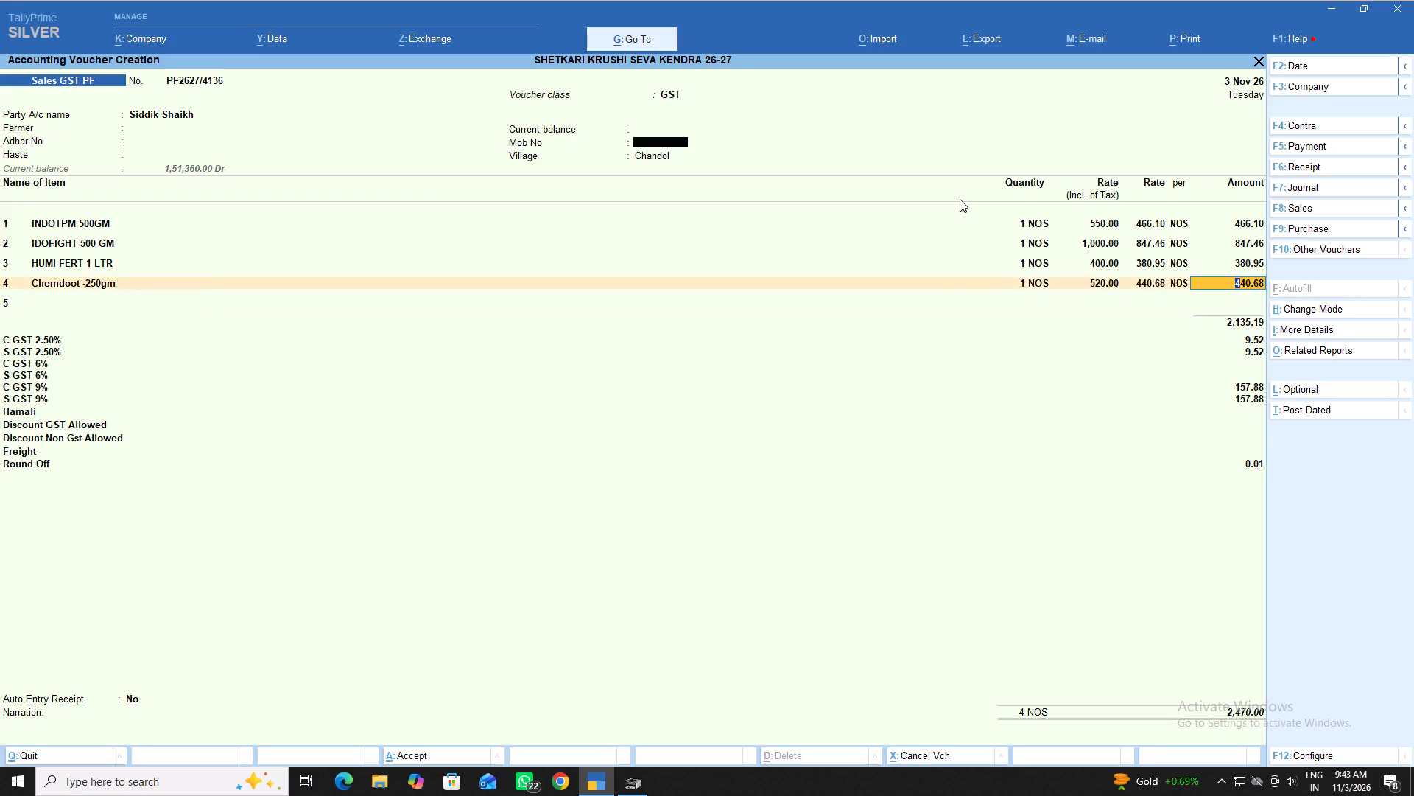
pyautogui.press('BackSpace')
pyautogui.press('BackSpace')
pyautogui.press('BackSpace')
pyautogui.press('BackSpace')
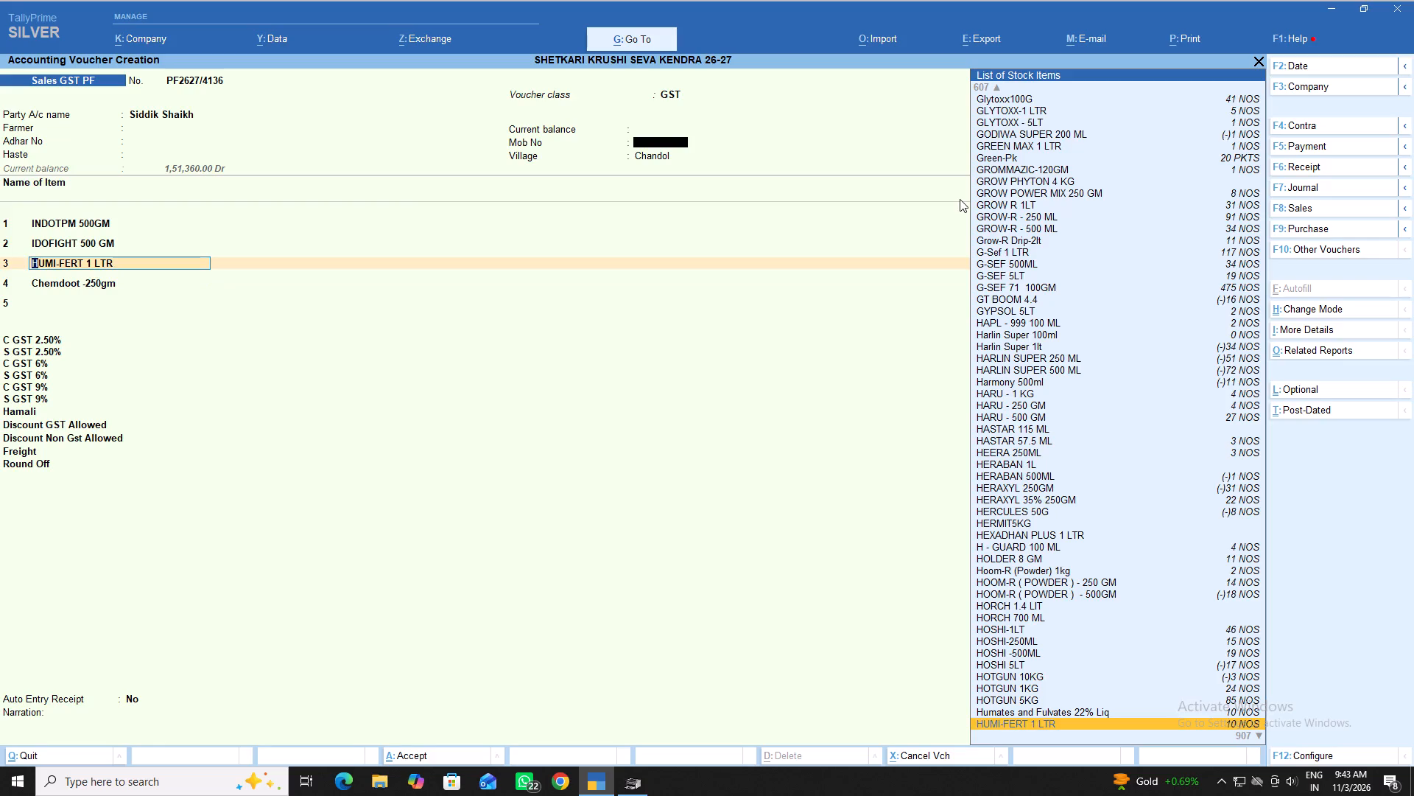
pyautogui.press('Delete')
pyautogui.press('Delete')
pyautogui.press('Delete')
pyautogui.press('Delete')
pyautogui.press('Delete')
pyautogui.press('Delete')
pyautogui.press('Delete')
pyautogui.press('Delete')
pyautogui.press('Delete')
pyautogui.press('Delete')
pyautogui.press('Delete')
pyautogui.press('Delete')
pyautogui.press('Delete')
pyautogui.press('Delete')
pyautogui.press('Delete')
pyautogui.press('Delete')
pyautogui.press('Delete')
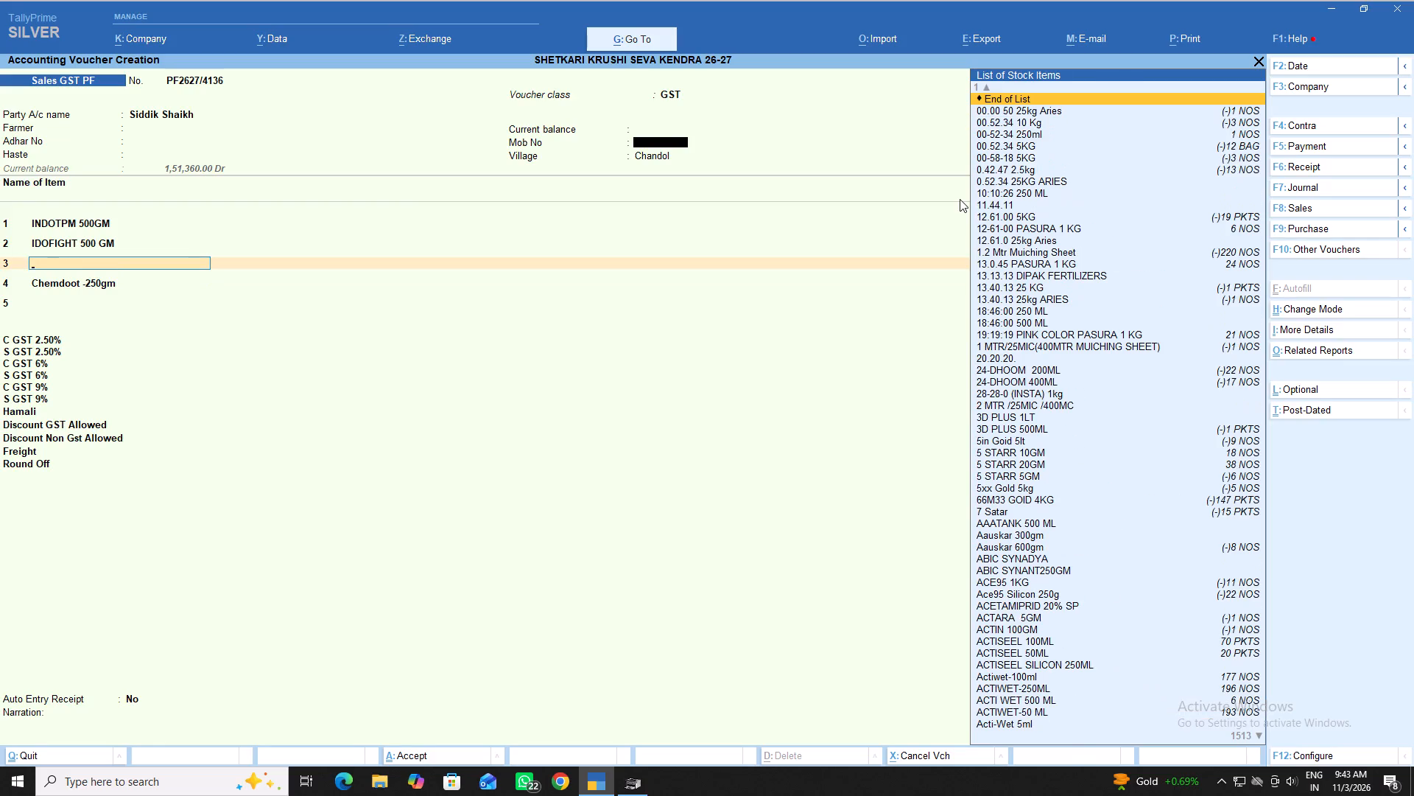
pyautogui.press('p')
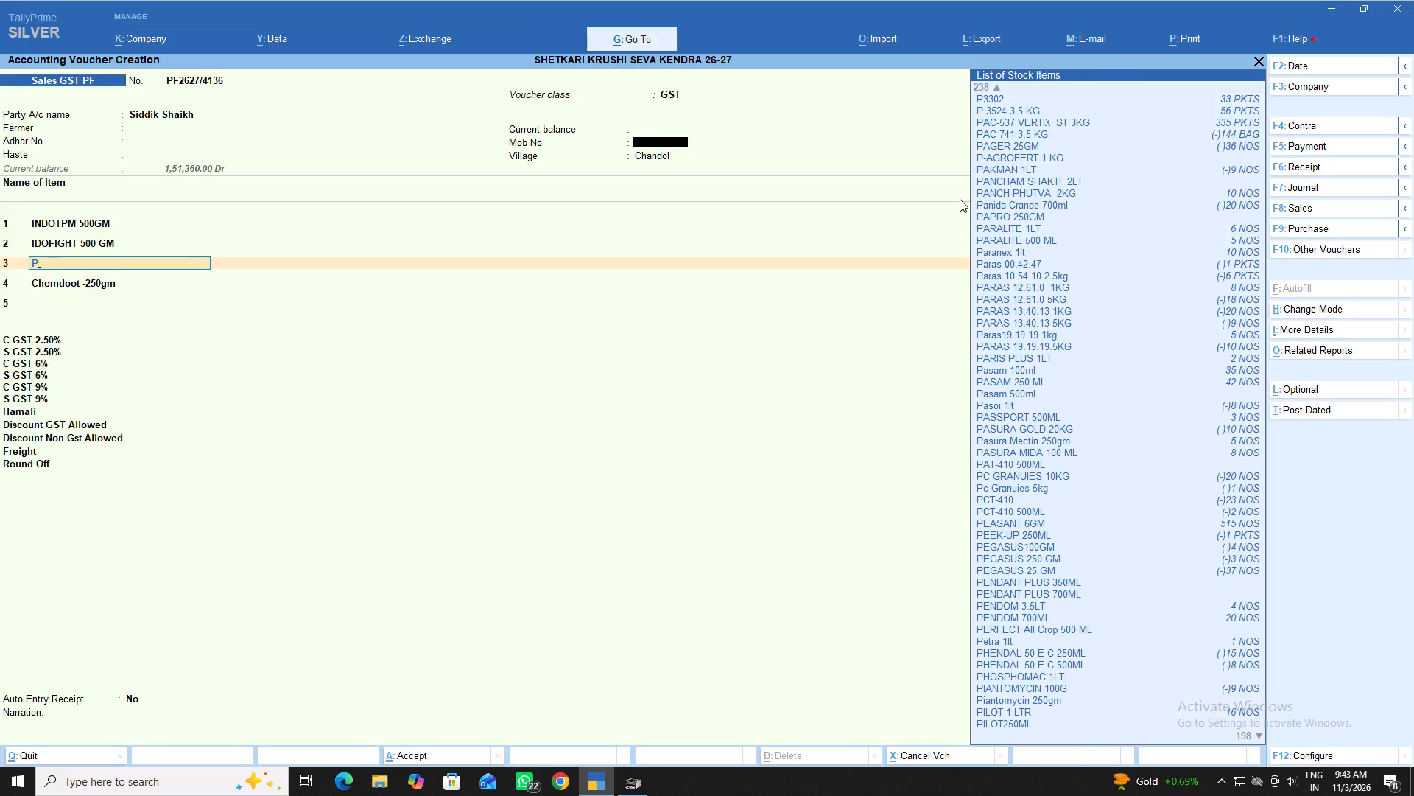
pyautogui.write('it')
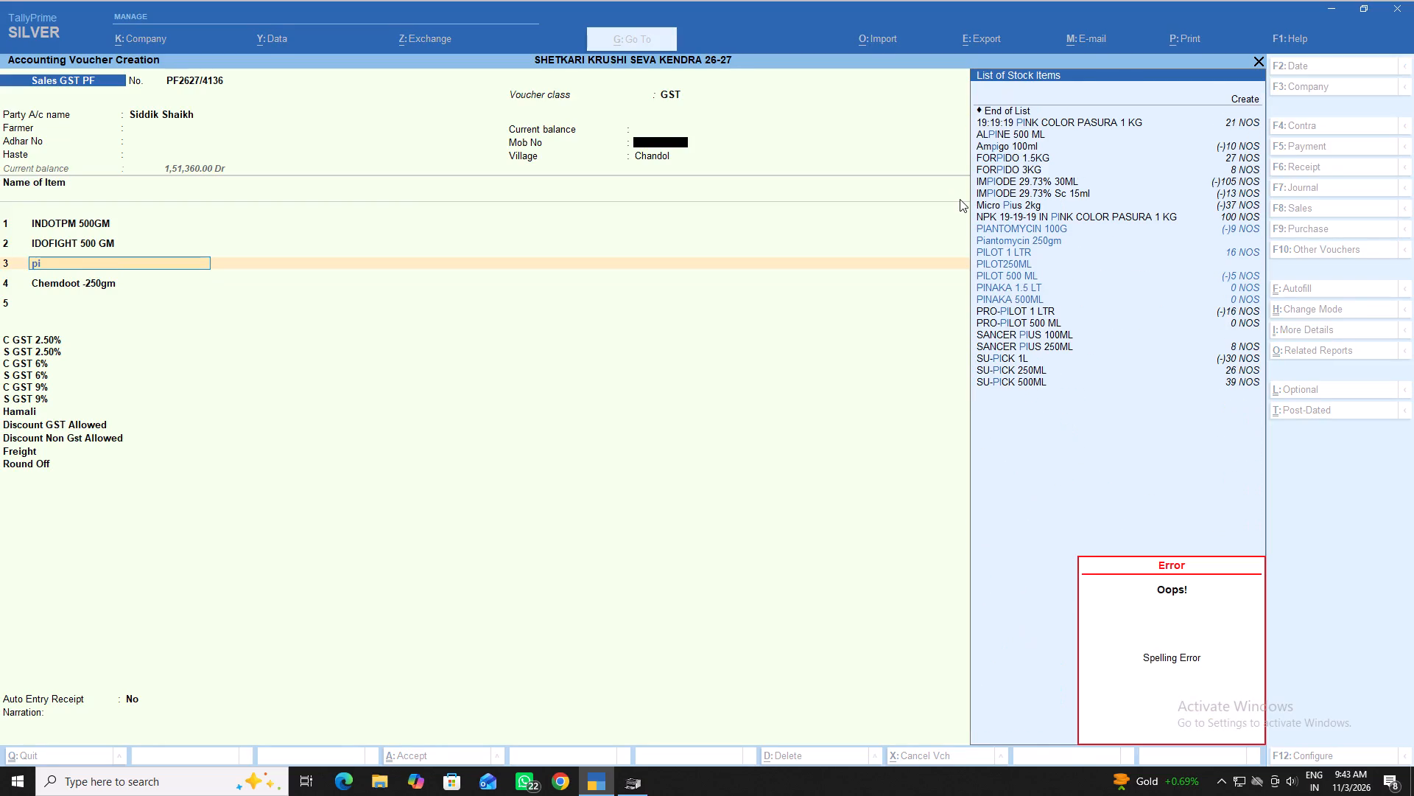
pyautogui.press('Down')
pyautogui.press('Down')
pyautogui.press('Down')
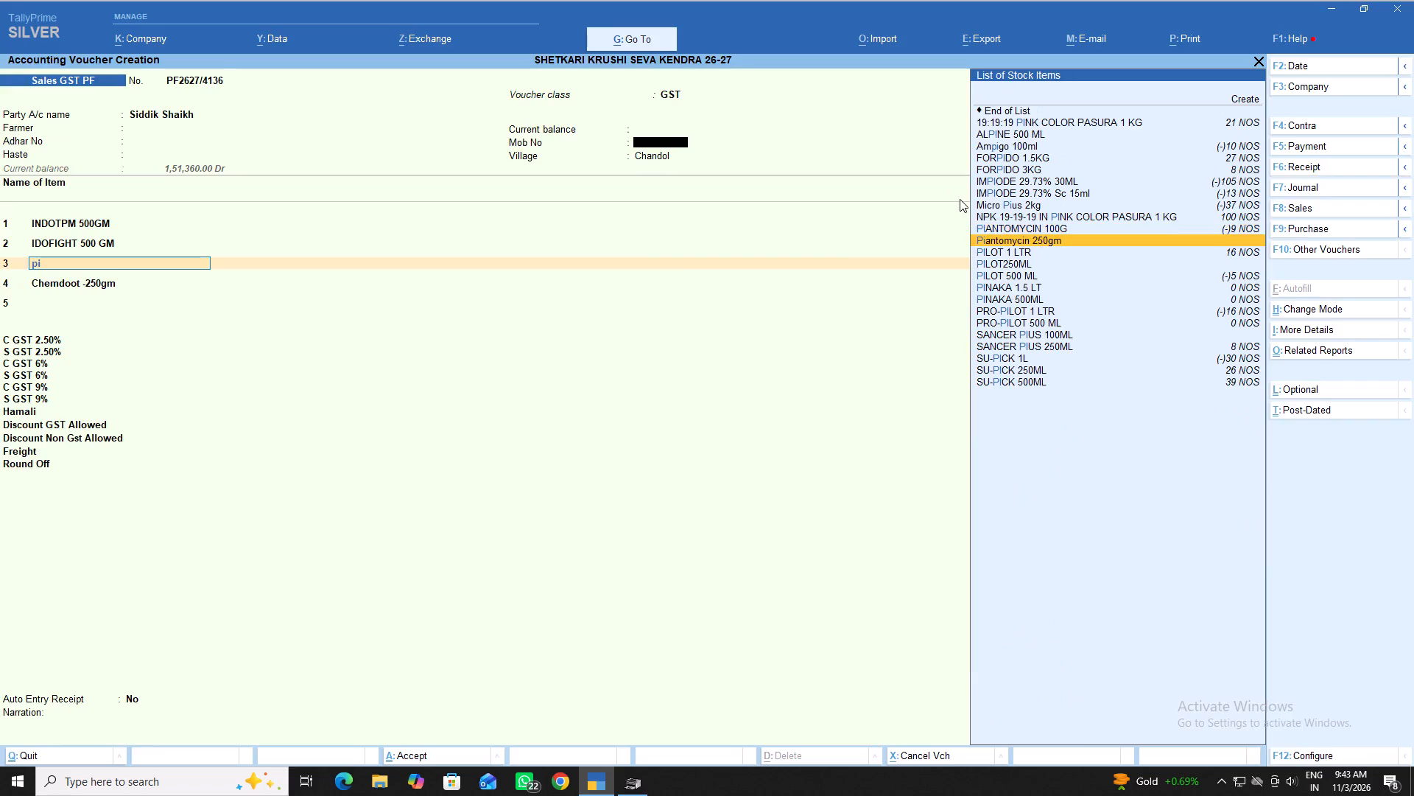
pyautogui.press('Return')
pyautogui.press('Down')
pyautogui.press('Down')
pyautogui.press('Down')
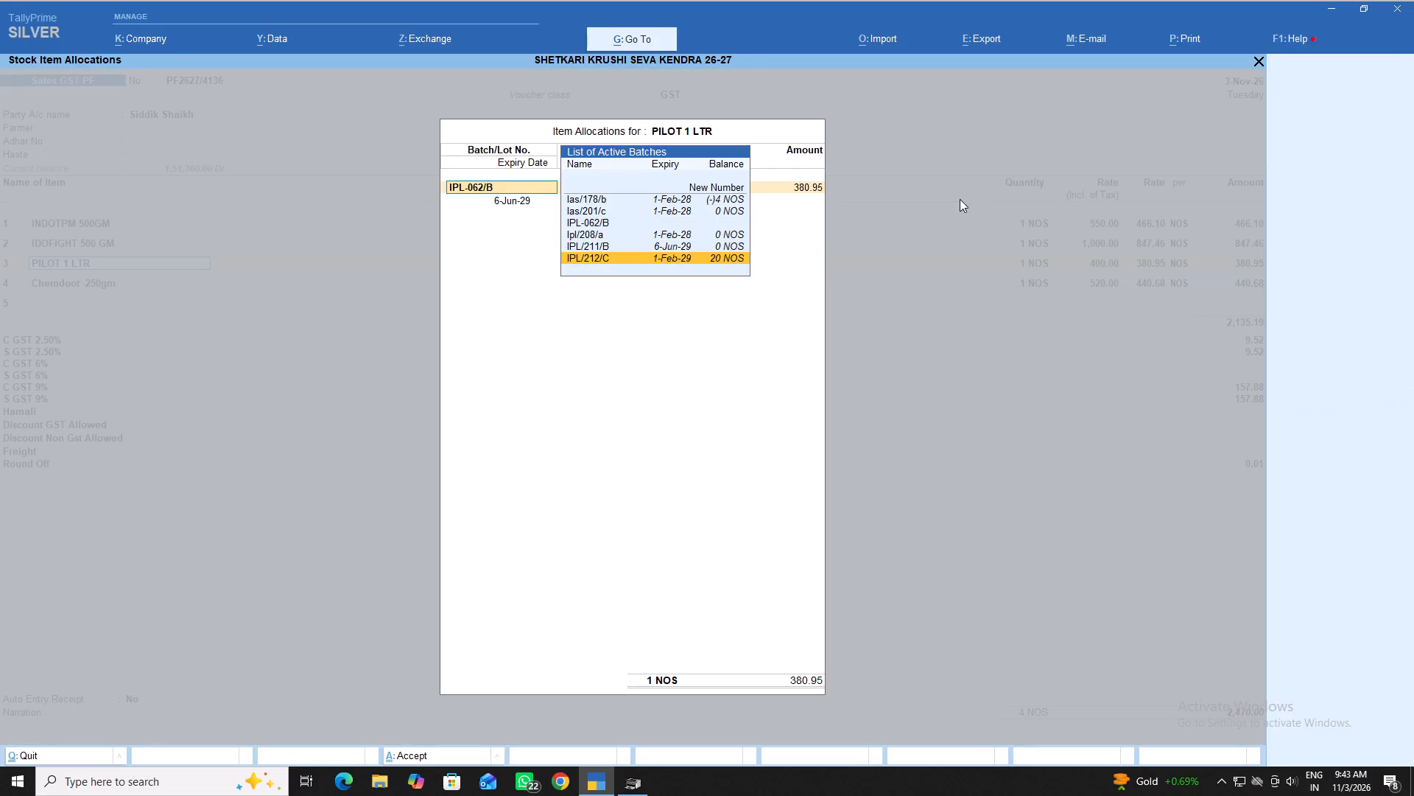
pyautogui.press('Return')
# Set the PILOT 1 LTR quantity to 1 NOS and its tax-inclusive rate to 750, and complete the item line.
pyautogui.press('1')
pyautogui.press('Return')
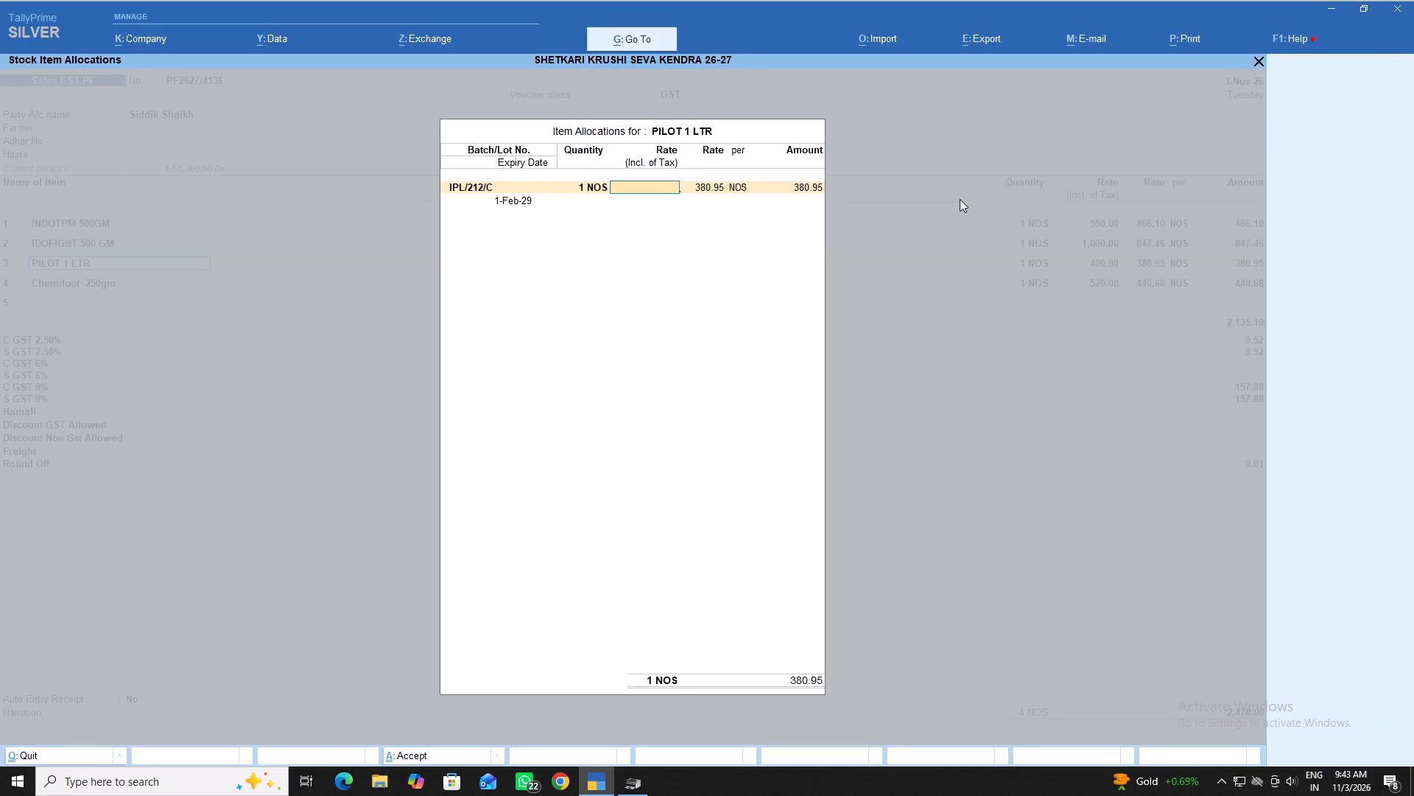
pyautogui.write('750')
pyautogui.press('Return')
pyautogui.press('Return')
pyautogui.press('Return')
pyautogui.press('Return')
pyautogui.press('Return')
pyautogui.press('Return')
pyautogui.press('Return')
pyautogui.press('Return')
pyautogui.press('Return')
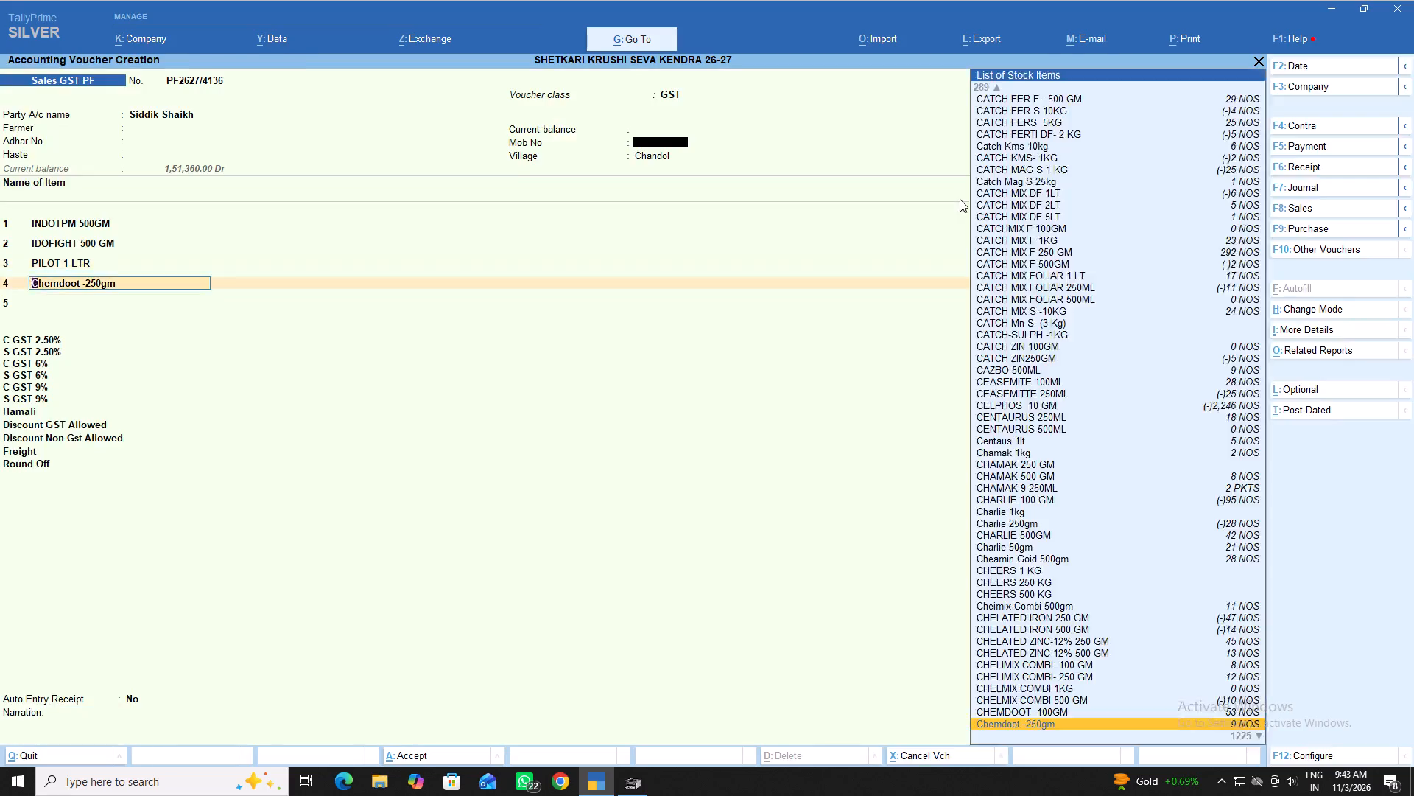
# Keep the Chemdoot -250gm line as entered, end the item list, and accept the tax and charge lines up to the narration.
pyautogui.press('Return')
pyautogui.press('Return')
pyautogui.press('Return')
pyautogui.press('Return')
pyautogui.press('Return')
pyautogui.press('Return')
pyautogui.press('Return')
pyautogui.press('Return')
pyautogui.press('Return')
pyautogui.press('Return')
pyautogui.press('Return')
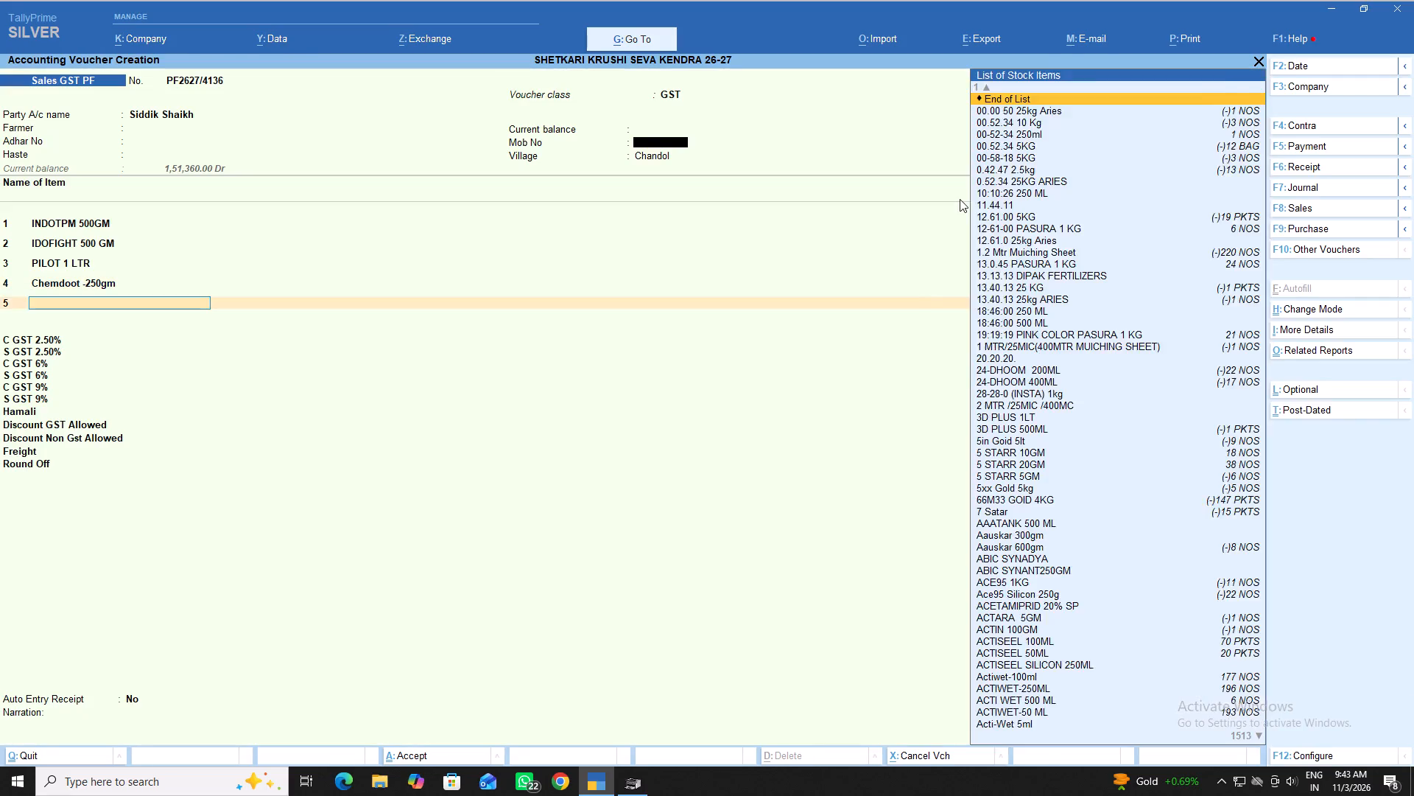
pyautogui.press('Return')
pyautogui.press('Return')
pyautogui.press('Return')
pyautogui.press('Return')
pyautogui.press('Return')
pyautogui.press('Return')
pyautogui.press('Return')
pyautogui.press('Return')
pyautogui.press('Return')
pyautogui.press('Return')
pyautogui.press('Return')
pyautogui.press('Return')
pyautogui.press('Return')
pyautogui.press('Return')
pyautogui.press('Return')
pyautogui.press('Return')
pyautogui.press('Return')
pyautogui.press('Return')
pyautogui.press('Return')
pyautogui.press('Return')
pyautogui.press('Return')
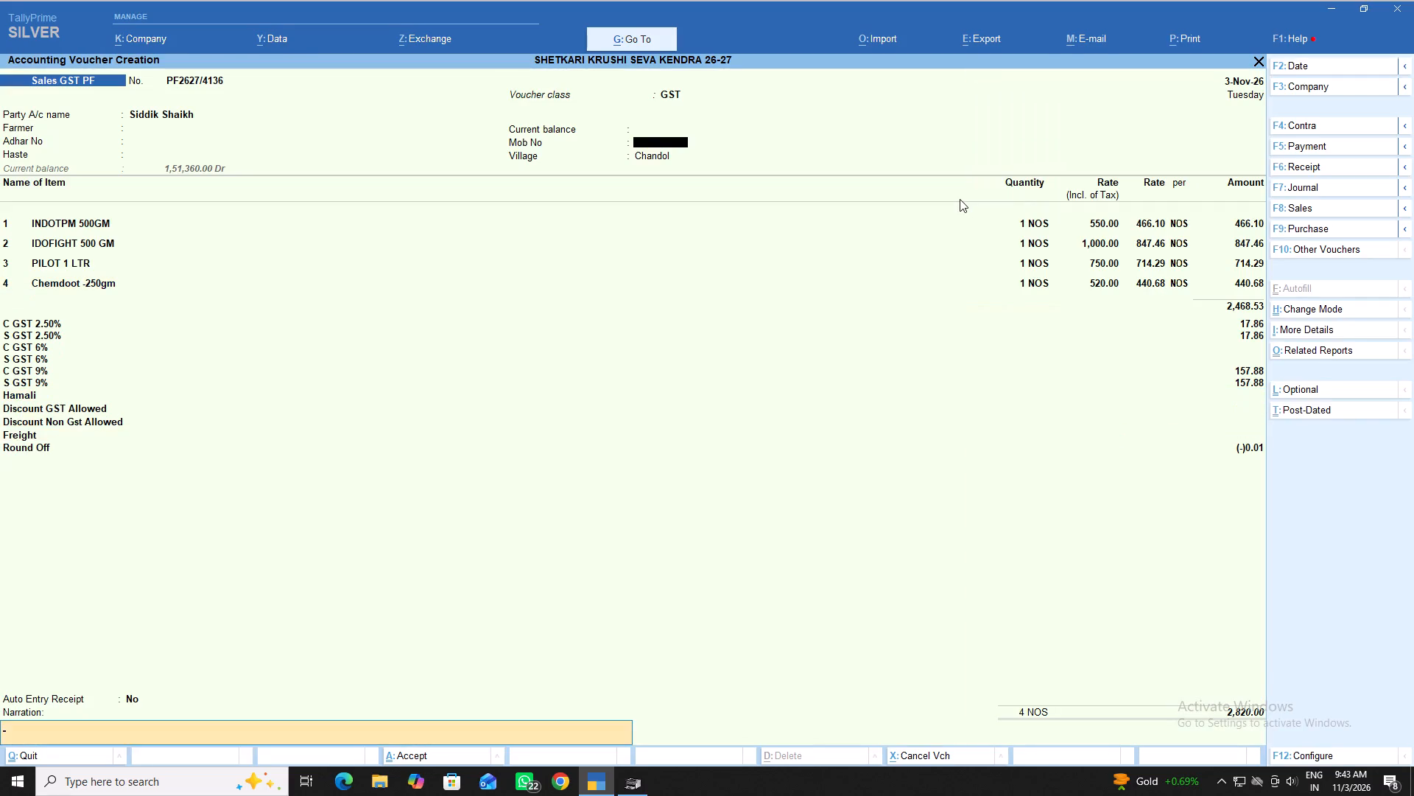
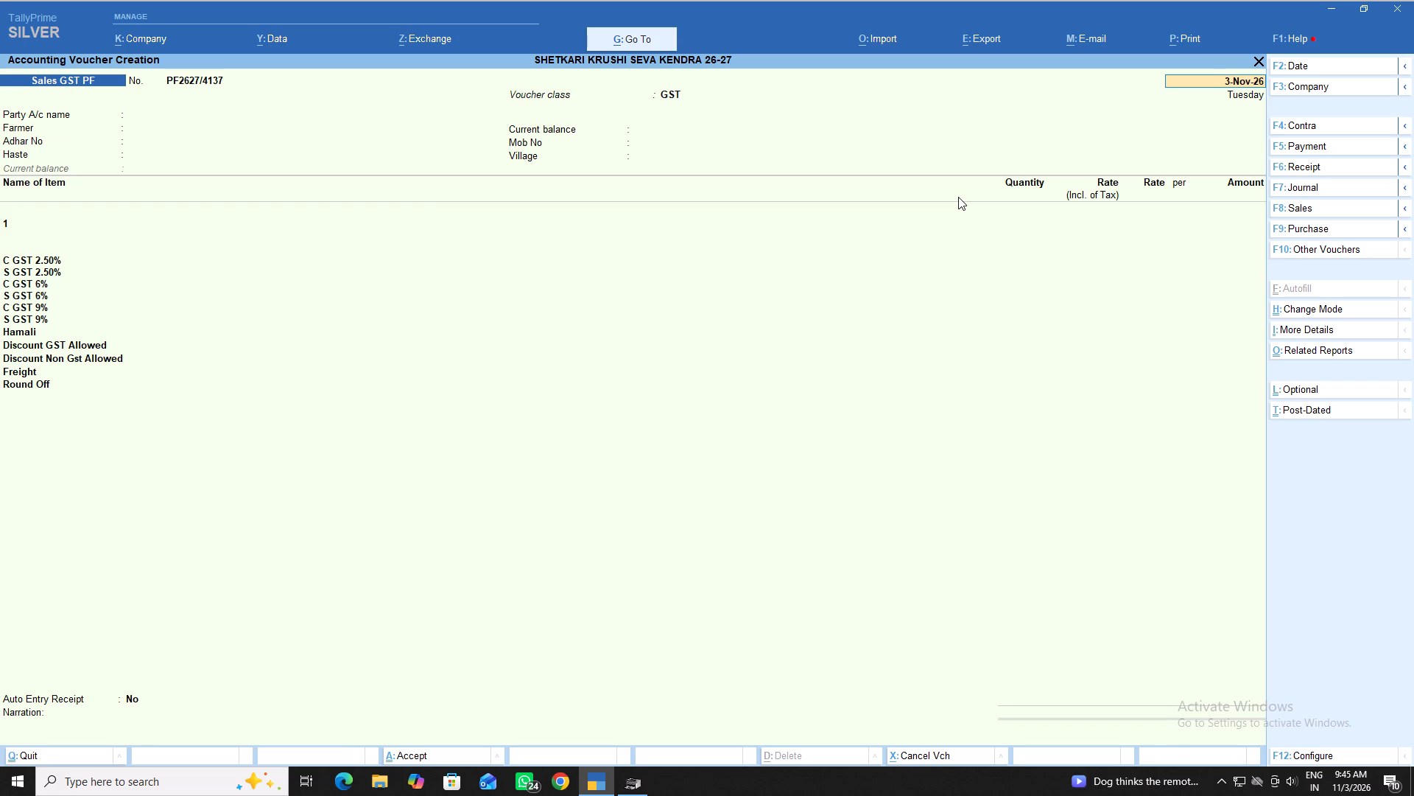
# Leave the blank Sales GST PF voucher without entering anything and return to the Gateway of Tally.
pyautogui.press('Escape')
pyautogui.press('Escape')
pyautogui.press('Escape')
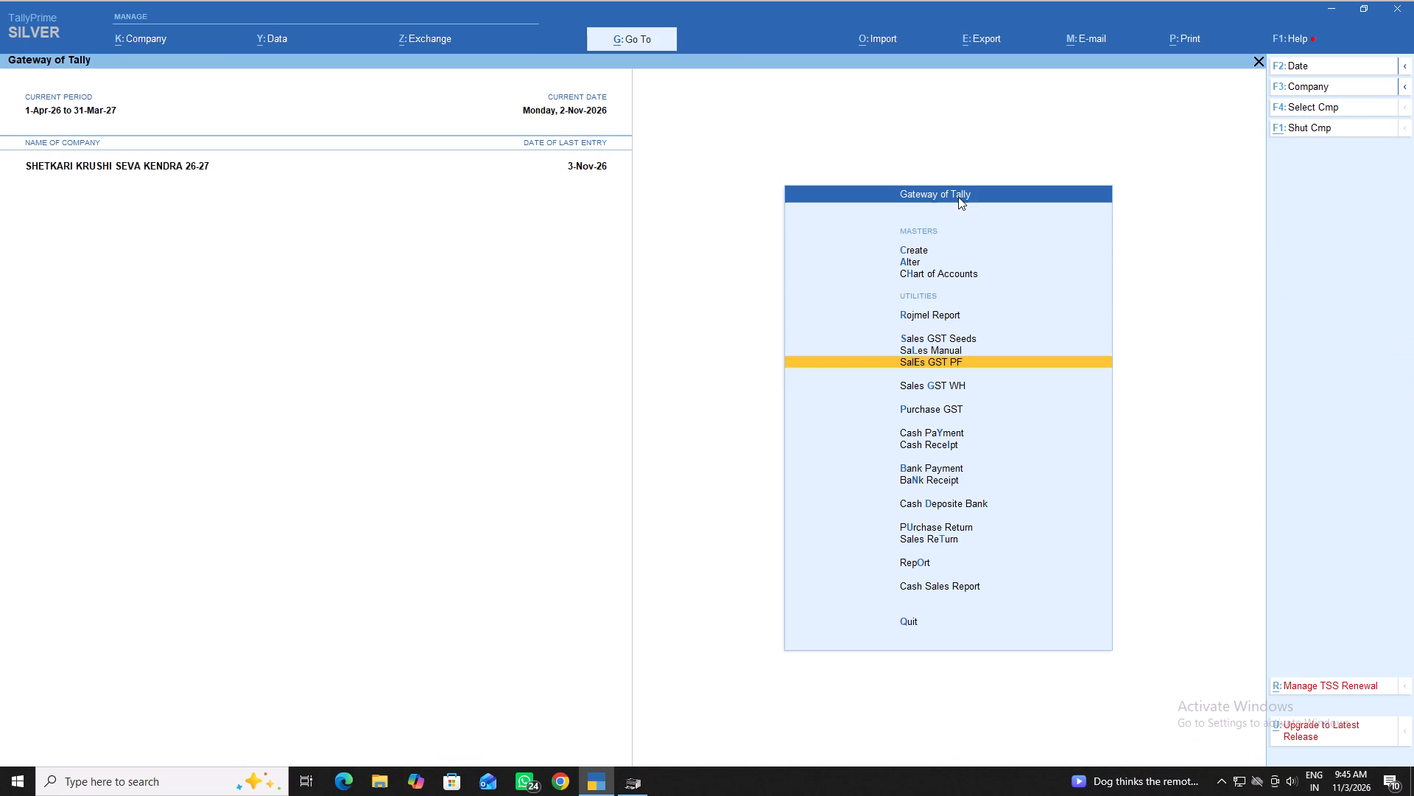
# Bring up the list of company reports from the Gateway of Tally and go to Customer Balance.
pyautogui.press('Down')
pyautogui.press('Down')
pyautogui.press('Down')
pyautogui.press('Down')
pyautogui.press('Down')
pyautogui.press('Down')
pyautogui.press('Down')
pyautogui.press('Down')
pyautogui.press('Down')
pyautogui.press('Down')
pyautogui.press('Down')
pyautogui.press('Up')
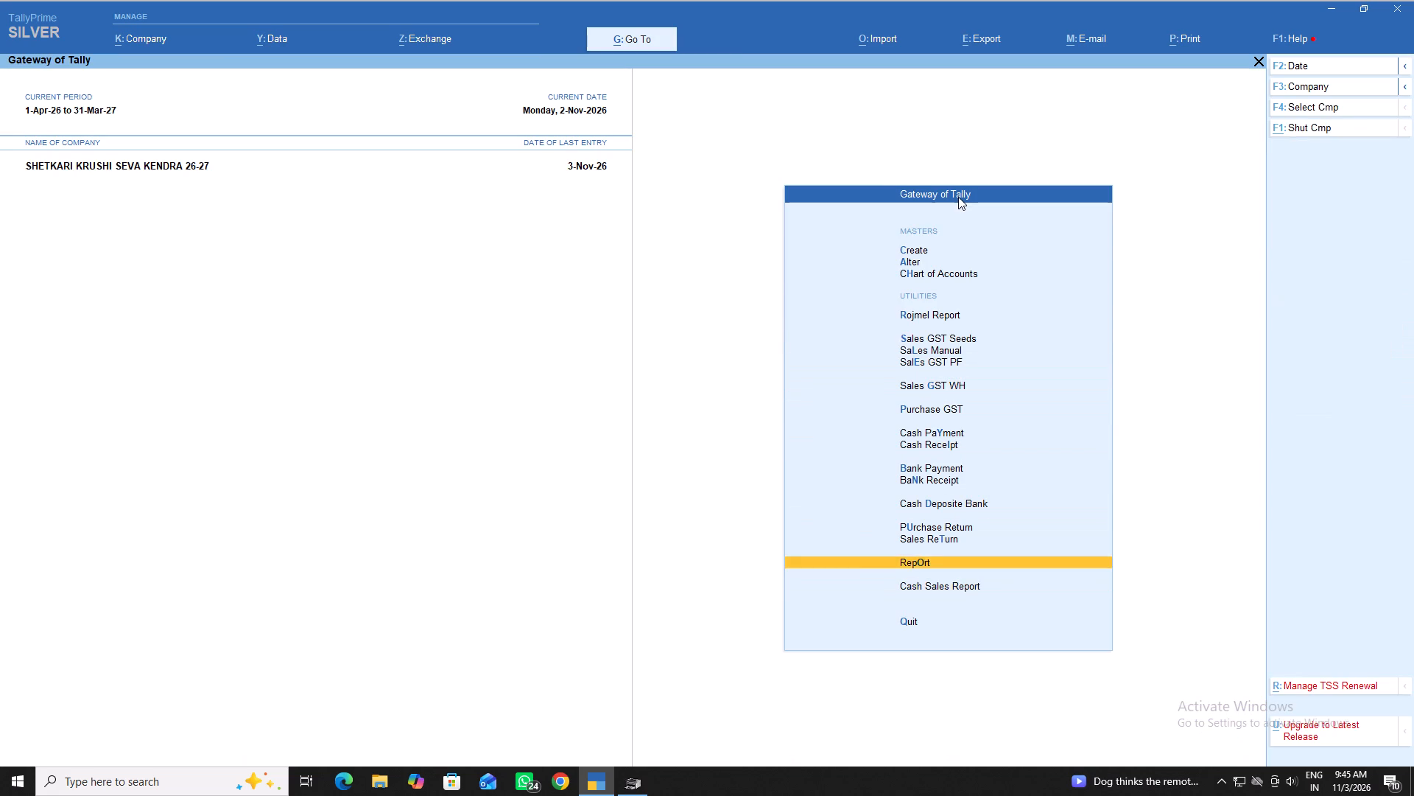
pyautogui.press('Return')
pyautogui.press('Down')
pyautogui.press('Down')
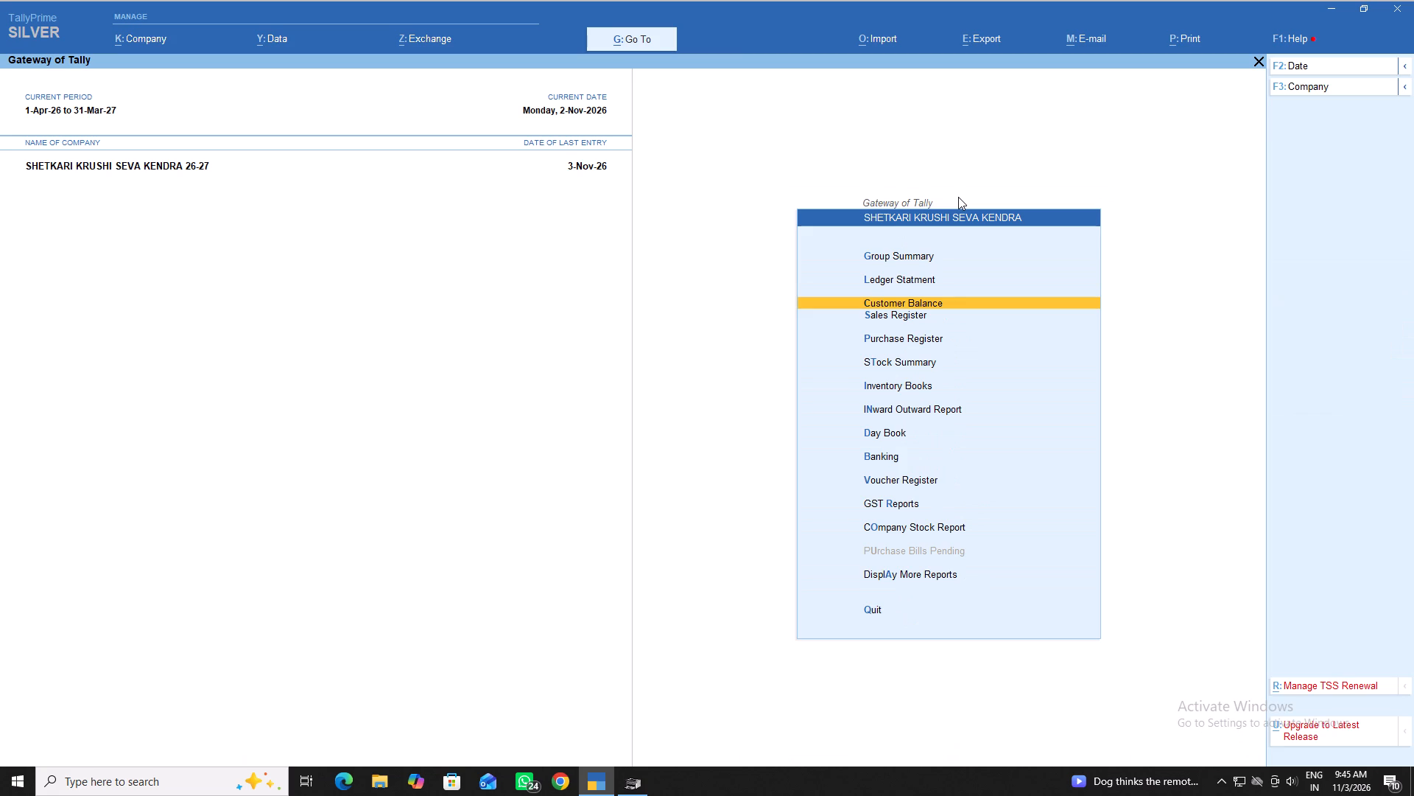
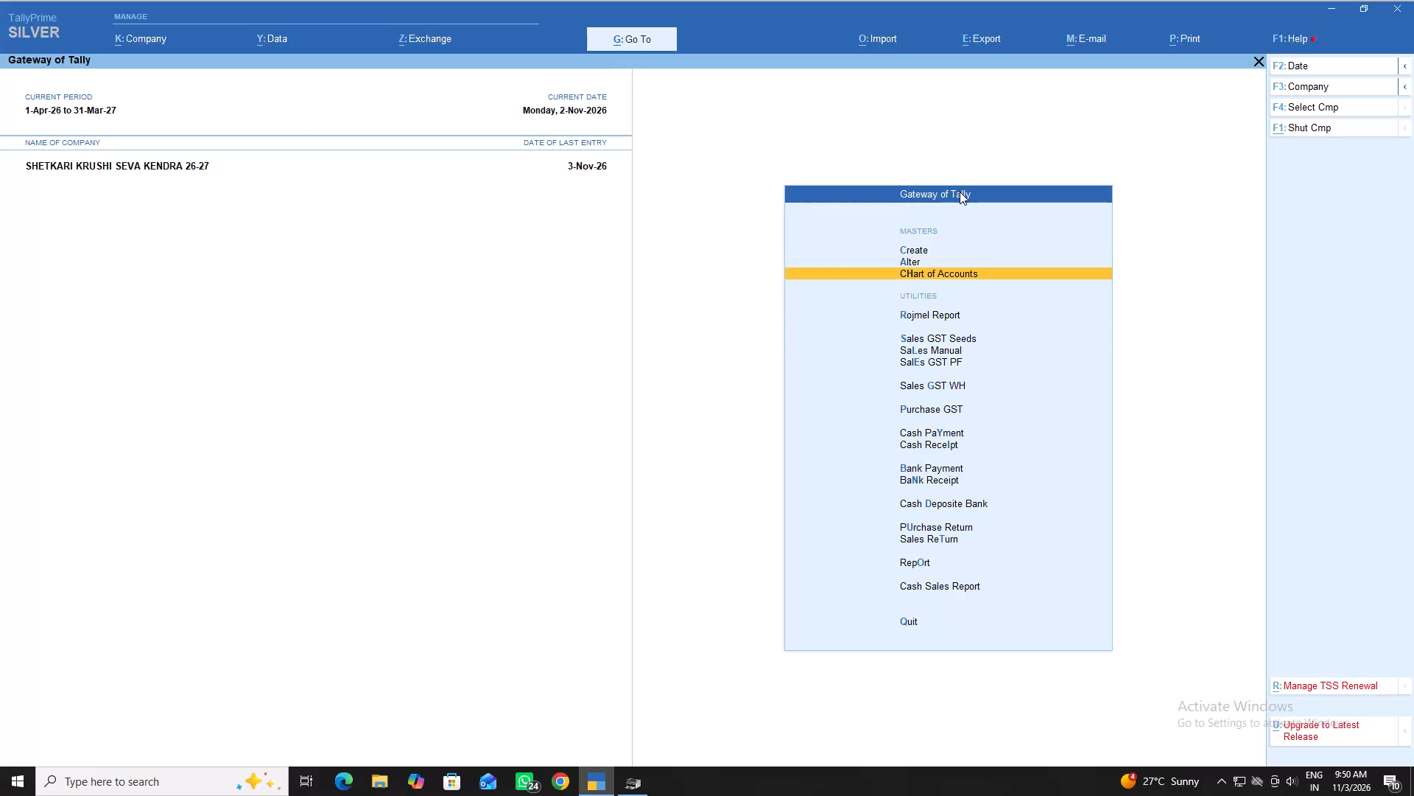
# Start a new Sales GST PF voucher from the Gateway of Tally using the GST voucher class.
pyautogui.press('Down')
pyautogui.press('Down')
pyautogui.press('Down')
pyautogui.press('Return')
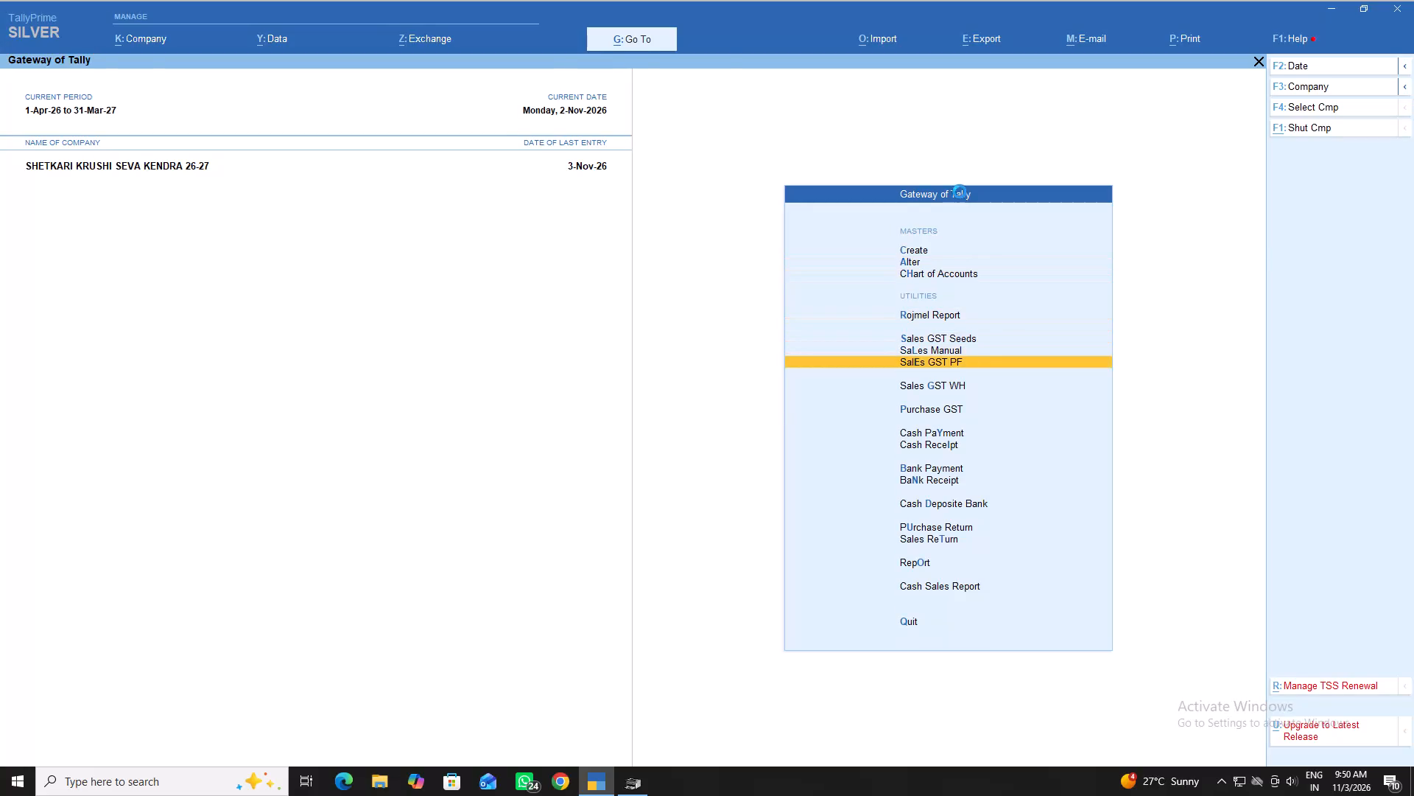
pyautogui.press('Return')
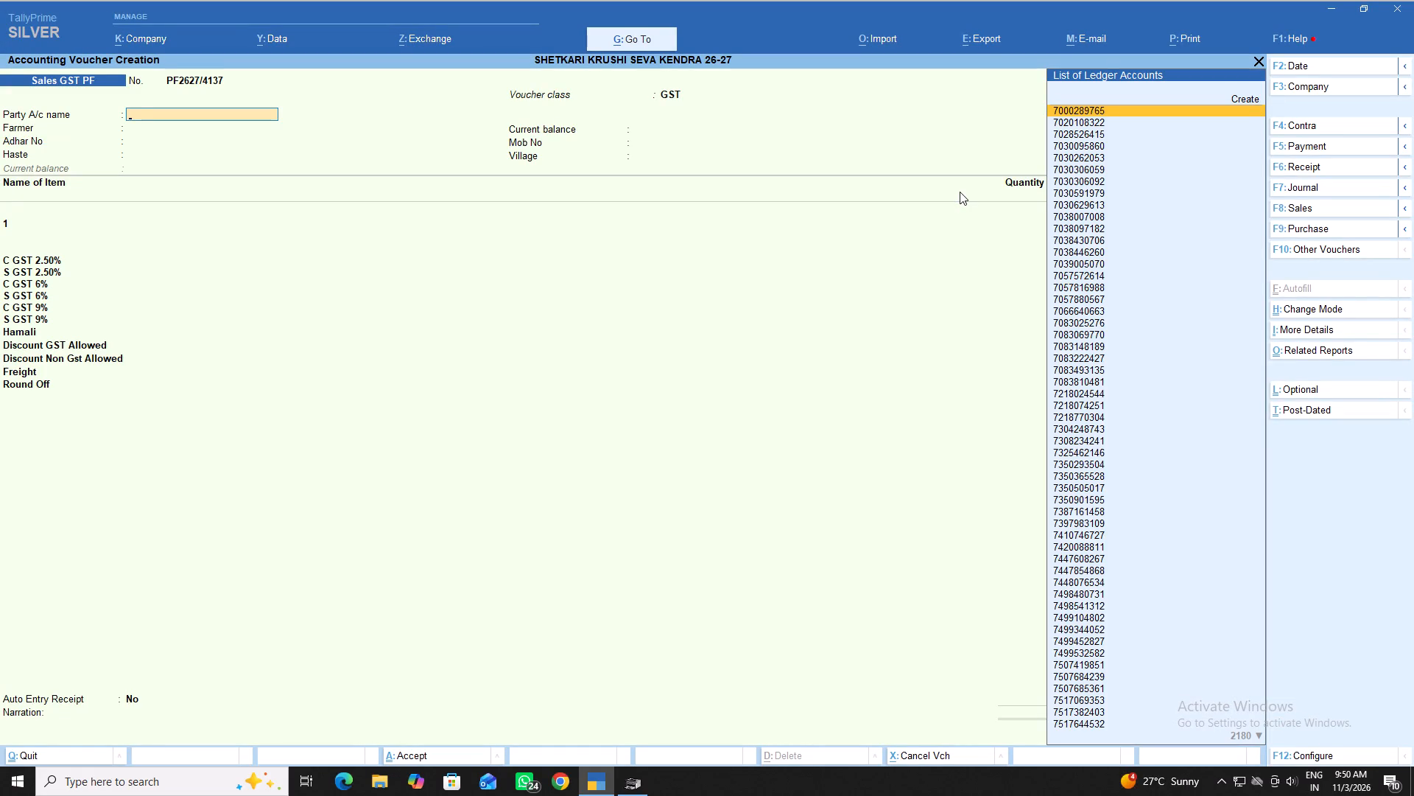
pyautogui.write('gopal')
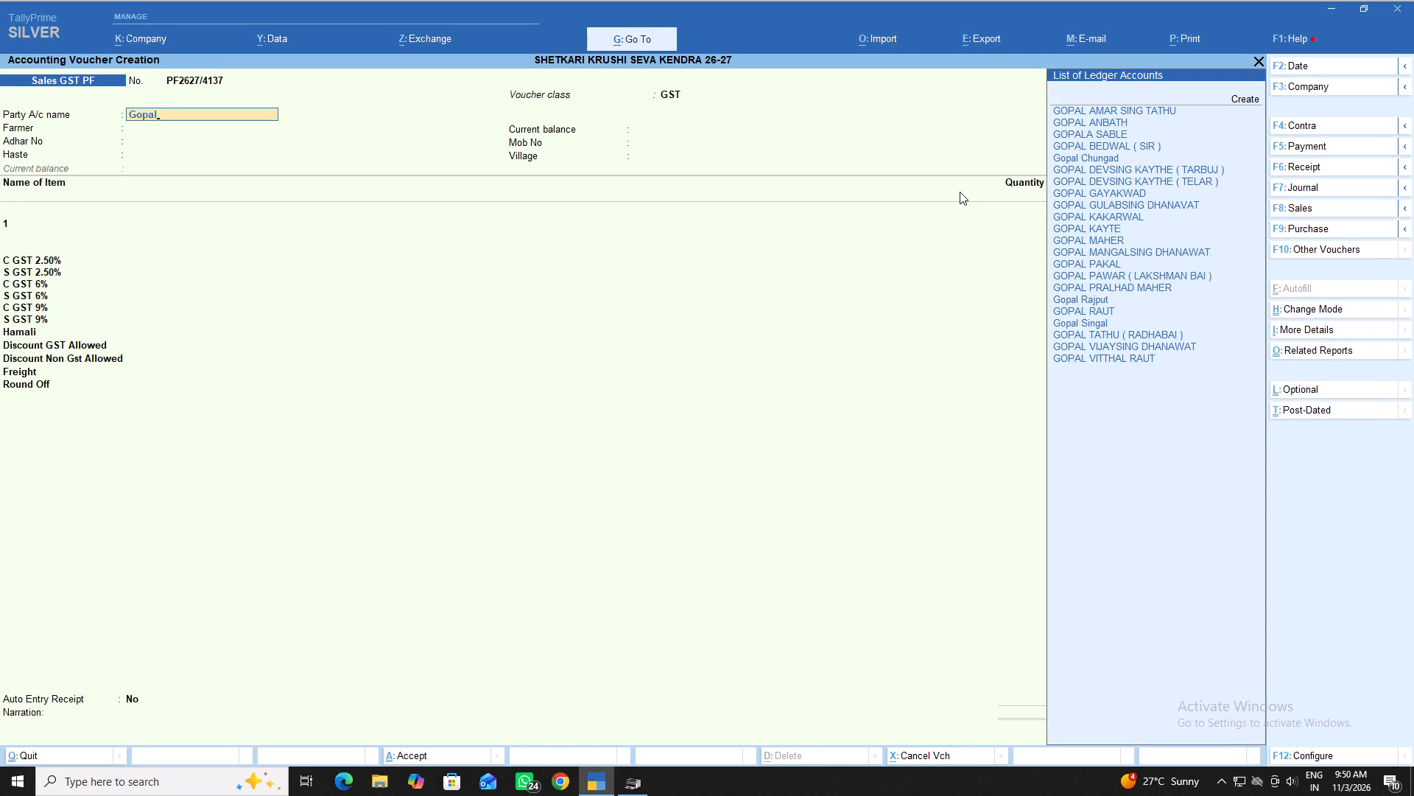
pyautogui.press('Down')
pyautogui.press('Down')
pyautogui.press('Down')
pyautogui.press('Down')
pyautogui.press('Down')
pyautogui.press('Down')
pyautogui.press('Down')
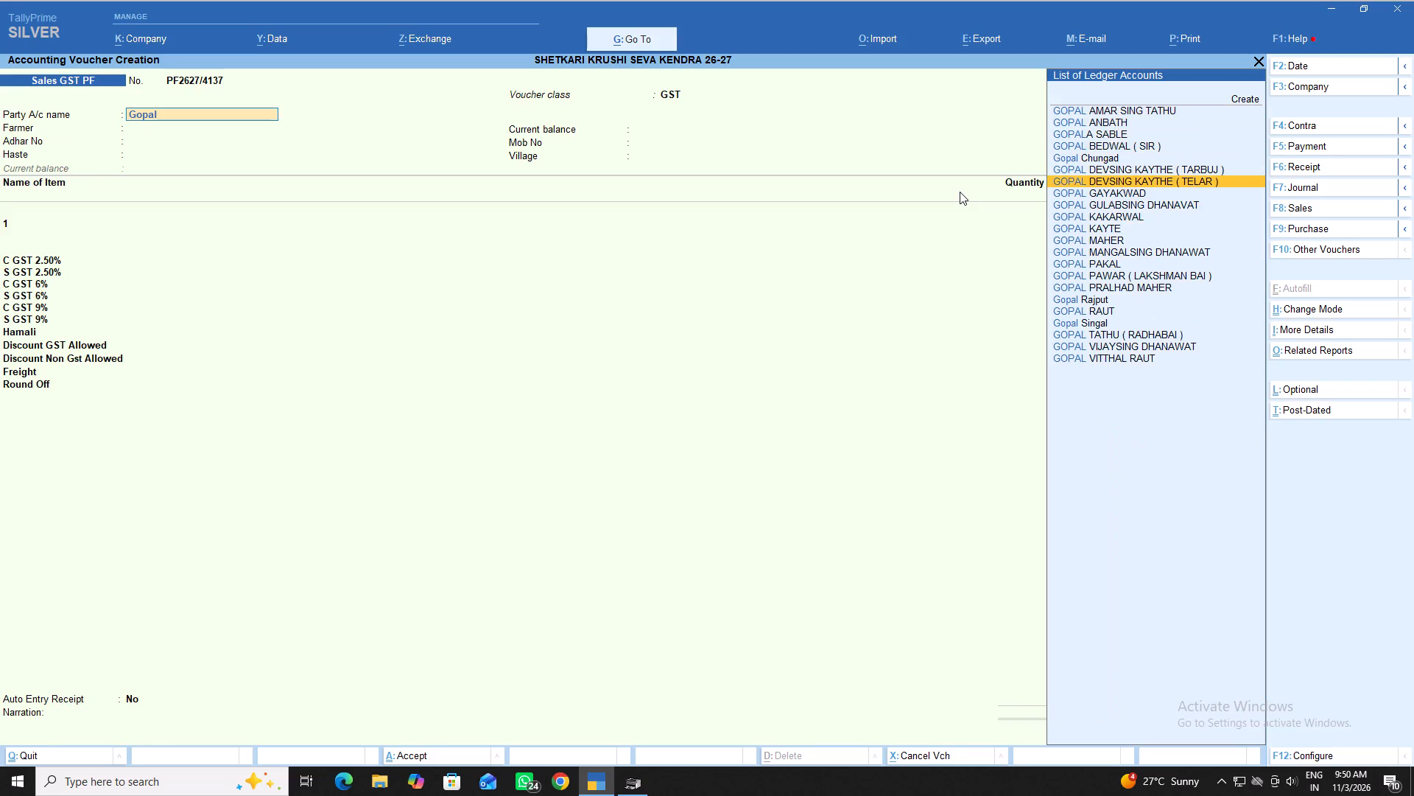
pyautogui.press('Down')
pyautogui.press('Down')
pyautogui.press('Down')
pyautogui.press('Down')
pyautogui.press('Down')
pyautogui.press('Up')
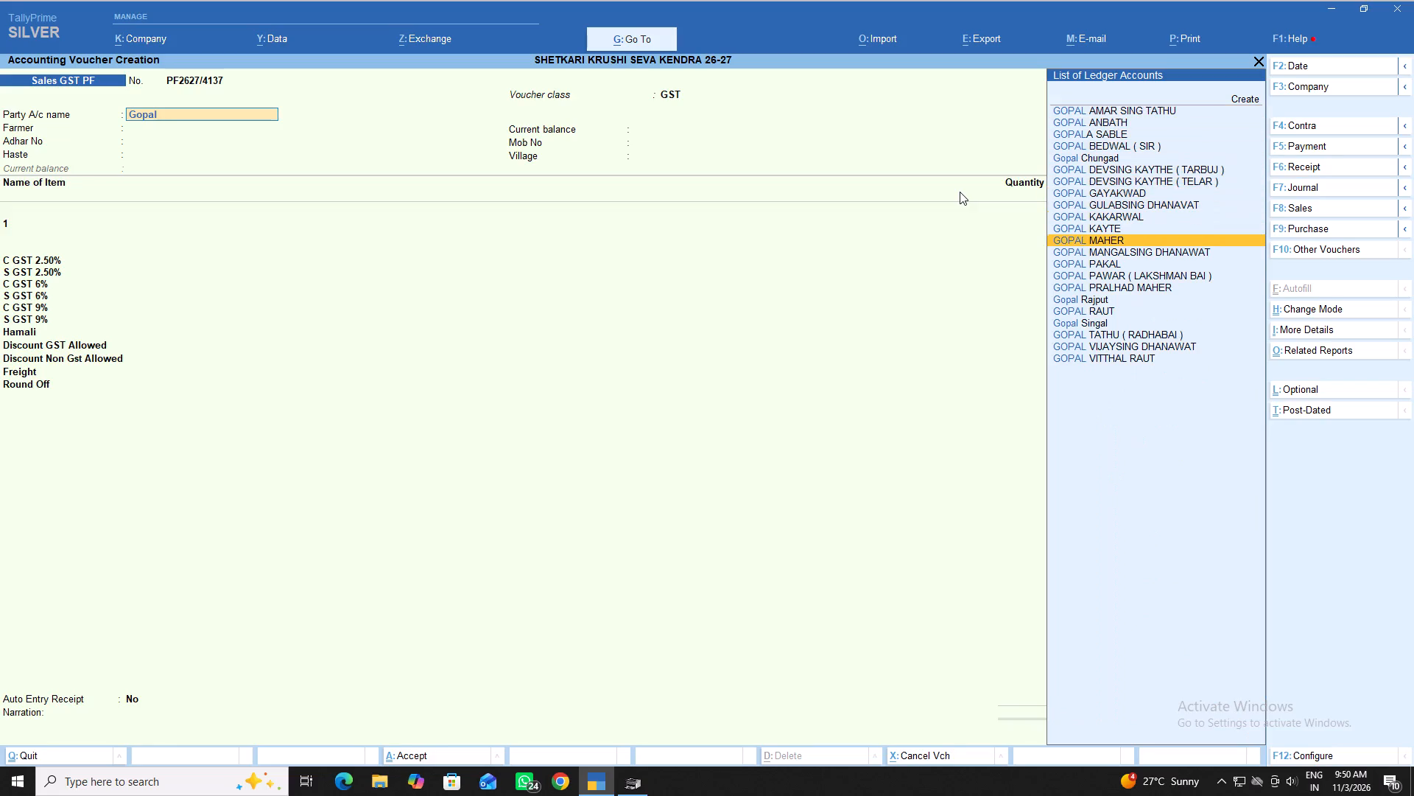
pyautogui.press('Up')
pyautogui.press('Up')
pyautogui.press('Up')
pyautogui.press('Up')
pyautogui.press('Up')
pyautogui.press('Up')
pyautogui.press('Up')
pyautogui.press('Up')
pyautogui.press('Up')
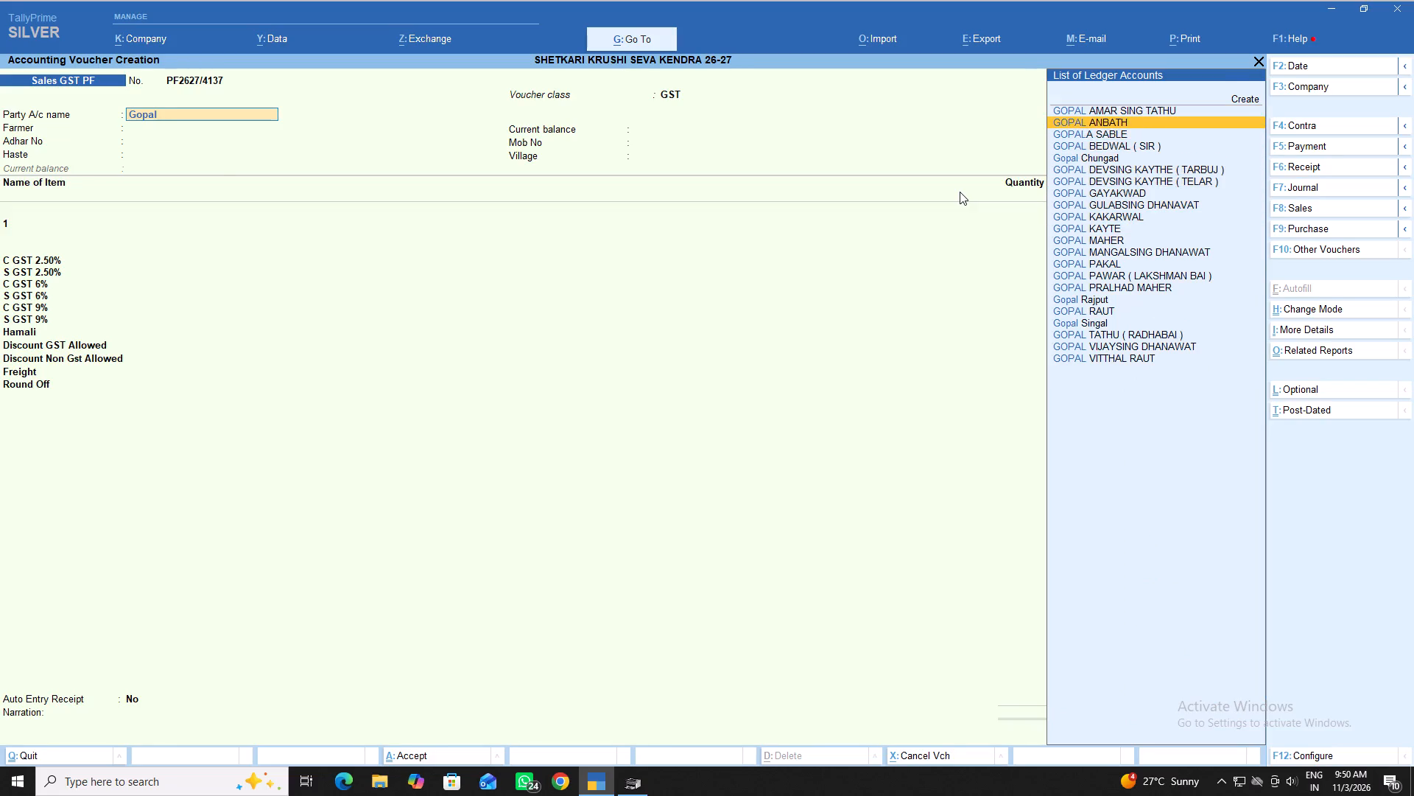
pyautogui.press('Return')
pyautogui.press('Return')
pyautogui.press('Return')
pyautogui.press('Return')
pyautogui.press('Return')
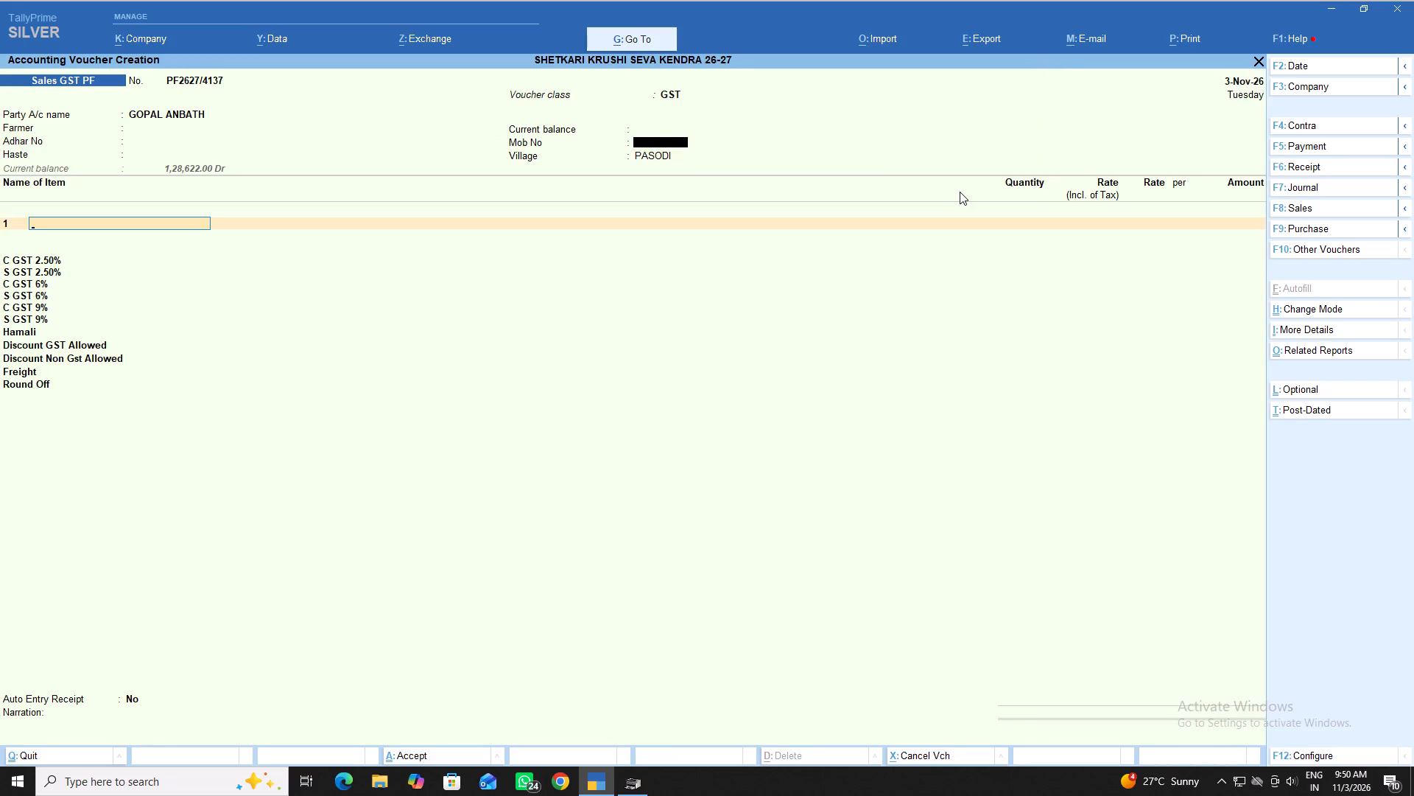
# Select Potash 50 2lt as the voucher's first stock item.
pyautogui.write('po')
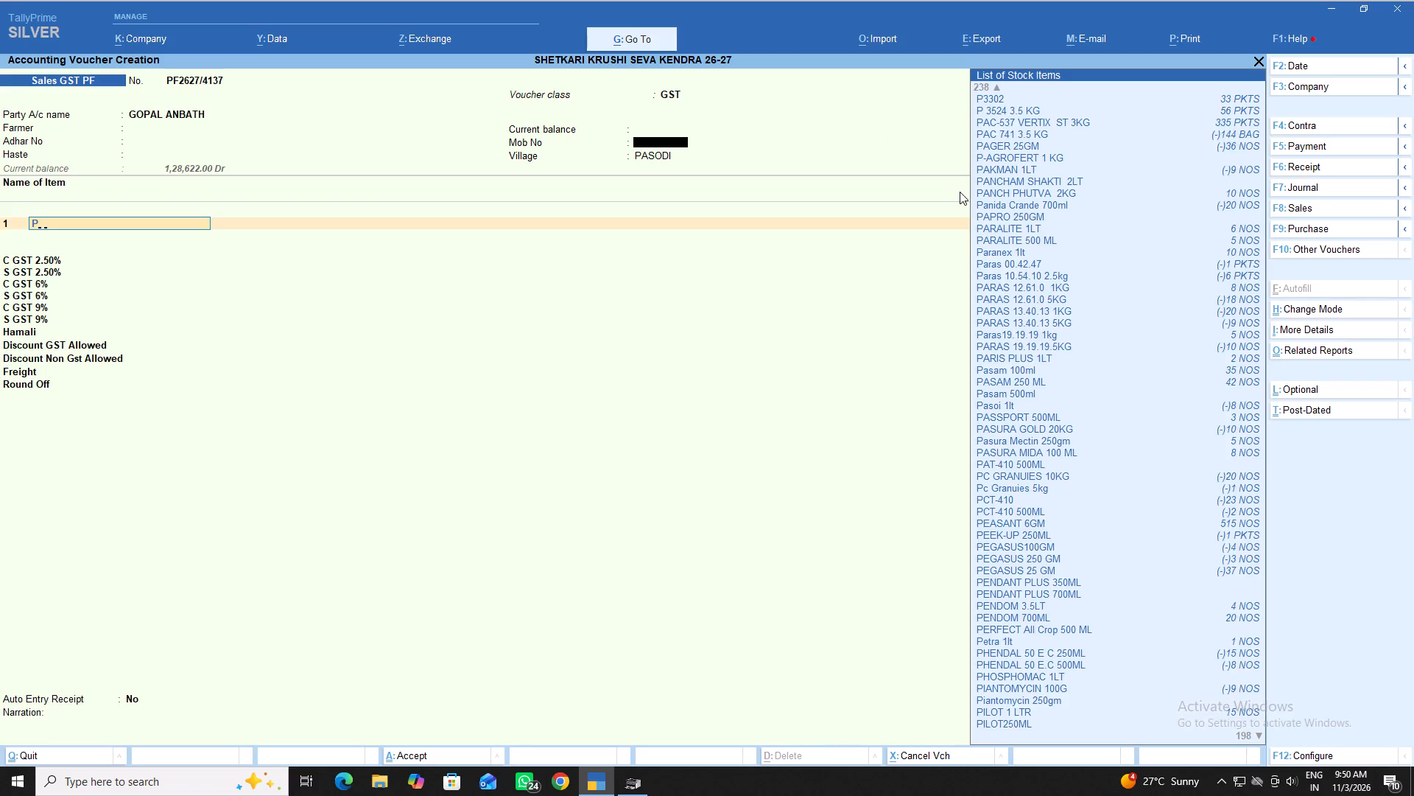
pyautogui.press('Down')
pyautogui.press('Down')
pyautogui.press('Down')
pyautogui.press('Down')
pyautogui.press('Down')
pyautogui.press('Down')
pyautogui.press('Down')
pyautogui.press('Down')
pyautogui.press('Down')
pyautogui.press('Down')
pyautogui.press('Down')
pyautogui.press('Down')
pyautogui.press('Down')
pyautogui.press('Down')
pyautogui.press('Down')
pyautogui.press('Down')
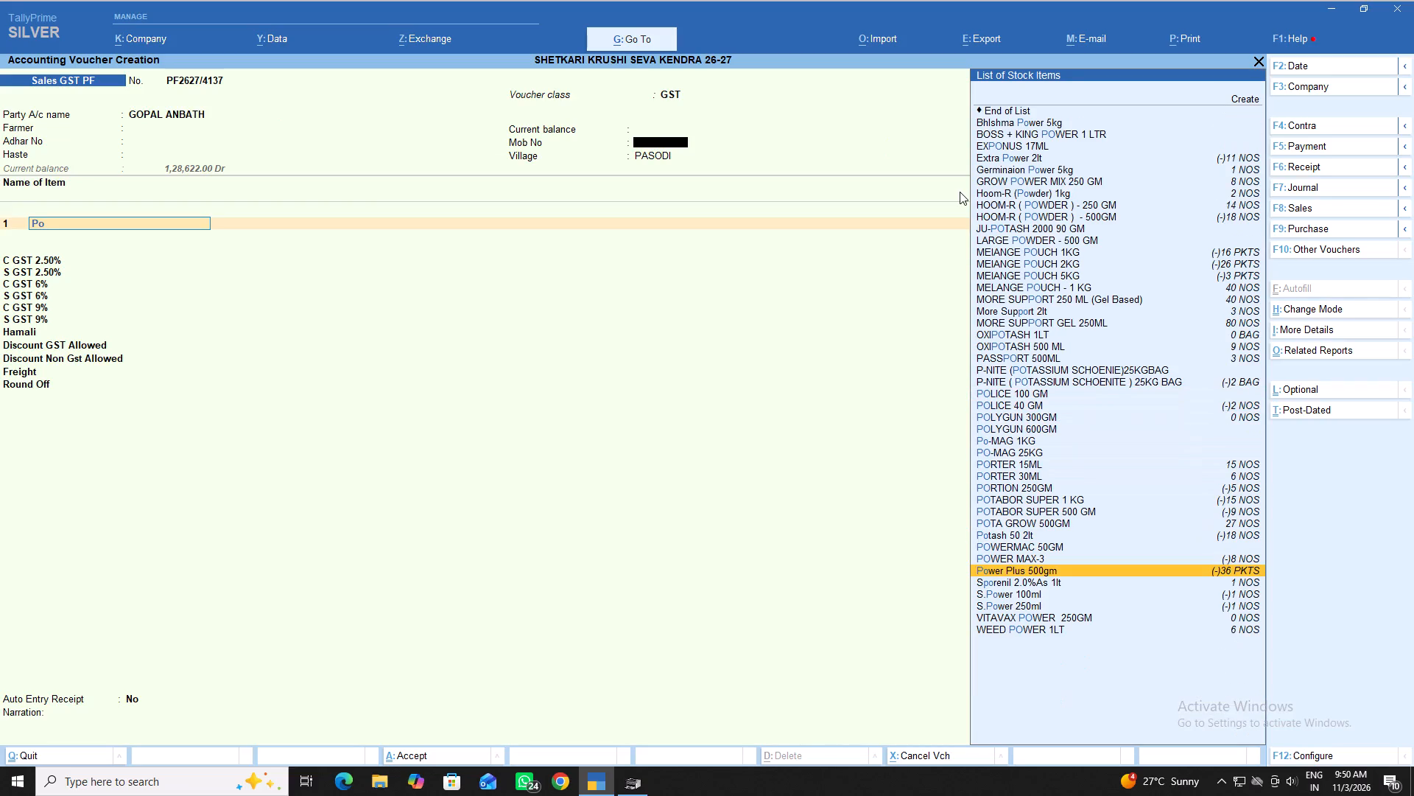
pyautogui.press('Up')
pyautogui.press('Up')
pyautogui.press('Up')
pyautogui.press('Return')
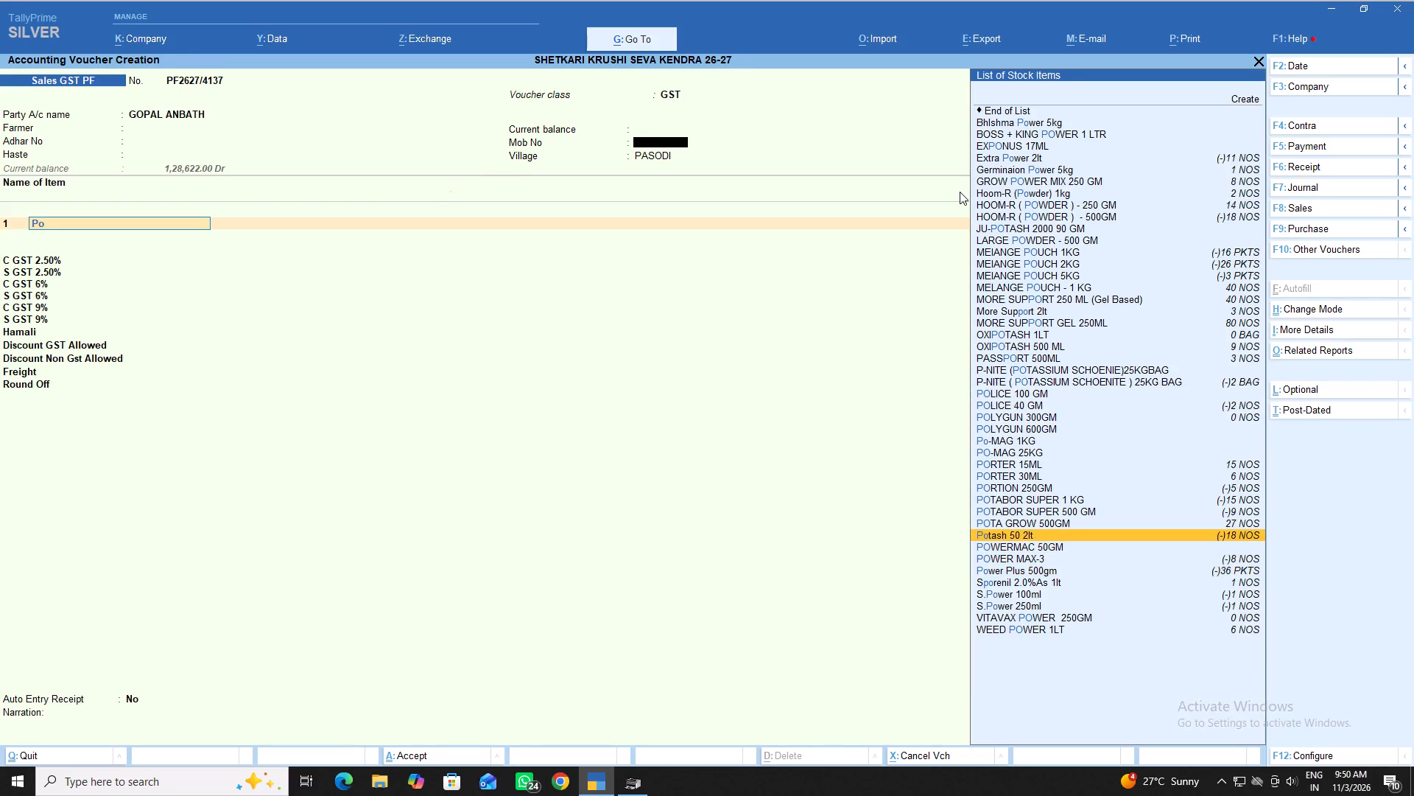
# Allocate 3 NOS of Potash 50 2lt from batch Sab/26 at a tax-inclusive rate of 1280 and complete the item line.
pyautogui.press('Return')
pyautogui.press('3')
pyautogui.press('Return')
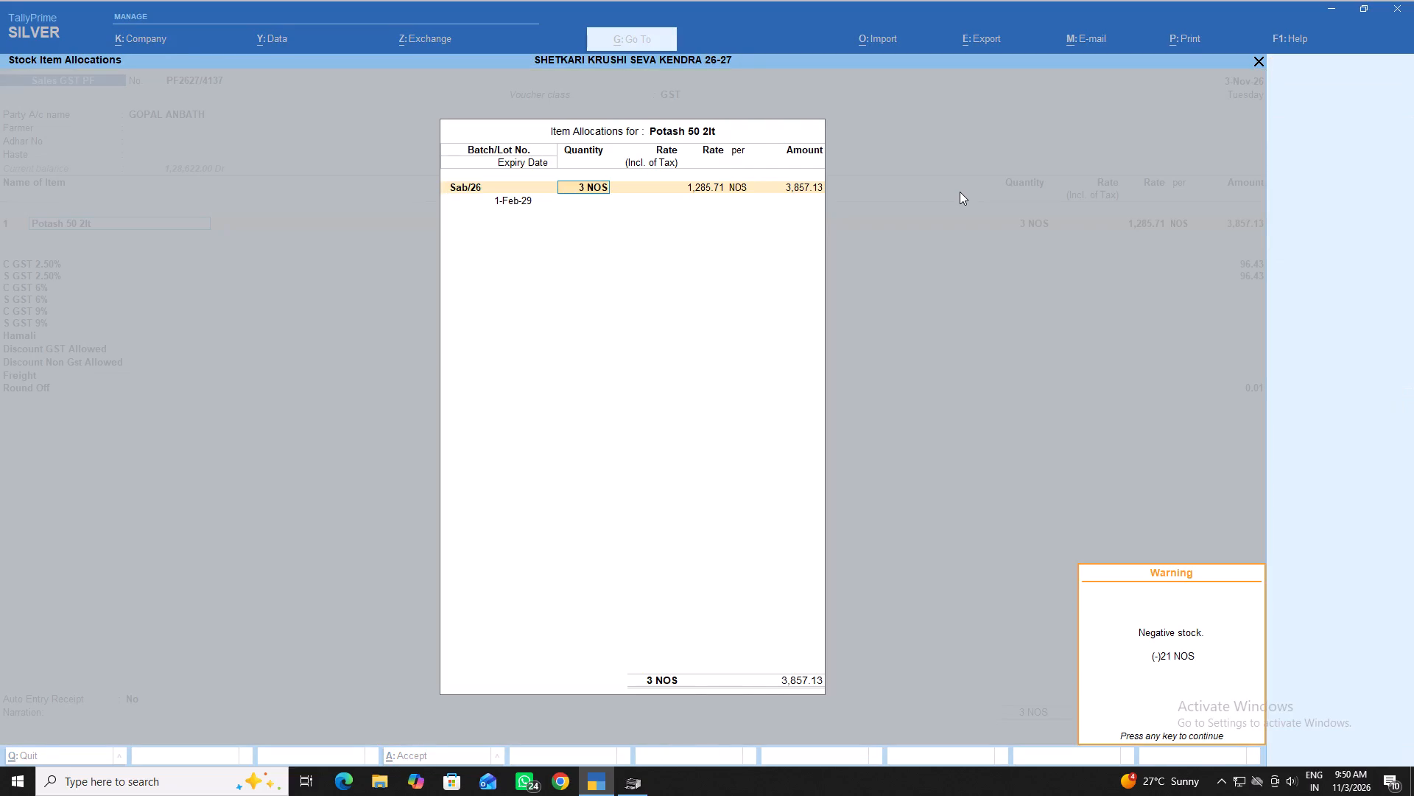
pyautogui.press('Return')
pyautogui.press('1')
pyautogui.press('3')
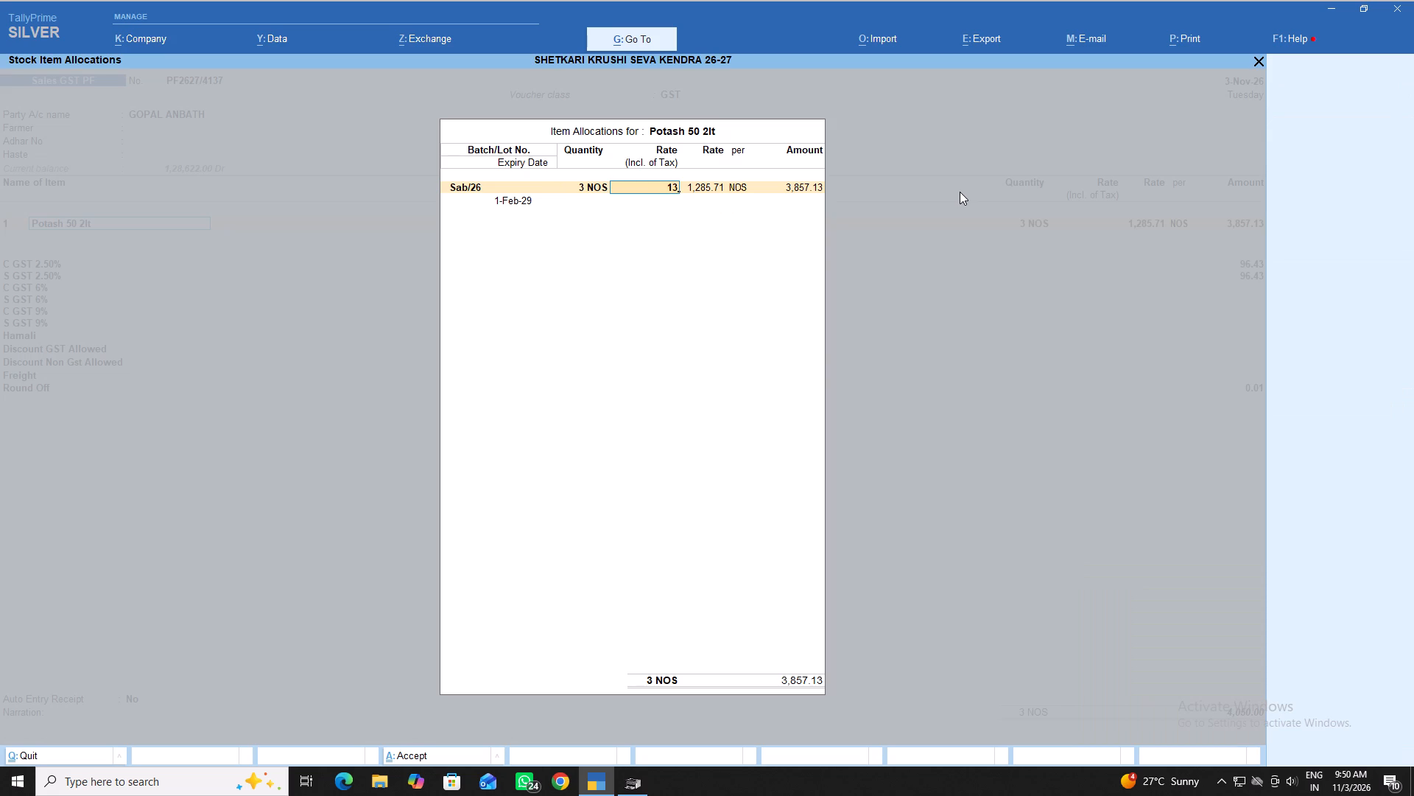
pyautogui.press('BackSpace')
pyautogui.write('280')
pyautogui.press('Return')
pyautogui.press('Return')
pyautogui.press('Return')
pyautogui.press('Return')
pyautogui.press('Return')
pyautogui.press('Return')
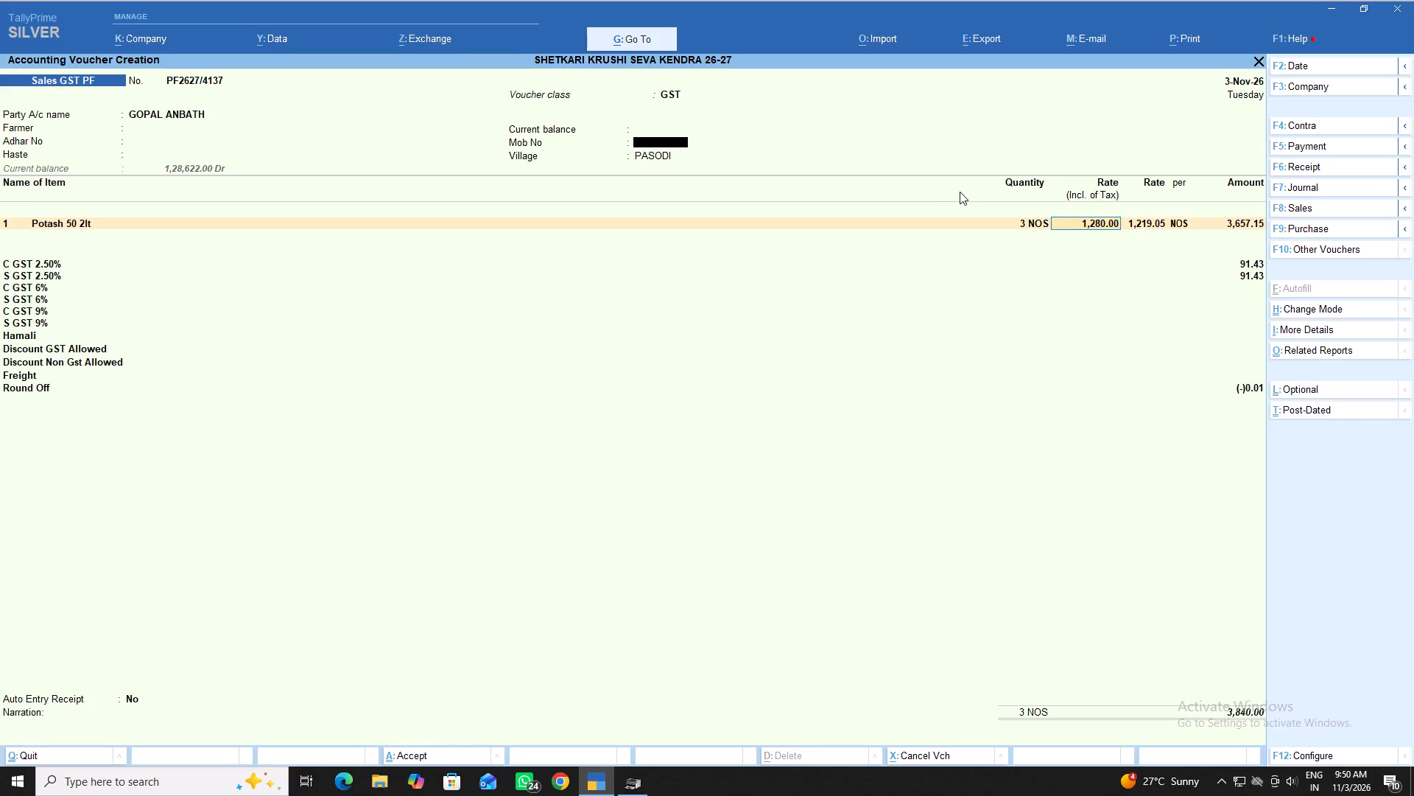
pyautogui.press('Return')
pyautogui.press('Return')
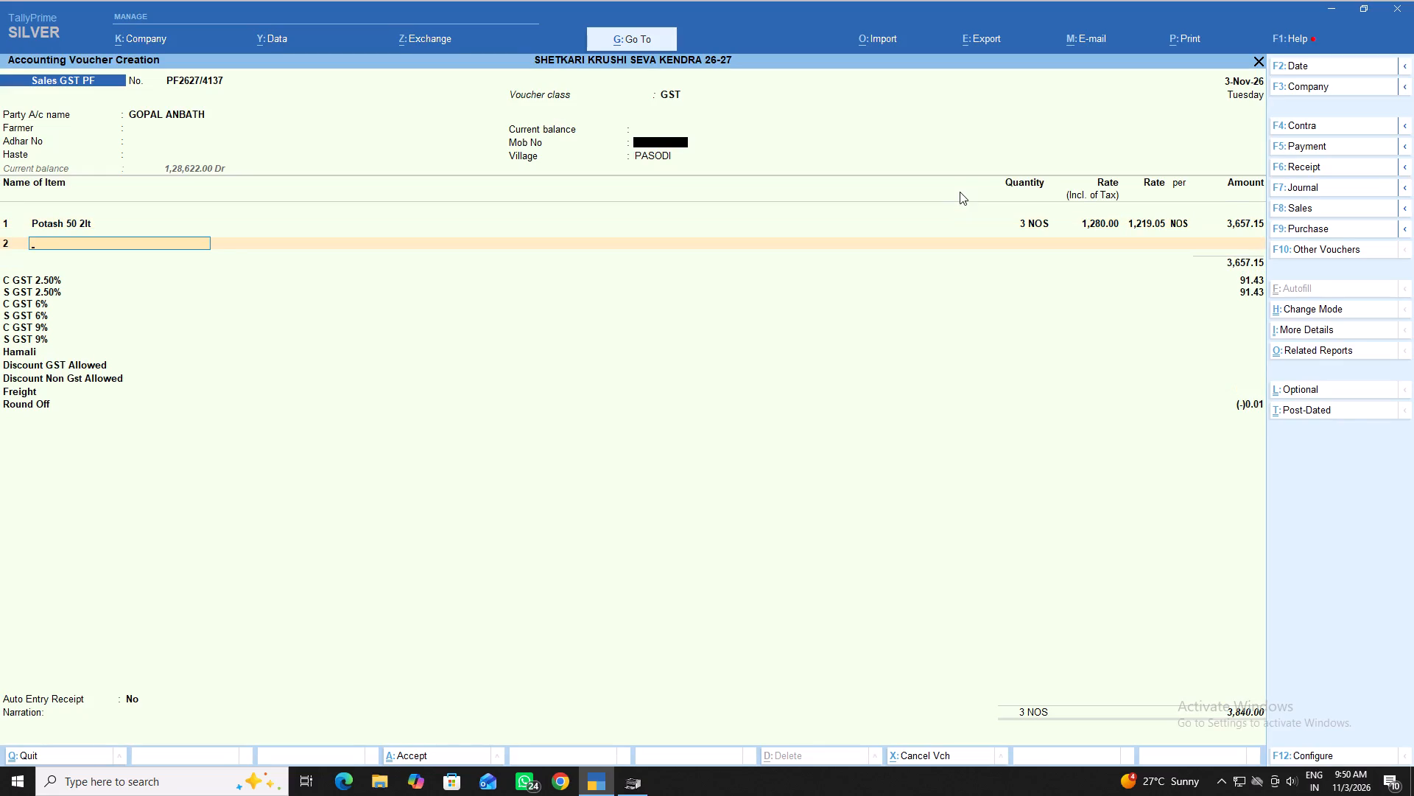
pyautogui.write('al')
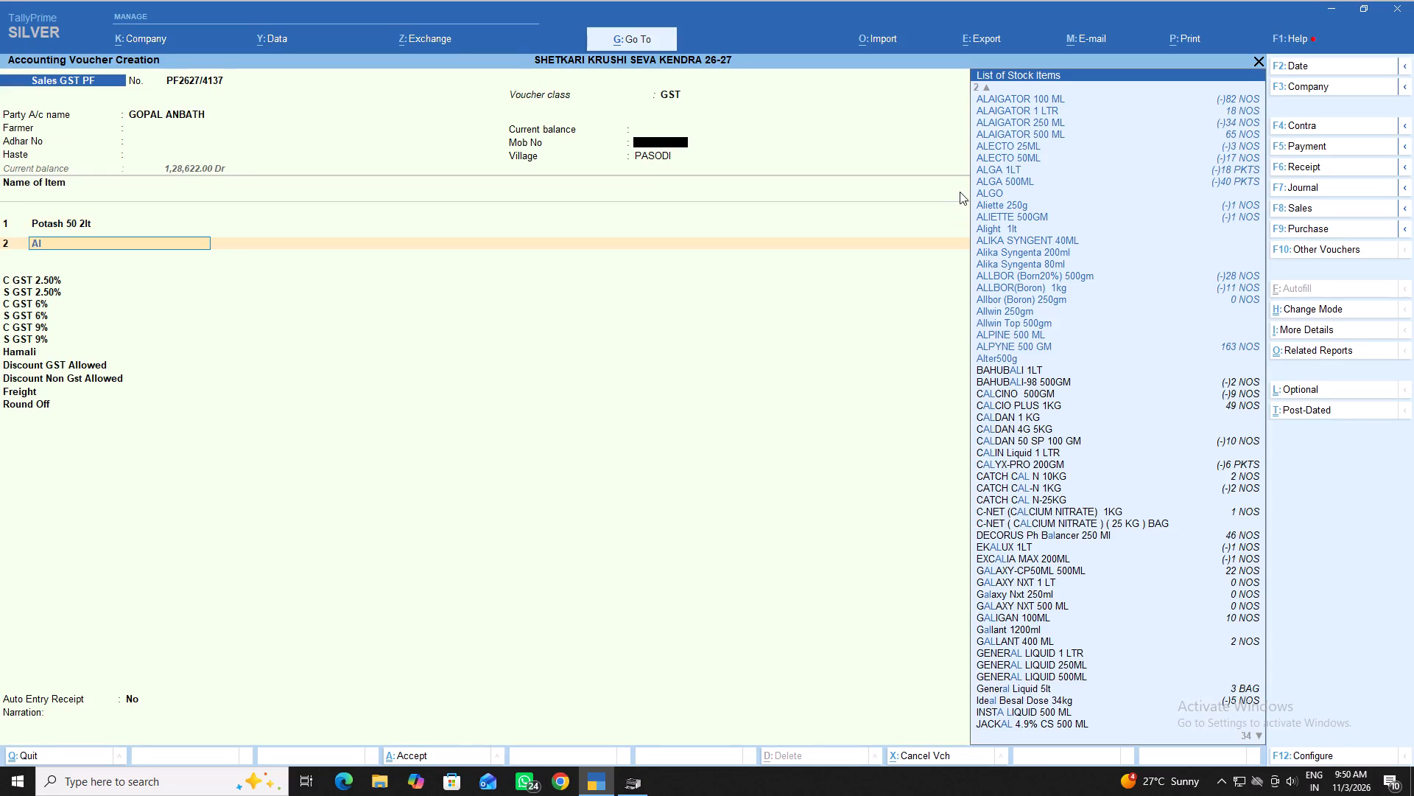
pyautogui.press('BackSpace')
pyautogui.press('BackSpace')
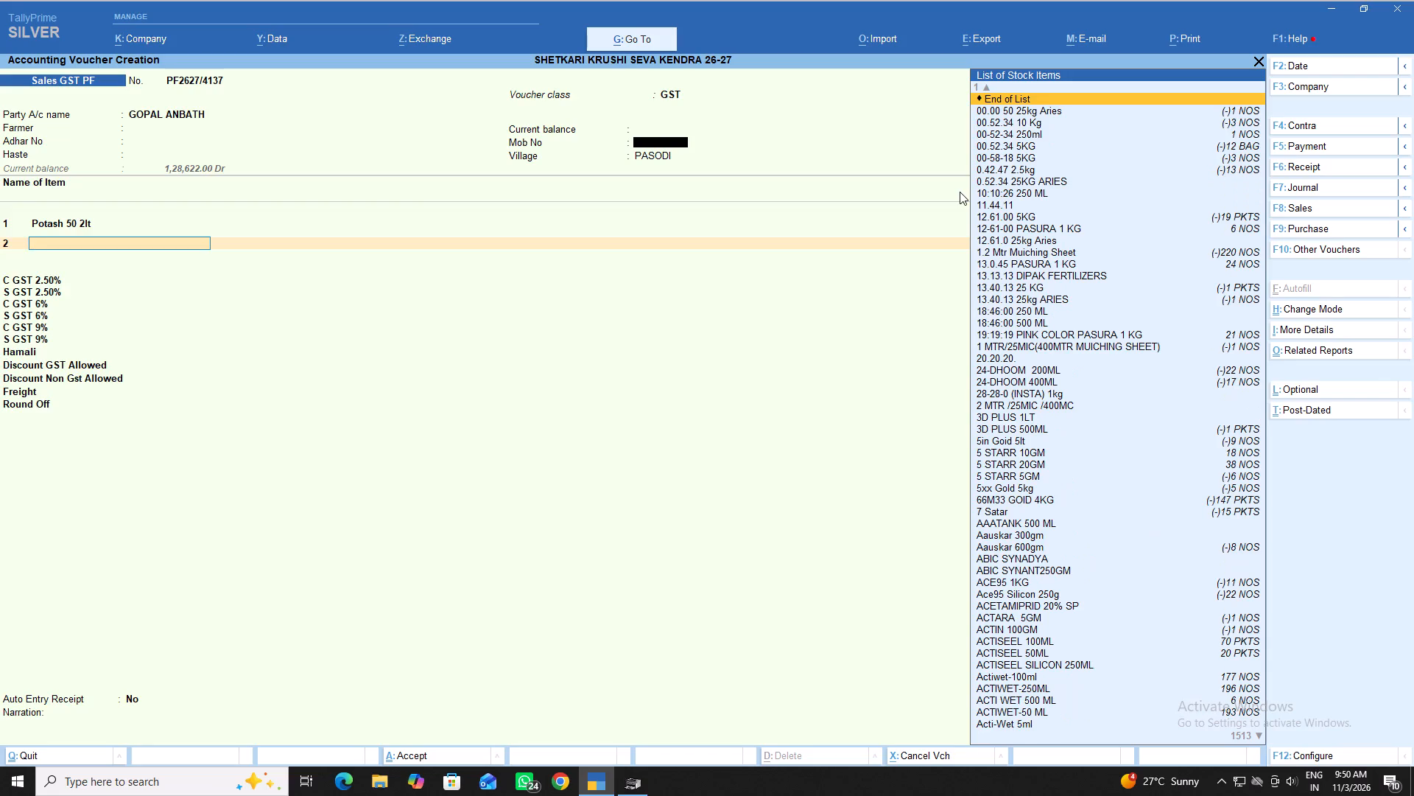
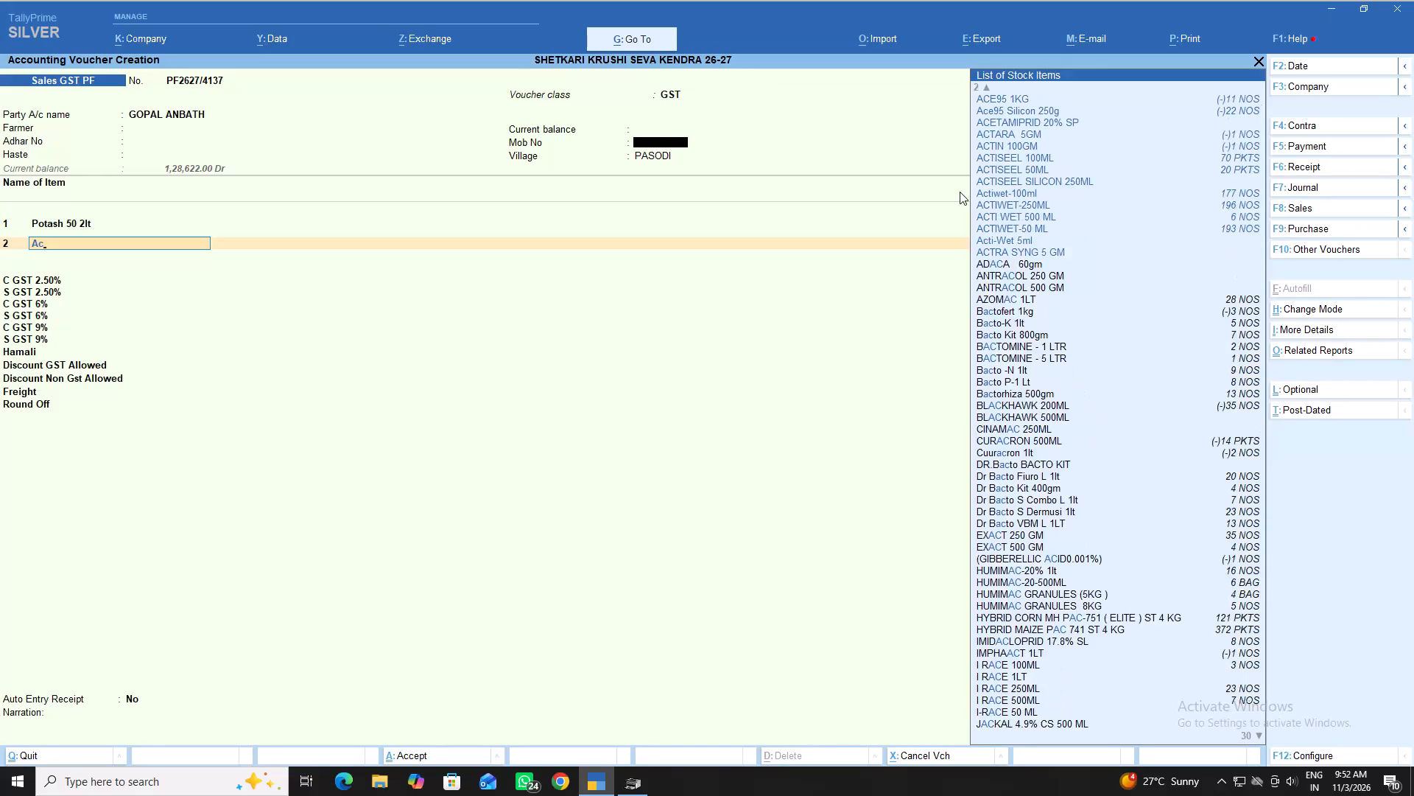
# Select ACTI WET 500 ML as the voucher's second stock item.
pyautogui.press('BackSpace')
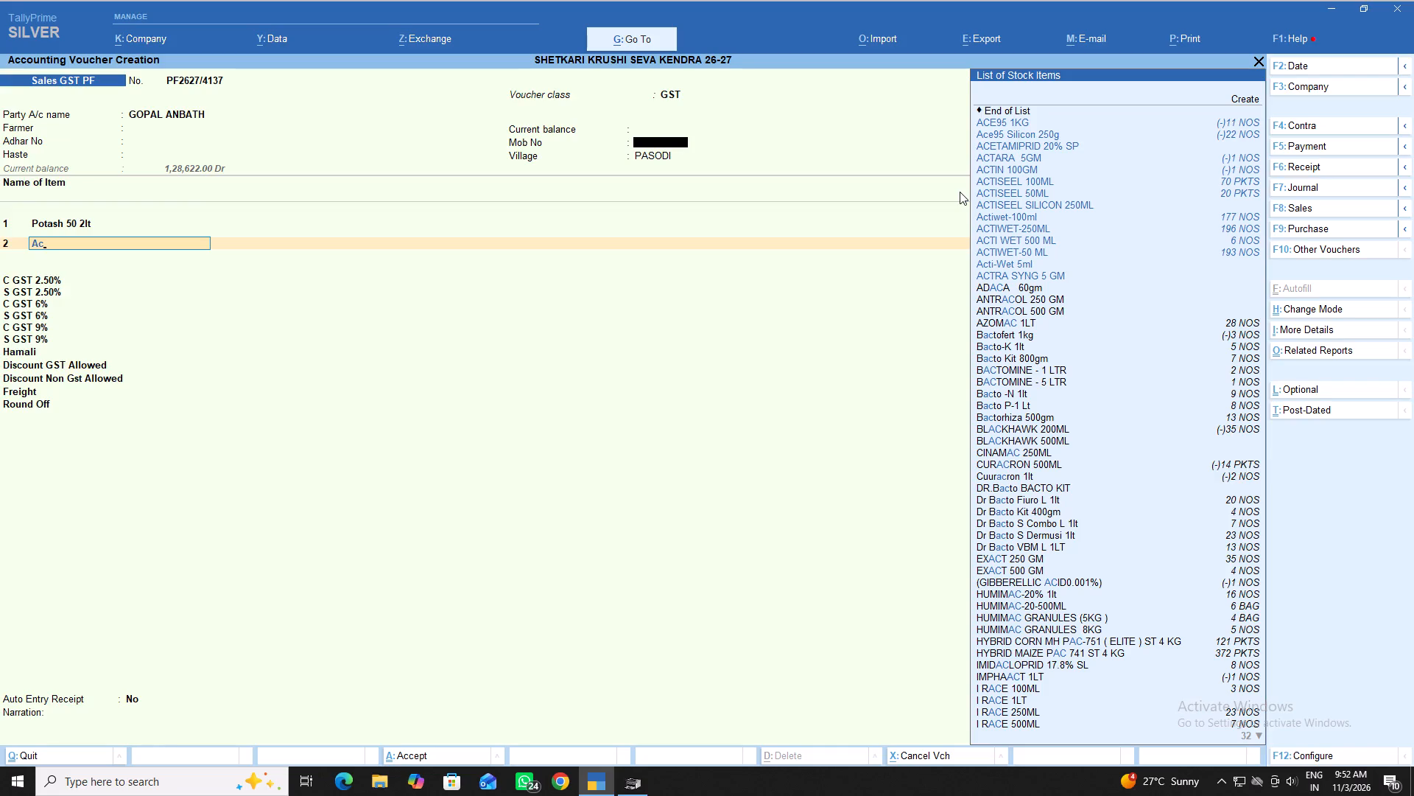
pyautogui.press('Down')
pyautogui.press('Down')
pyautogui.press('Down')
pyautogui.press('Down')
pyautogui.press('Down')
pyautogui.press('Down')
pyautogui.press('Down')
pyautogui.press('Down')
pyautogui.press('Down')
pyautogui.press('Down')
pyautogui.press('Down')
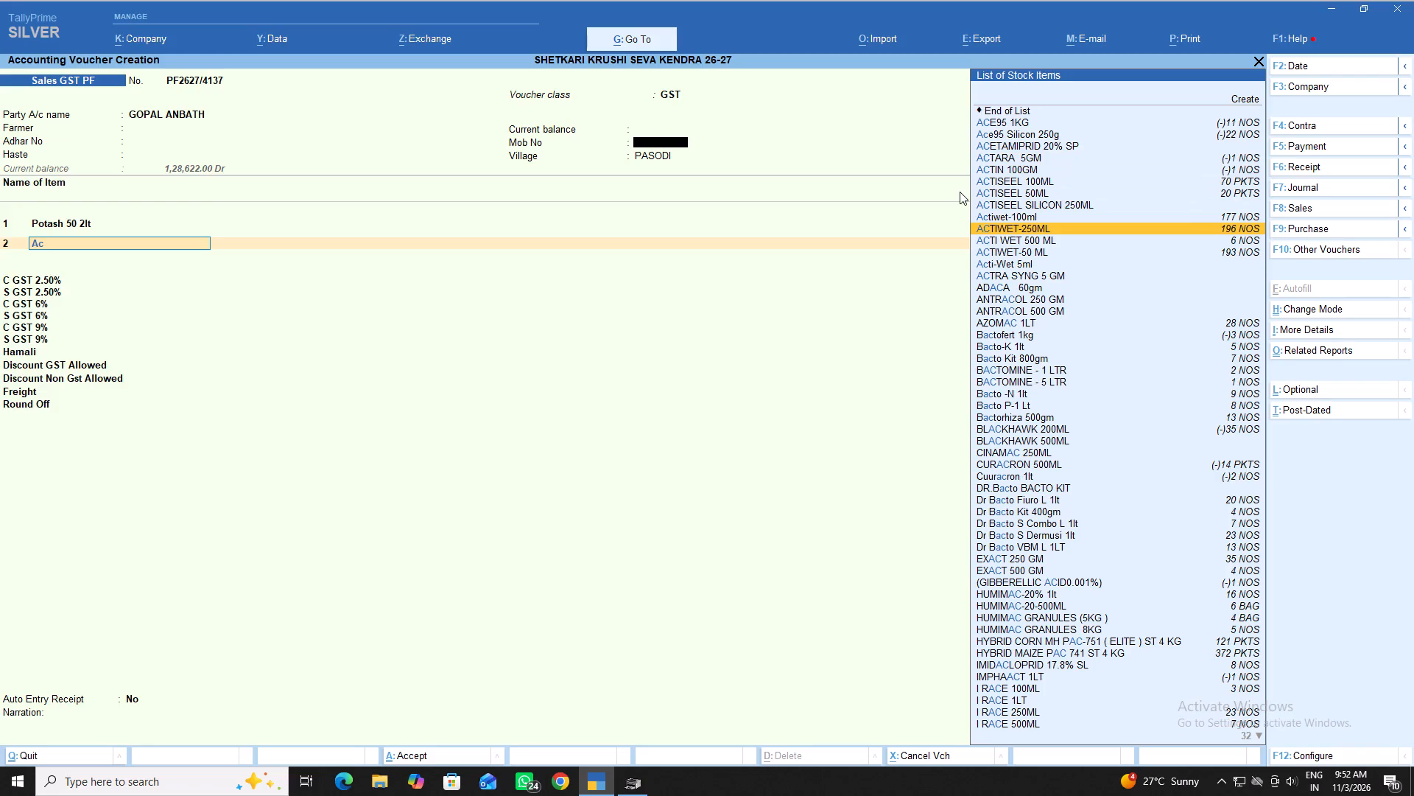
pyautogui.press('Return')
# Allocate 1 NOS of ACTI WET 500 ML from batch Aw/11/2026 at a tax-inclusive rate of 630 and complete the item line.
pyautogui.press('Down')
pyautogui.press('Down')
pyautogui.press('Down')
pyautogui.press('Up')
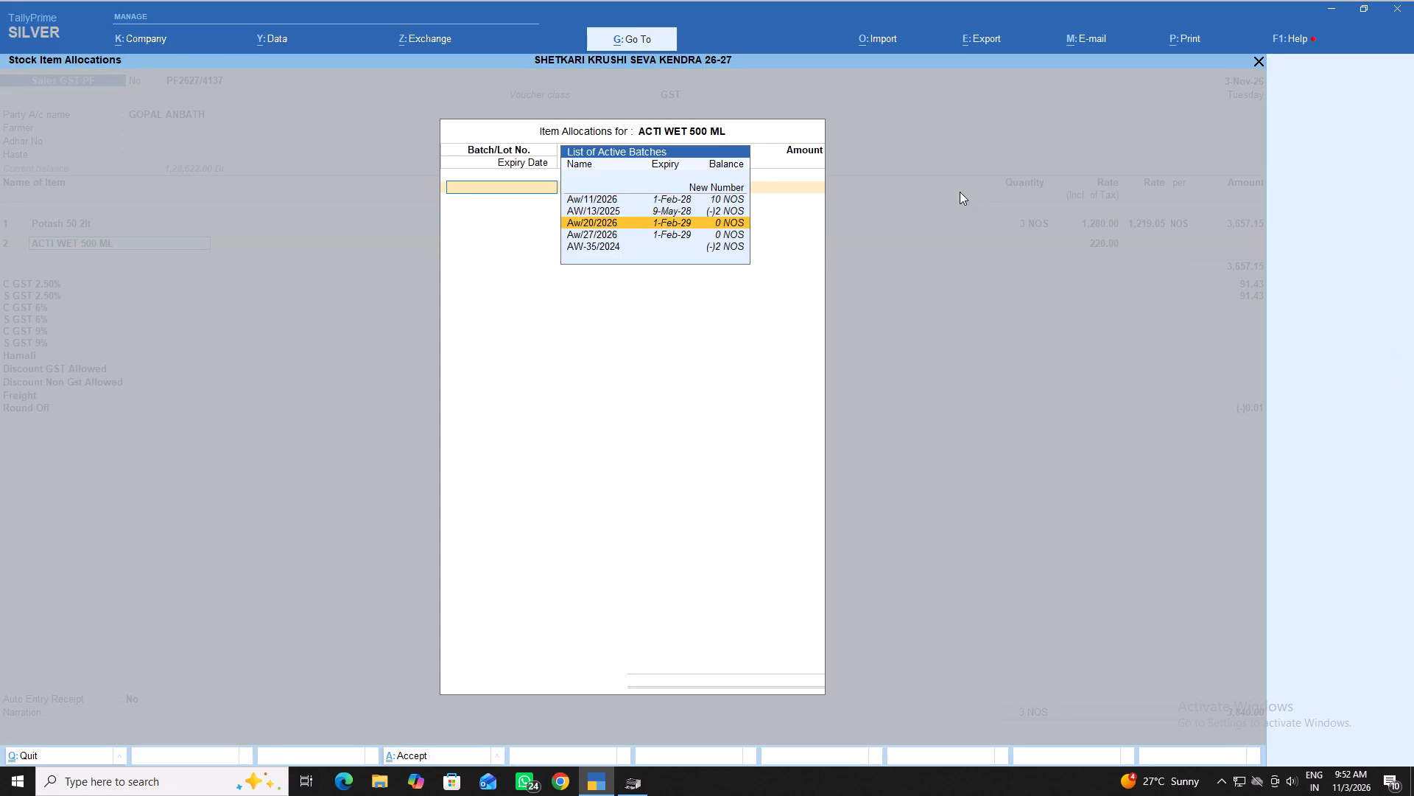
pyautogui.press('Up')
pyautogui.press('Up')
pyautogui.press('Return')
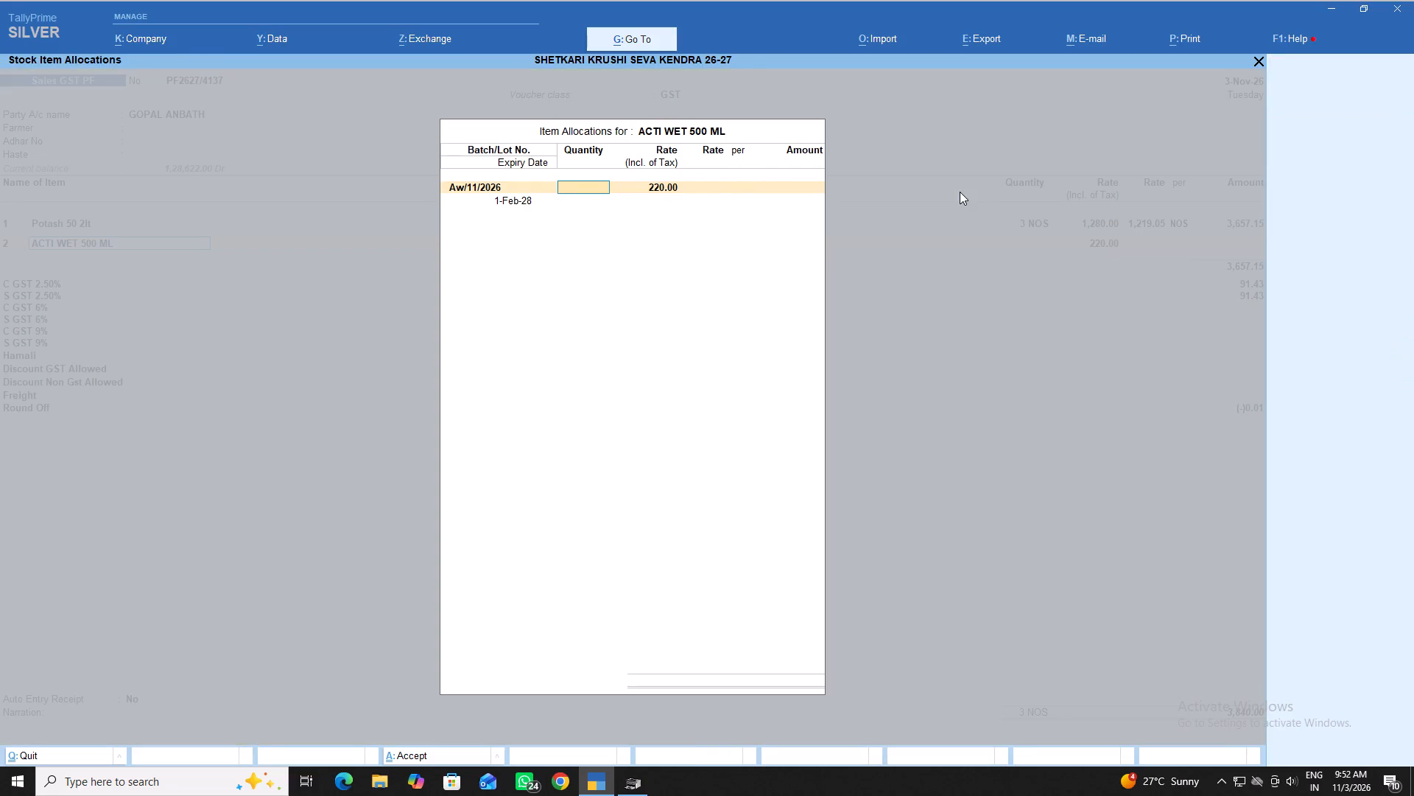
pyautogui.press('1')
pyautogui.press('Return')
pyautogui.press('6')
pyautogui.write('30')
pyautogui.press('Return')
pyautogui.press('Return')
pyautogui.press('Return')
pyautogui.press('Return')
pyautogui.press('Return')
pyautogui.press('Return')
pyautogui.press('Return')
pyautogui.press('Return')
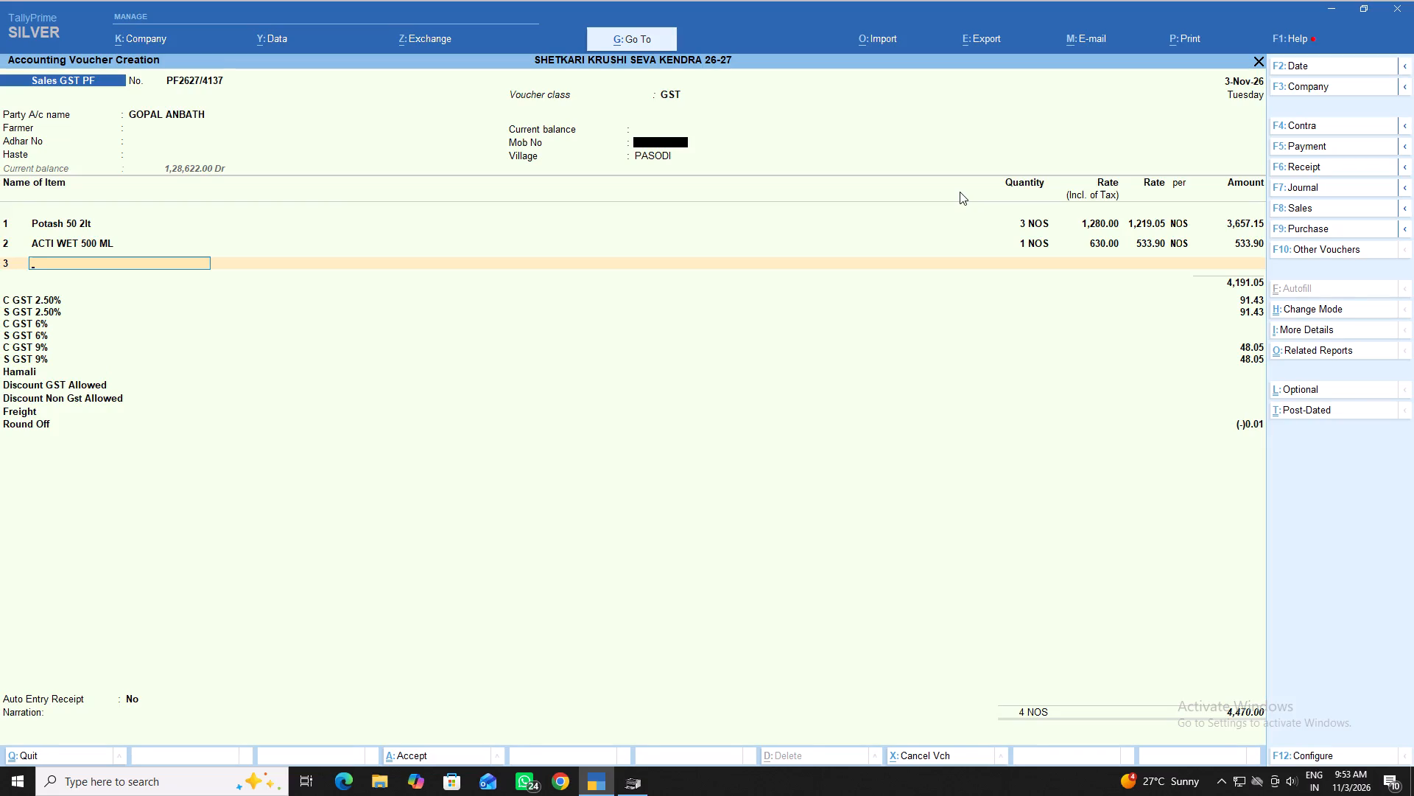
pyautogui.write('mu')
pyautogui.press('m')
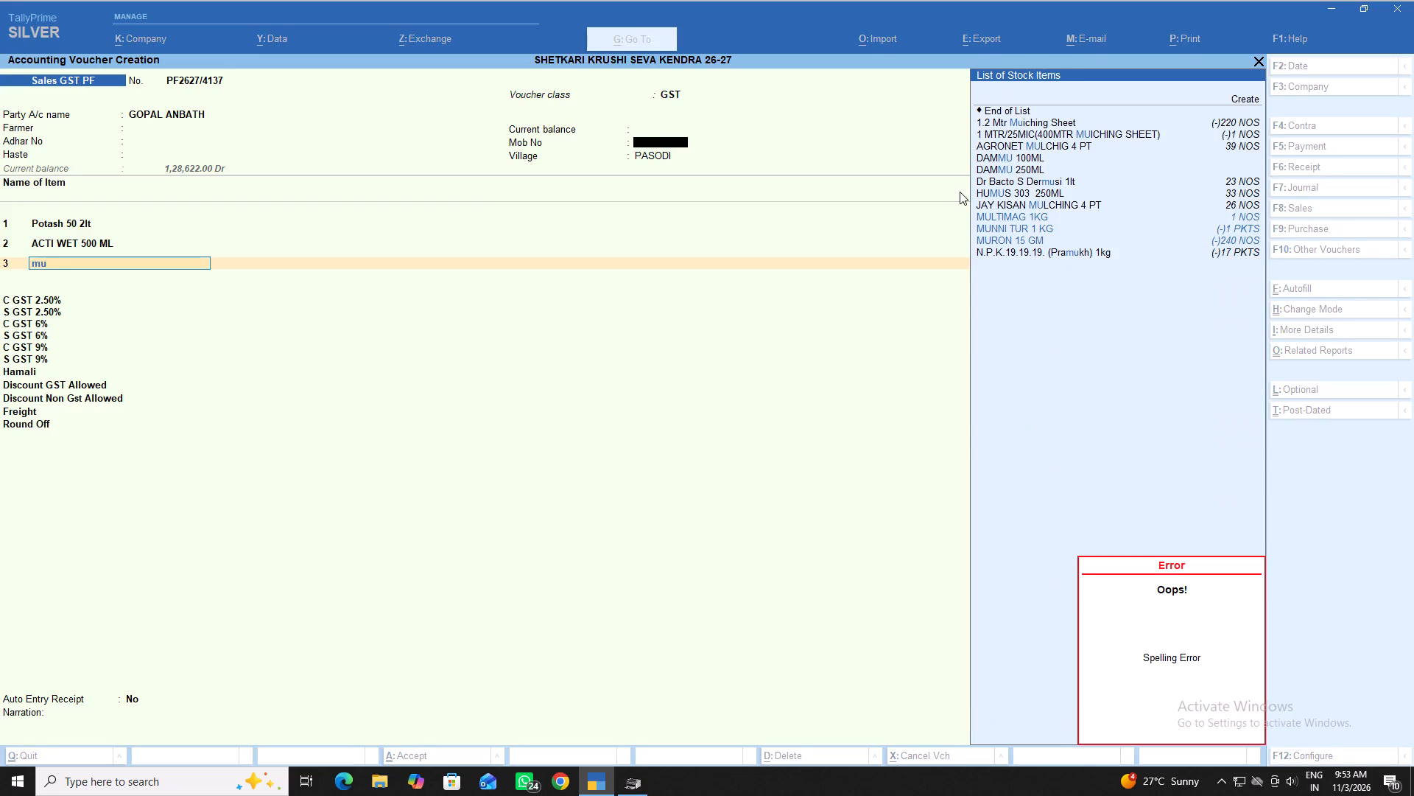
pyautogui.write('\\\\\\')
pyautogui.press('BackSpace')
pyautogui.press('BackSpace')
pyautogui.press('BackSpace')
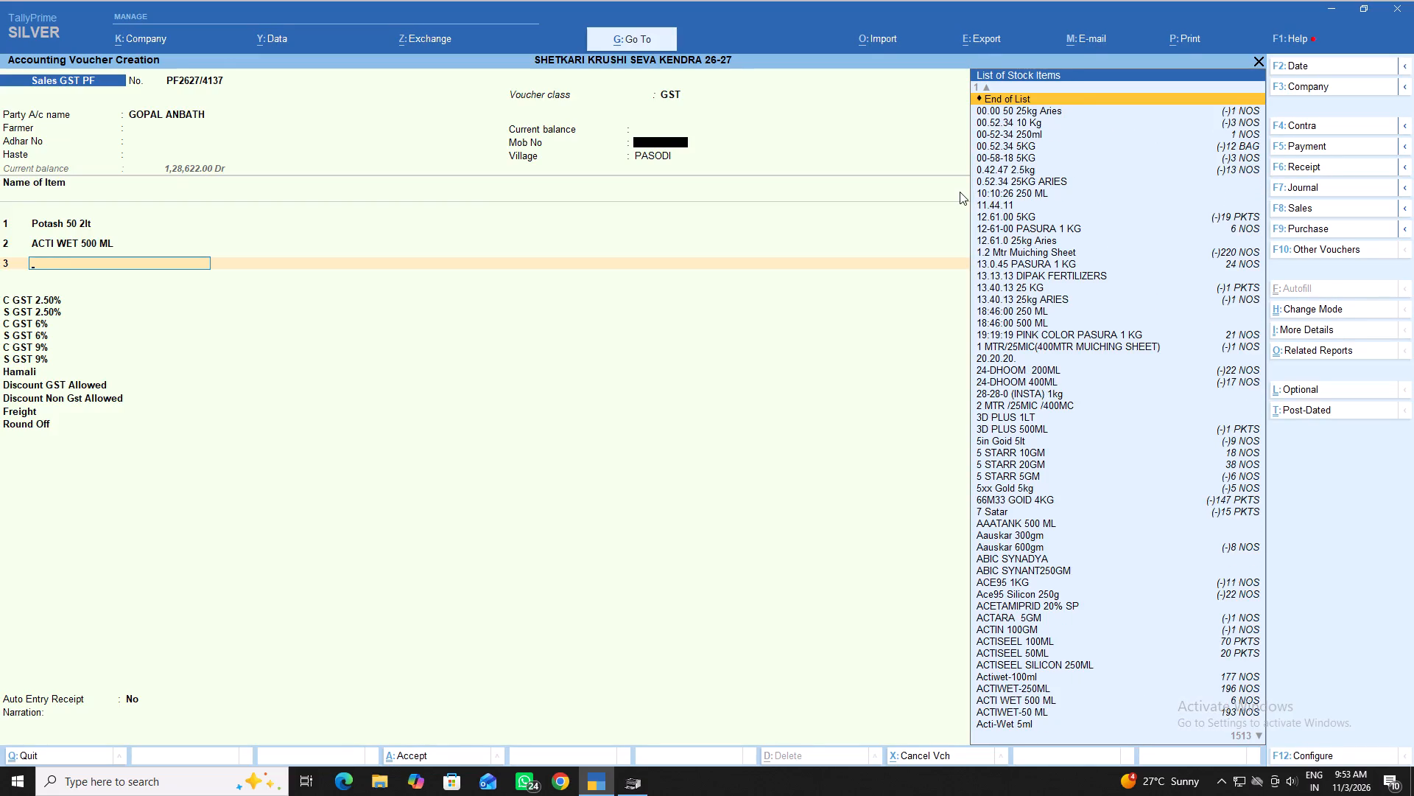
# Select Humiforce 98 800gm as the voucher's third stock item.
pyautogui.press('h')
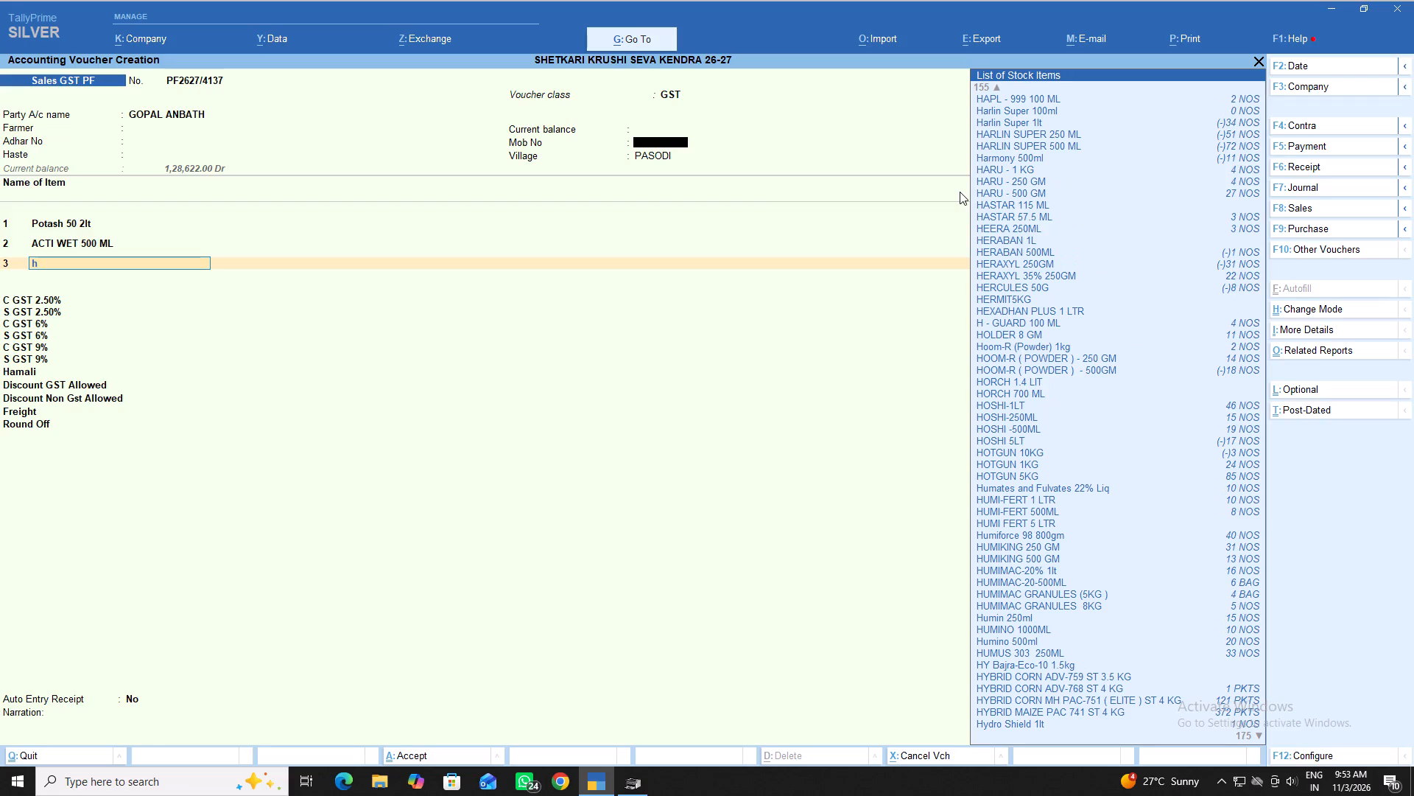
pyautogui.press('u')
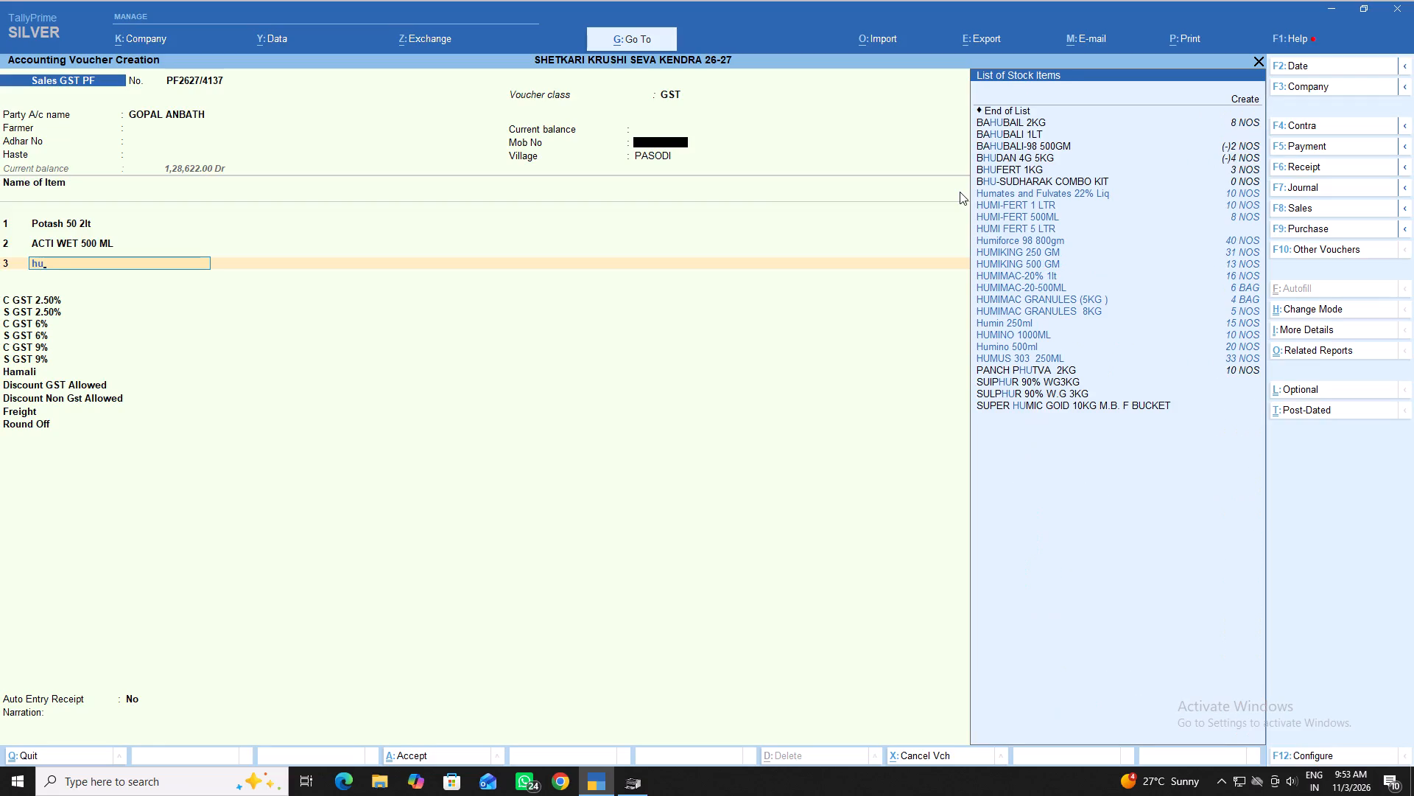
pyautogui.press('Down')
pyautogui.press('Down')
pyautogui.press('Down')
pyautogui.press('Down')
pyautogui.press('Down')
pyautogui.press('Down')
pyautogui.press('Up')
pyautogui.press('Return')
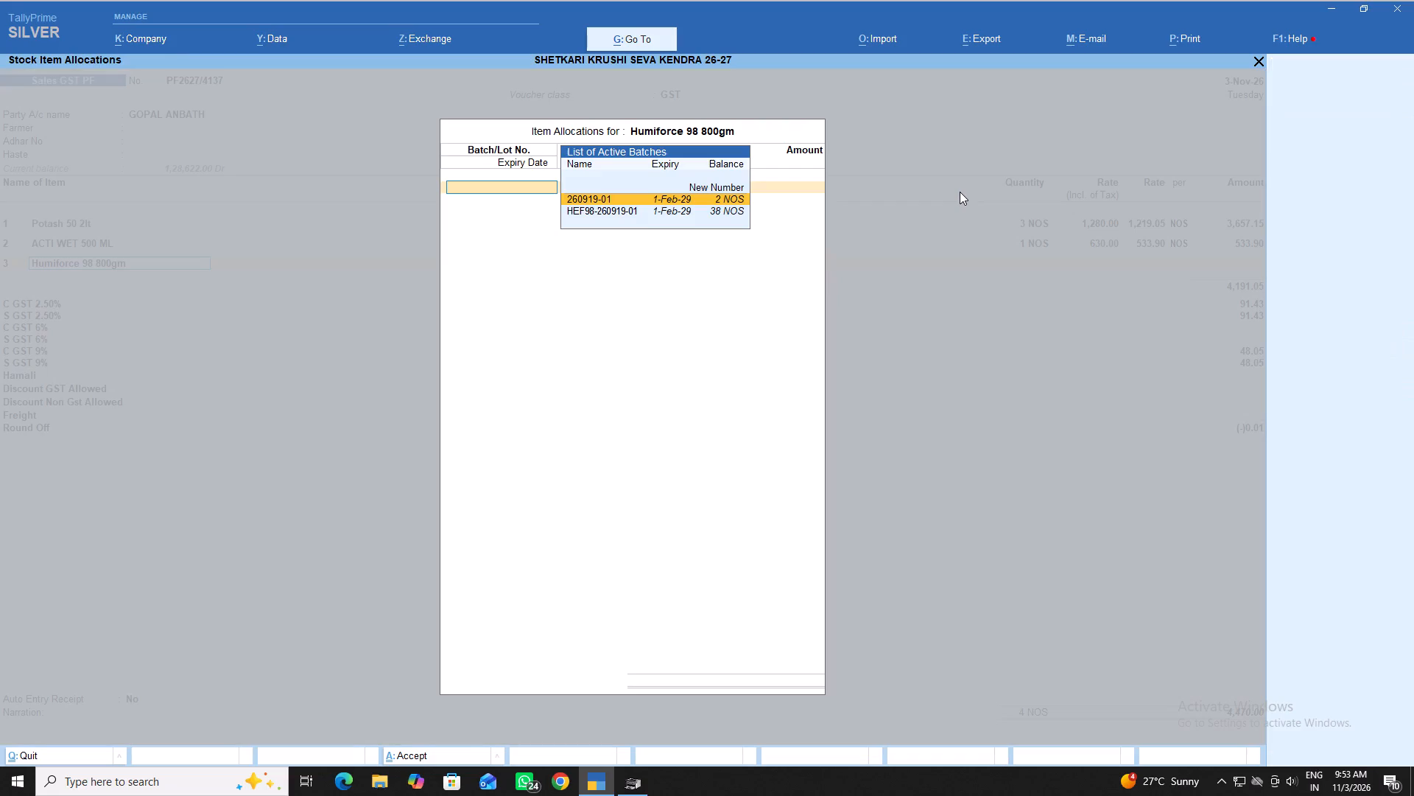
pyautogui.press('Down')
pyautogui.press('Return')
pyautogui.press('3')
pyautogui.press('Return')
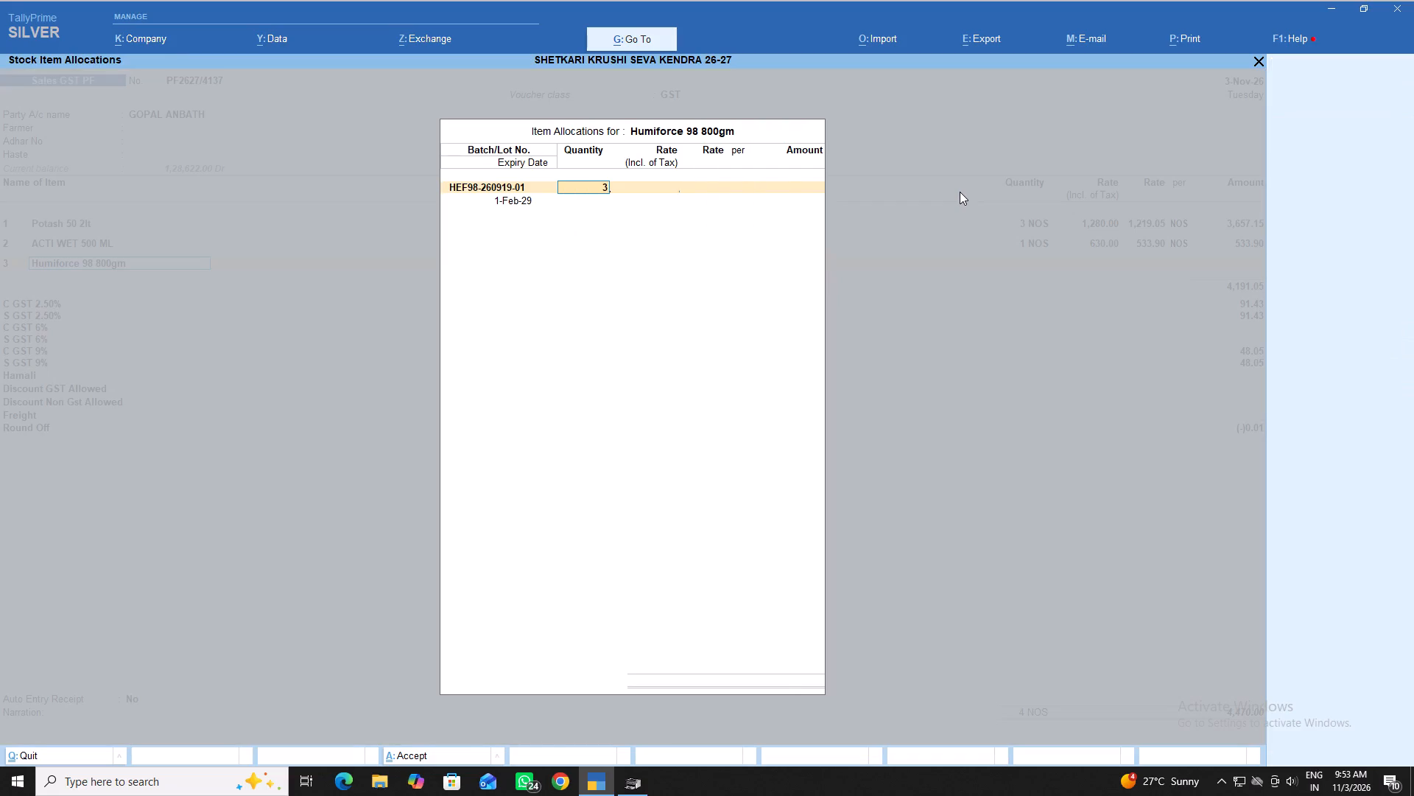
pyautogui.write('700')
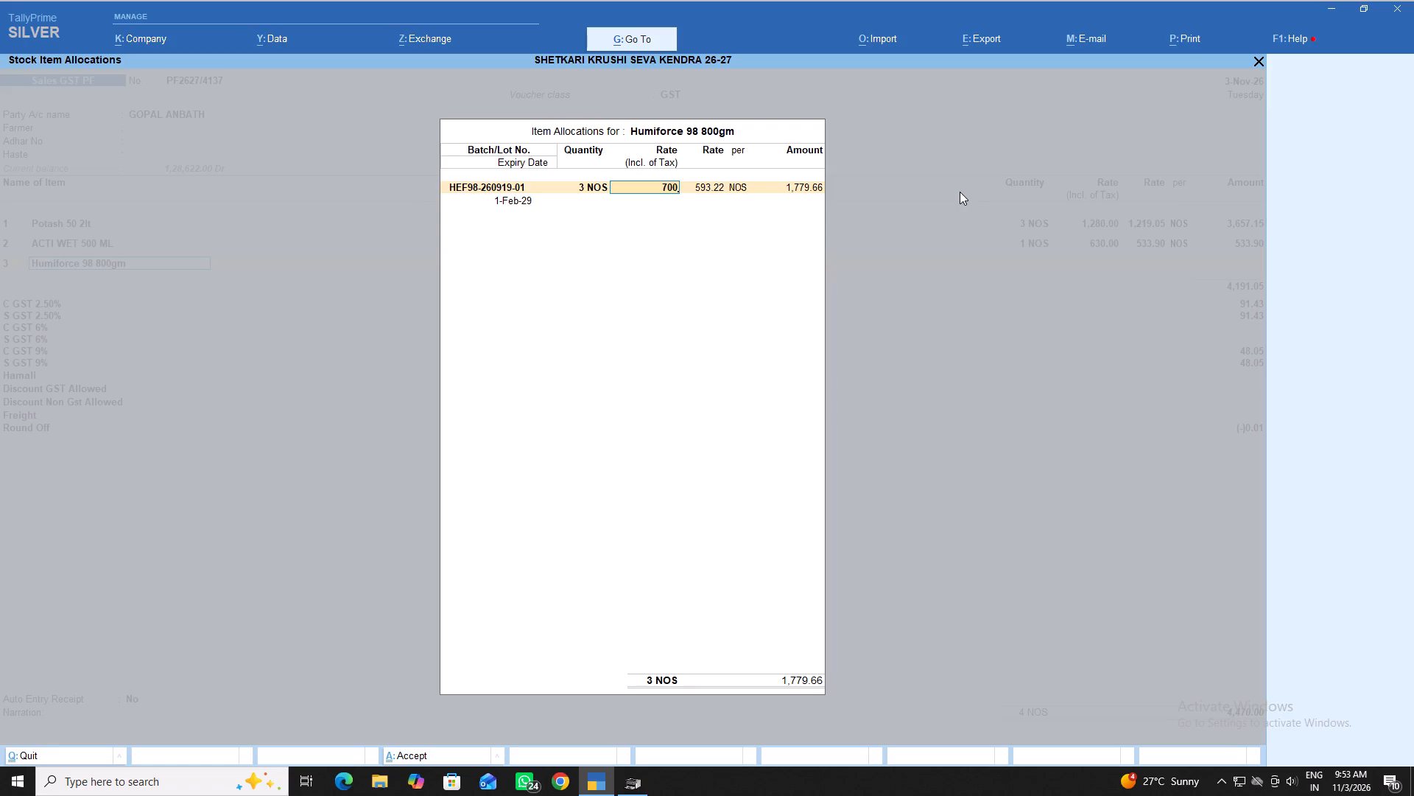
pyautogui.press('Return')
pyautogui.press('Return')
pyautogui.press('Return')
pyautogui.press('Return')
pyautogui.press('Return')
pyautogui.press('Return')
pyautogui.press('Return')
pyautogui.press('Return')
pyautogui.press('Return')
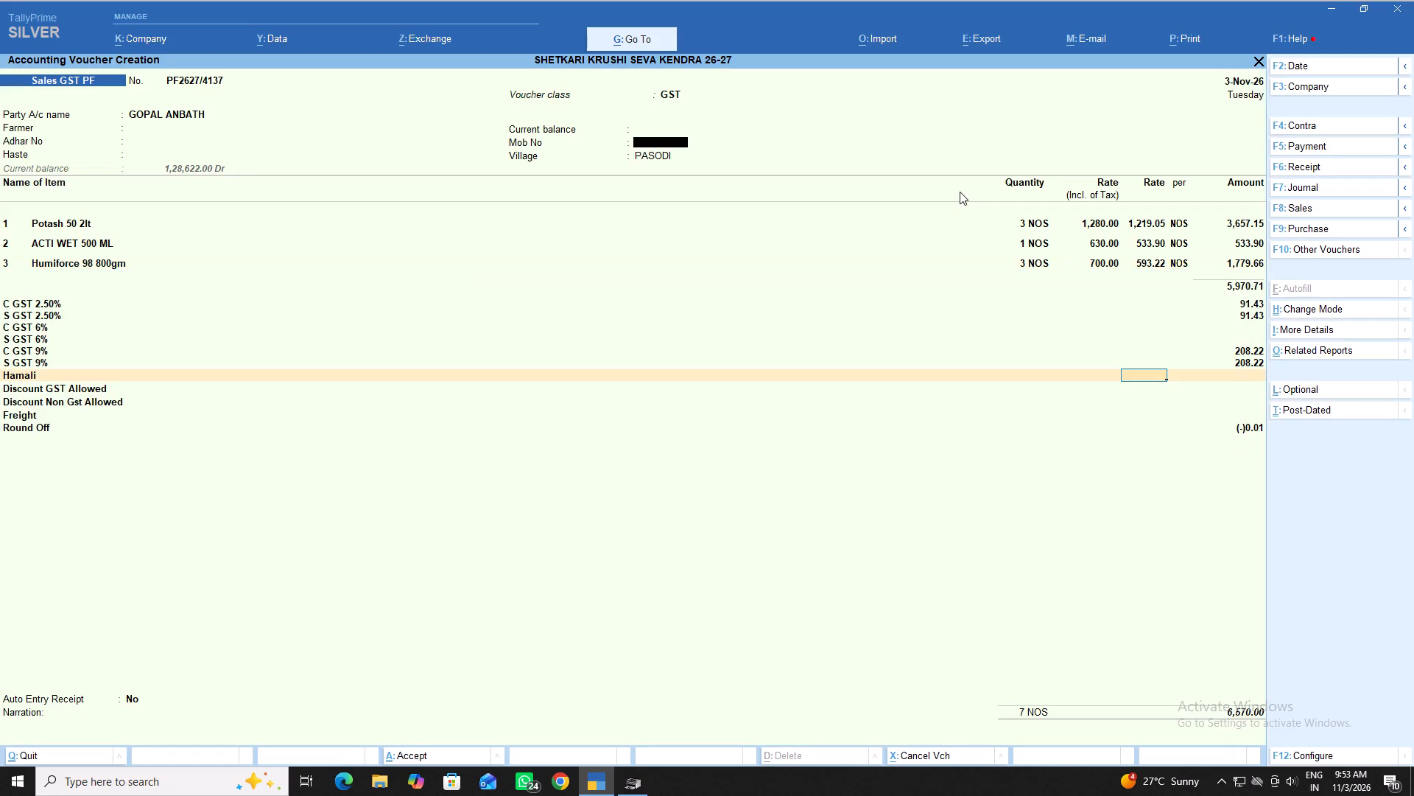
# Leave the Hamali, discount and Freight charges blank, keep Auto Entry Receipt at No, and proceed to the voucher's narration.
pyautogui.press('Return')
pyautogui.press('Return')
pyautogui.press('Return')
pyautogui.press('Return')
pyautogui.press('Return')
pyautogui.press('Return')
pyautogui.press('Return')
pyautogui.press('Return')
pyautogui.press('Return')
pyautogui.press('Return')
pyautogui.press('Return')
pyautogui.press('Return')
pyautogui.press('Return')
pyautogui.press('Return')
pyautogui.press('Return')
pyautogui.press('Return')
pyautogui.press('Return')
pyautogui.press('Return')
pyautogui.press('Return')
pyautogui.press('Return')
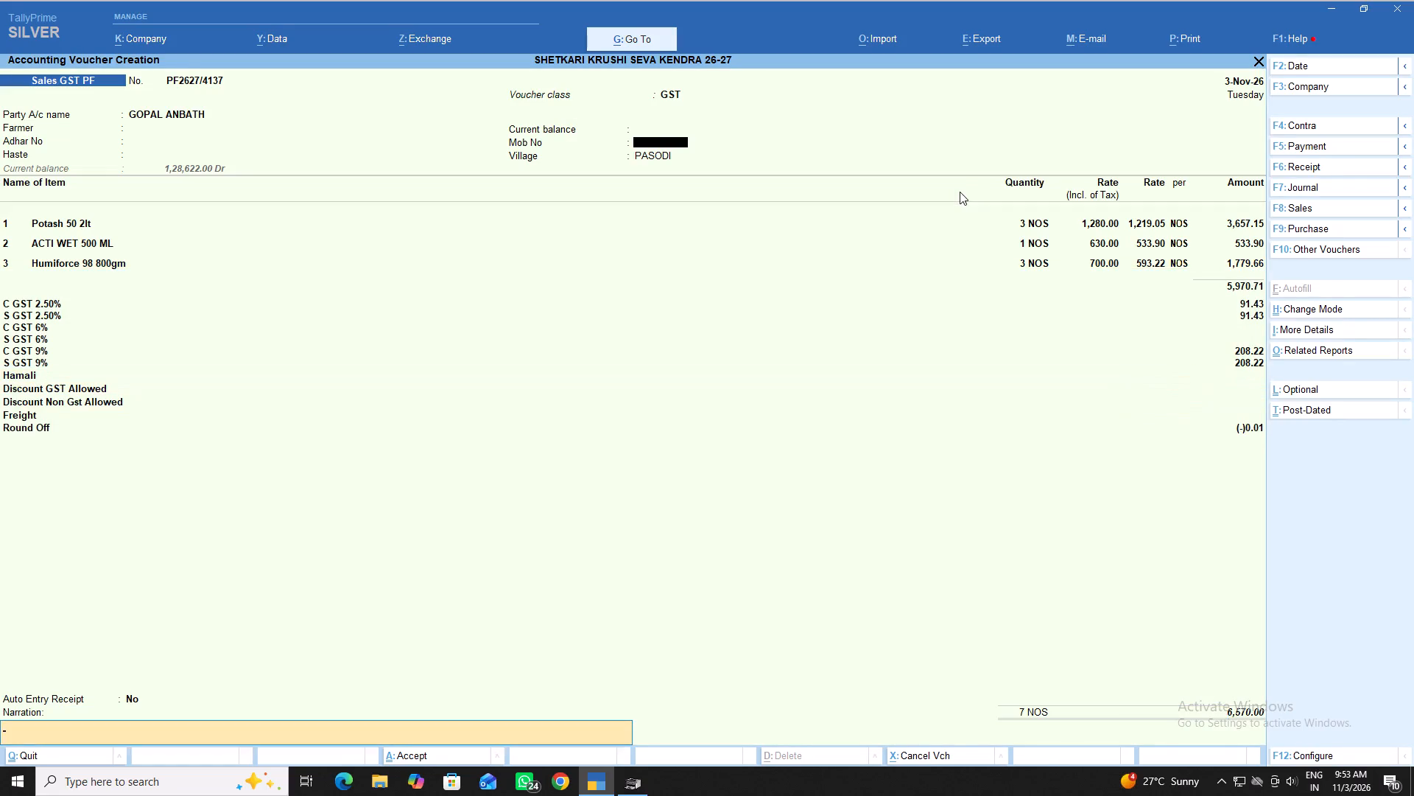
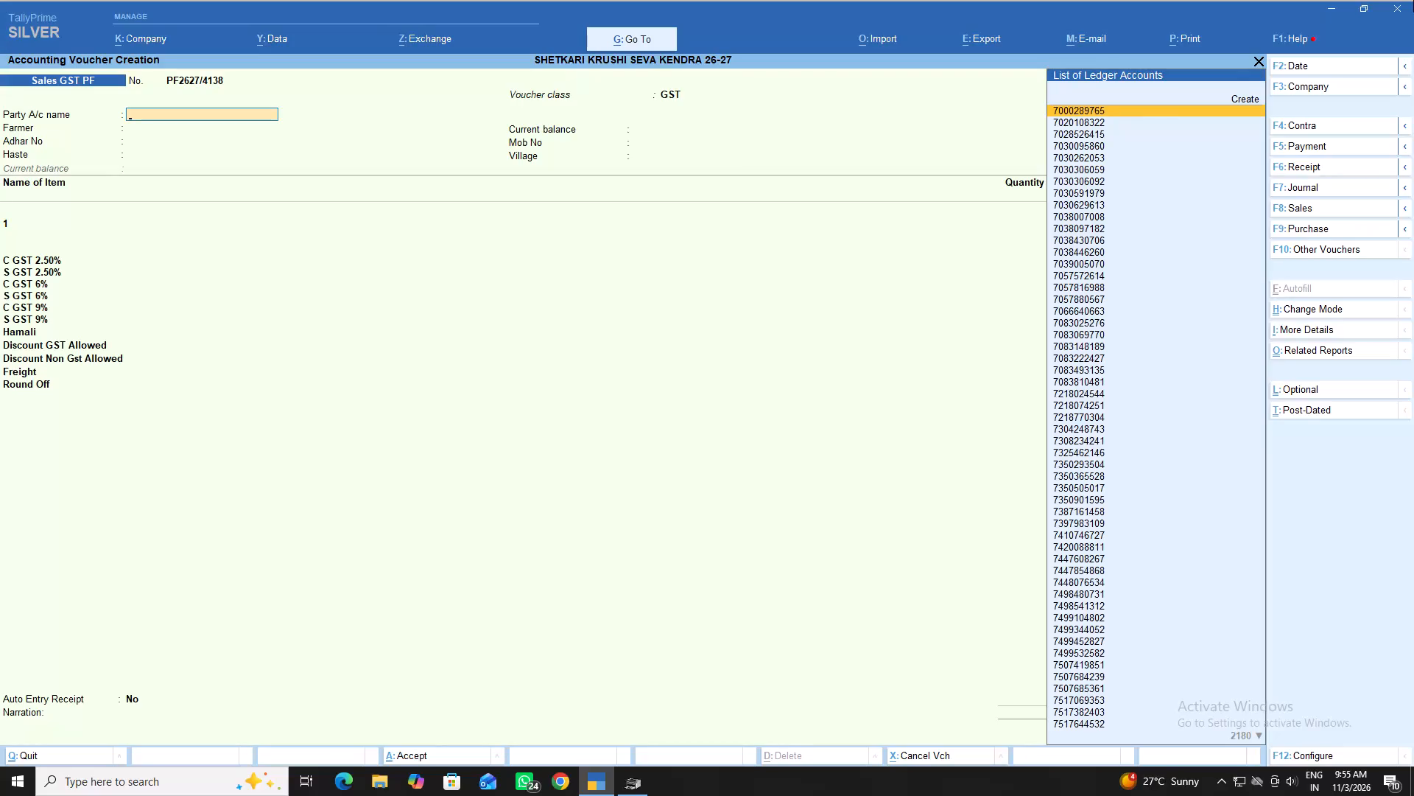
pyautogui.write('go')
pyautogui.press('Down')
pyautogui.press('Down')
pyautogui.press('Down')
pyautogui.press('Down')
pyautogui.press('Down')
pyautogui.press('Down')
pyautogui.press('Down')
pyautogui.press('Down')
pyautogui.press('Down')
pyautogui.press('Down')
pyautogui.press('Down')
pyautogui.press('Down')
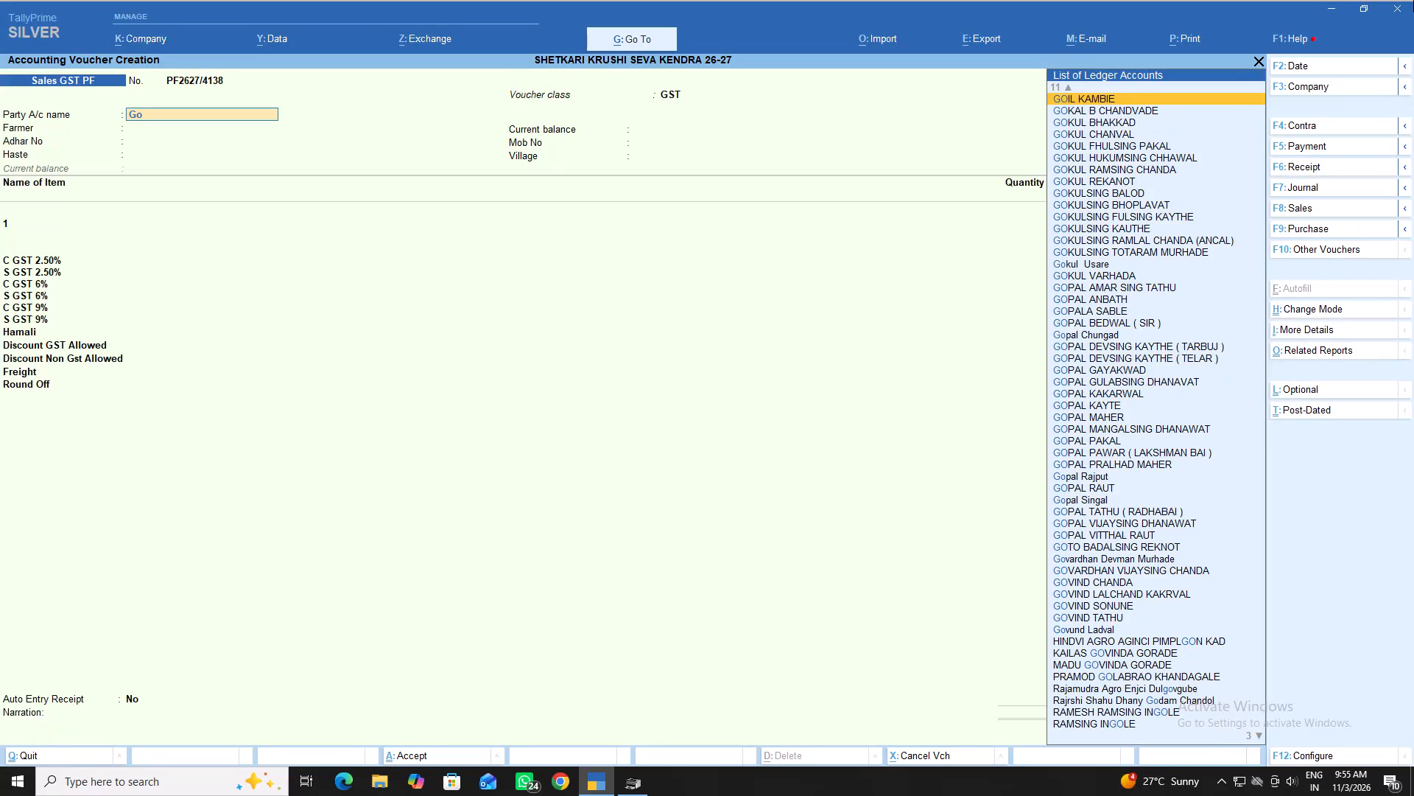
pyautogui.press('Down')
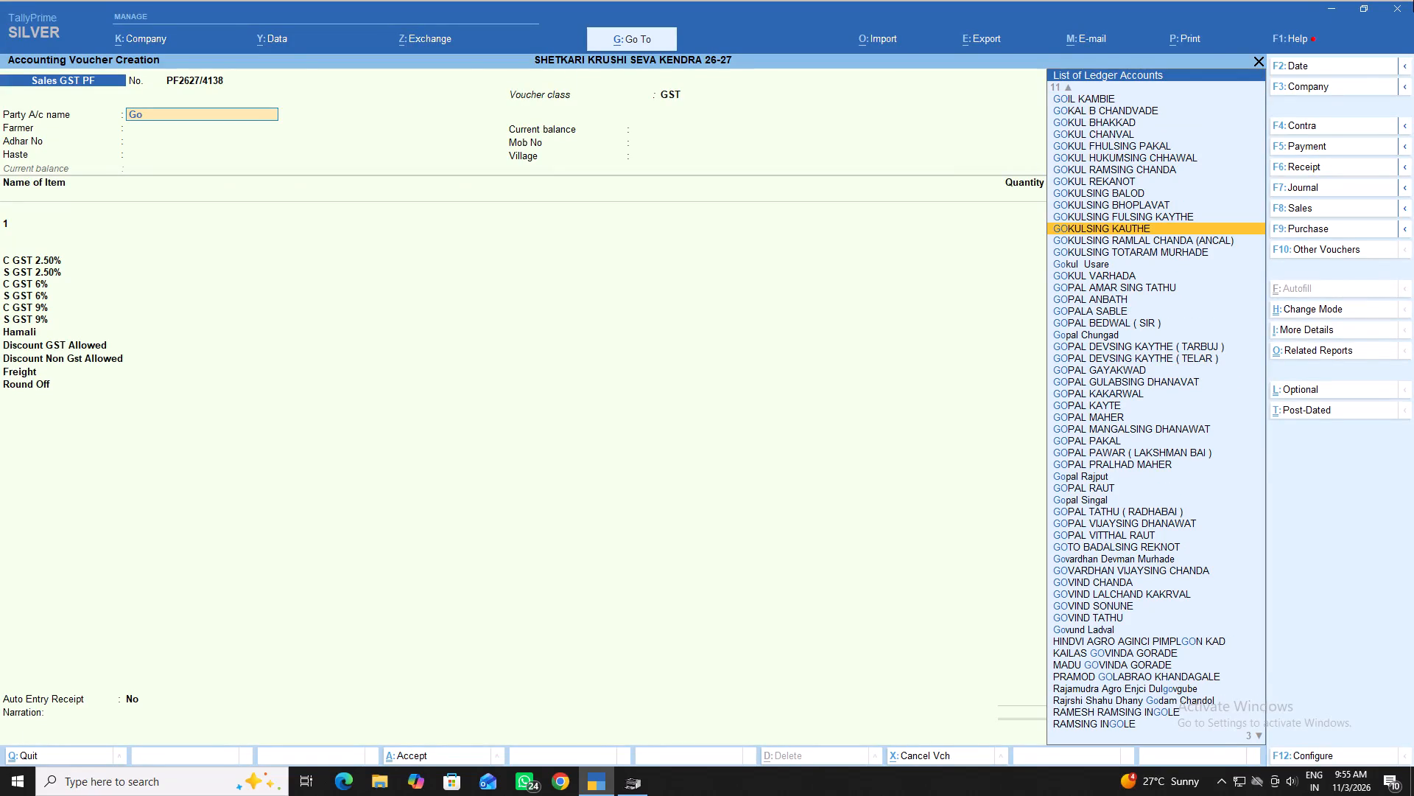
pyautogui.press('Down')
pyautogui.press('Down')
pyautogui.press('Down')
pyautogui.press('Down')
pyautogui.press('Down')
pyautogui.press('Down')
pyautogui.press('Down')
pyautogui.press('Down')
pyautogui.press('Down')
pyautogui.press('Down')
pyautogui.press('Down')
pyautogui.press('Down')
pyautogui.press('Down')
pyautogui.press('Down')
pyautogui.press('Down')
pyautogui.press('Down')
pyautogui.press('Down')
pyautogui.press('Down')
pyautogui.press('Down')
pyautogui.press('Down')
pyautogui.press('Down')
pyautogui.press('Down')
pyautogui.press('Down')
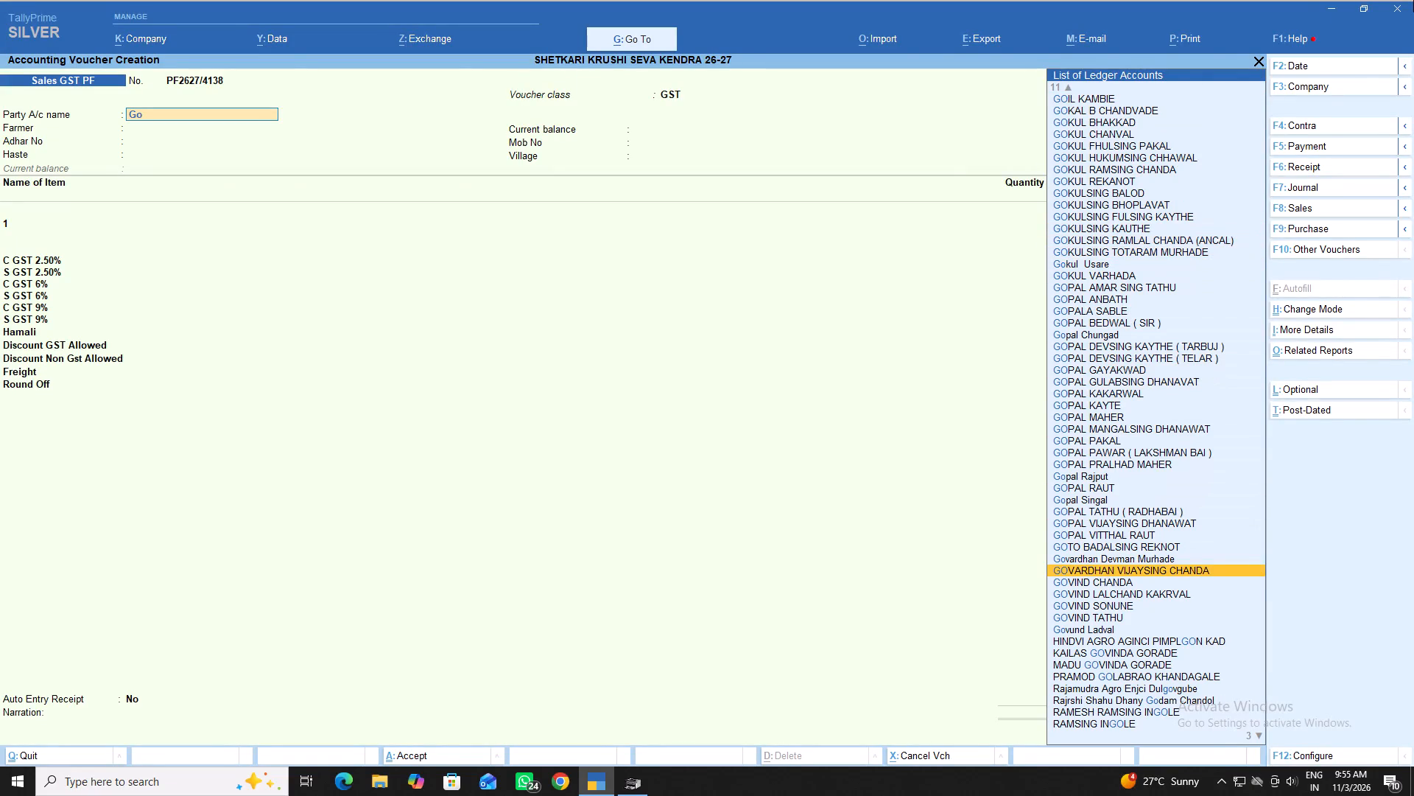
pyautogui.press('Down')
pyautogui.press('Return')
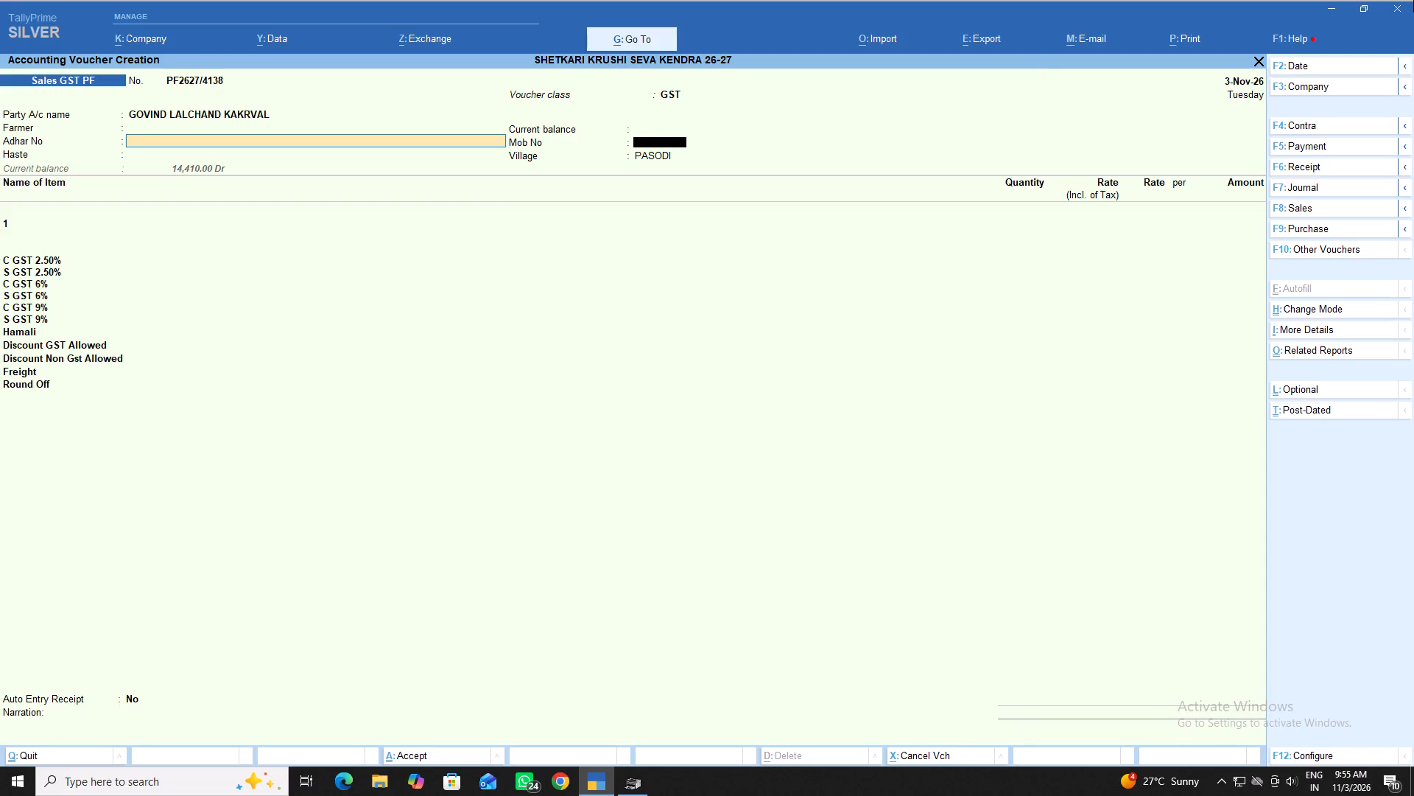
pyautogui.press('Return')
pyautogui.press('Return')
pyautogui.press('Return')
pyautogui.press('Return')
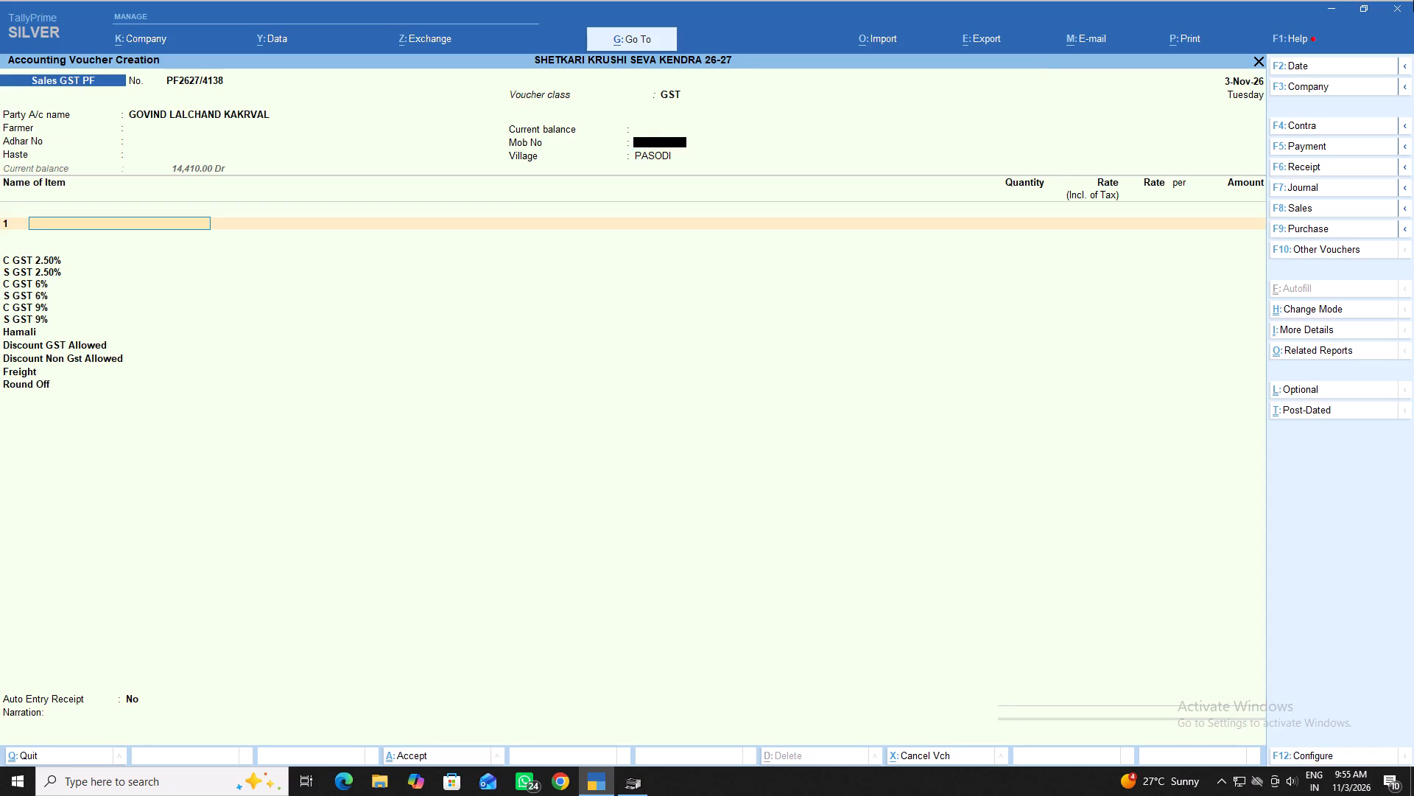
# Select Potash 50 2lt as the voucher's first stock item.
pyautogui.write('post')
pyautogui.press('Down')
pyautogui.press('Down')
pyautogui.press('Down')
pyautogui.press('Down')
pyautogui.press('Return')
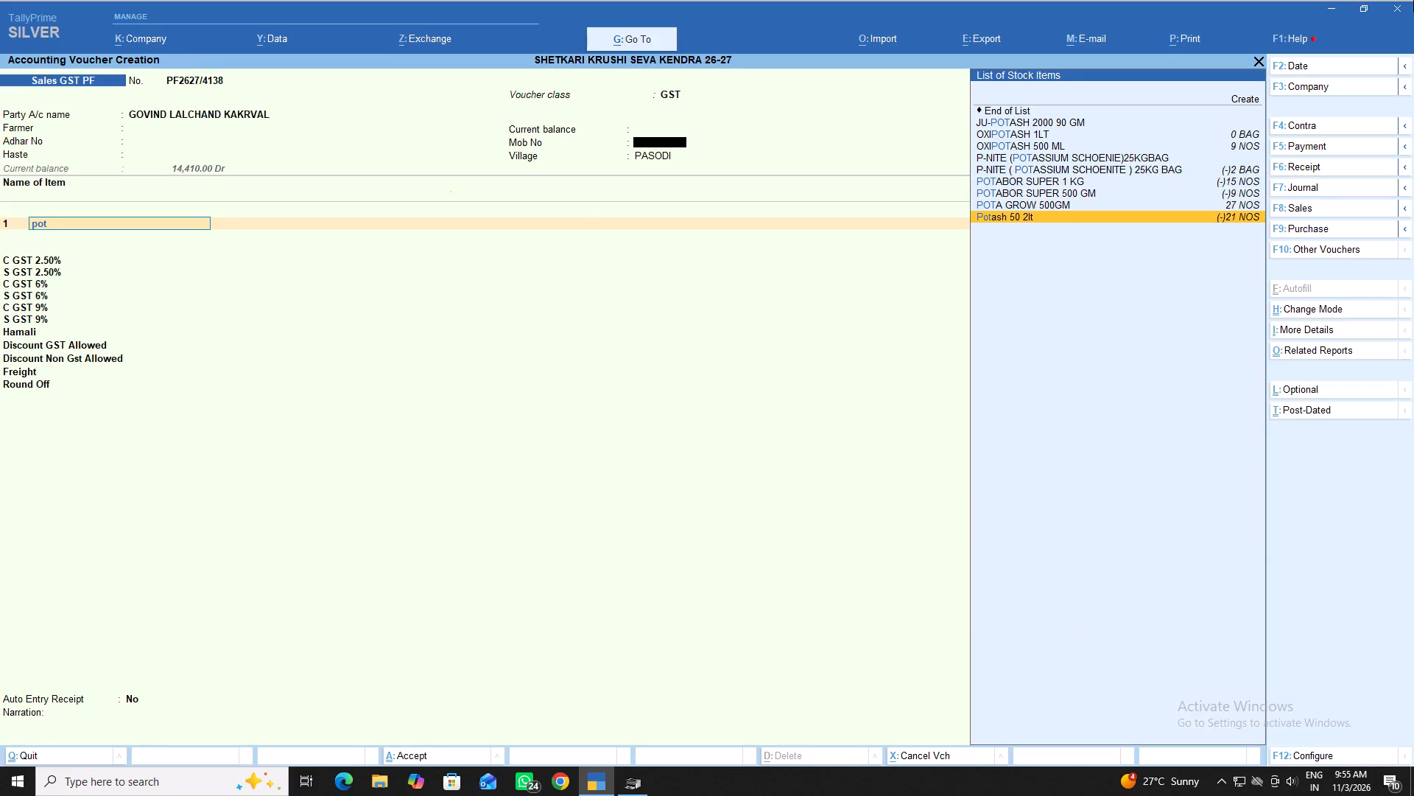
# Allocate 1 NOS of Potash 50 2lt from batch Sab/26 at a tax-inclusive rate of 1280 and complete the item line.
pyautogui.press('Return')
pyautogui.press('1')
pyautogui.press('Return')
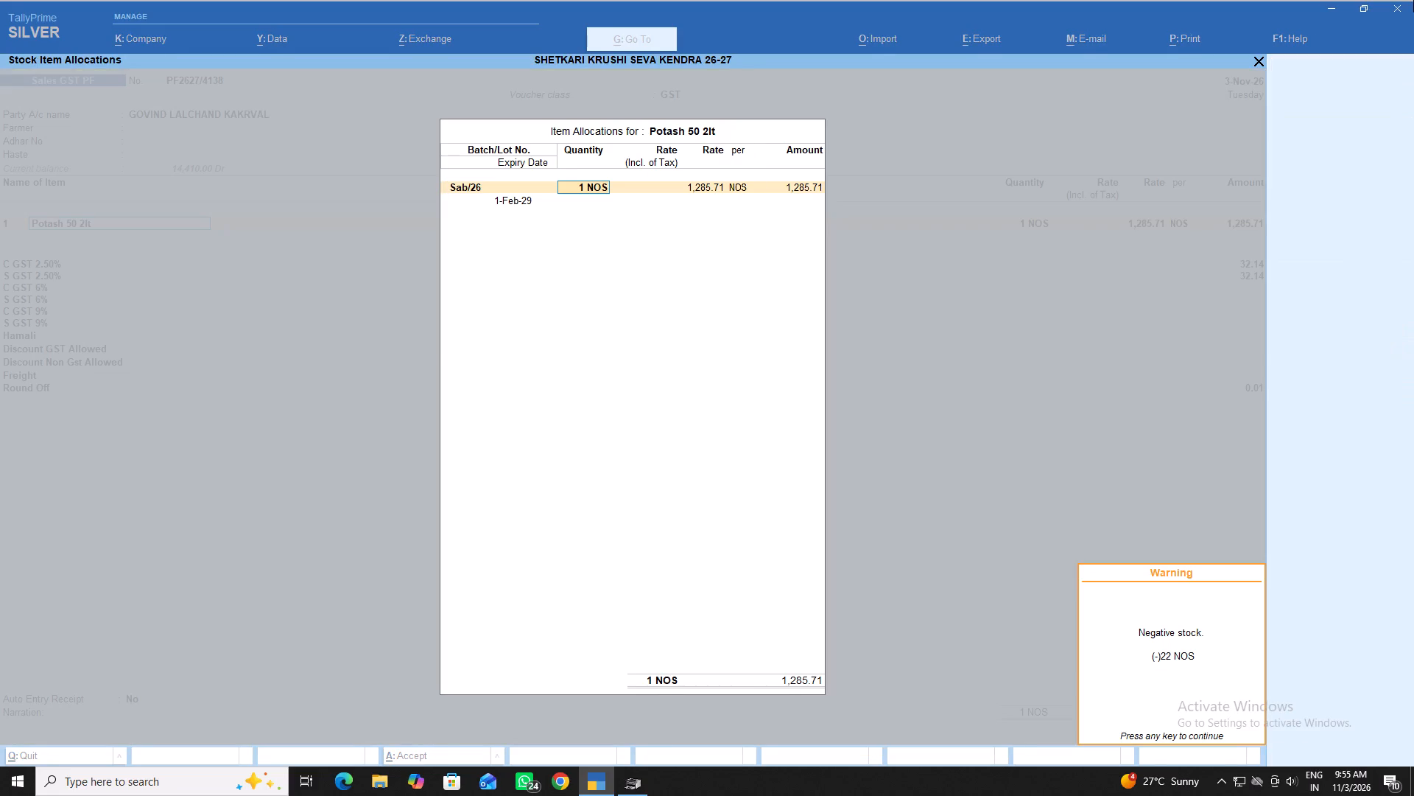
pyautogui.press('Return')
pyautogui.write('1280')
pyautogui.press('Return')
pyautogui.press('Return')
pyautogui.press('Return')
pyautogui.press('Return')
pyautogui.press('Return')
pyautogui.press('Return')
pyautogui.press('Return')
pyautogui.press('Return')
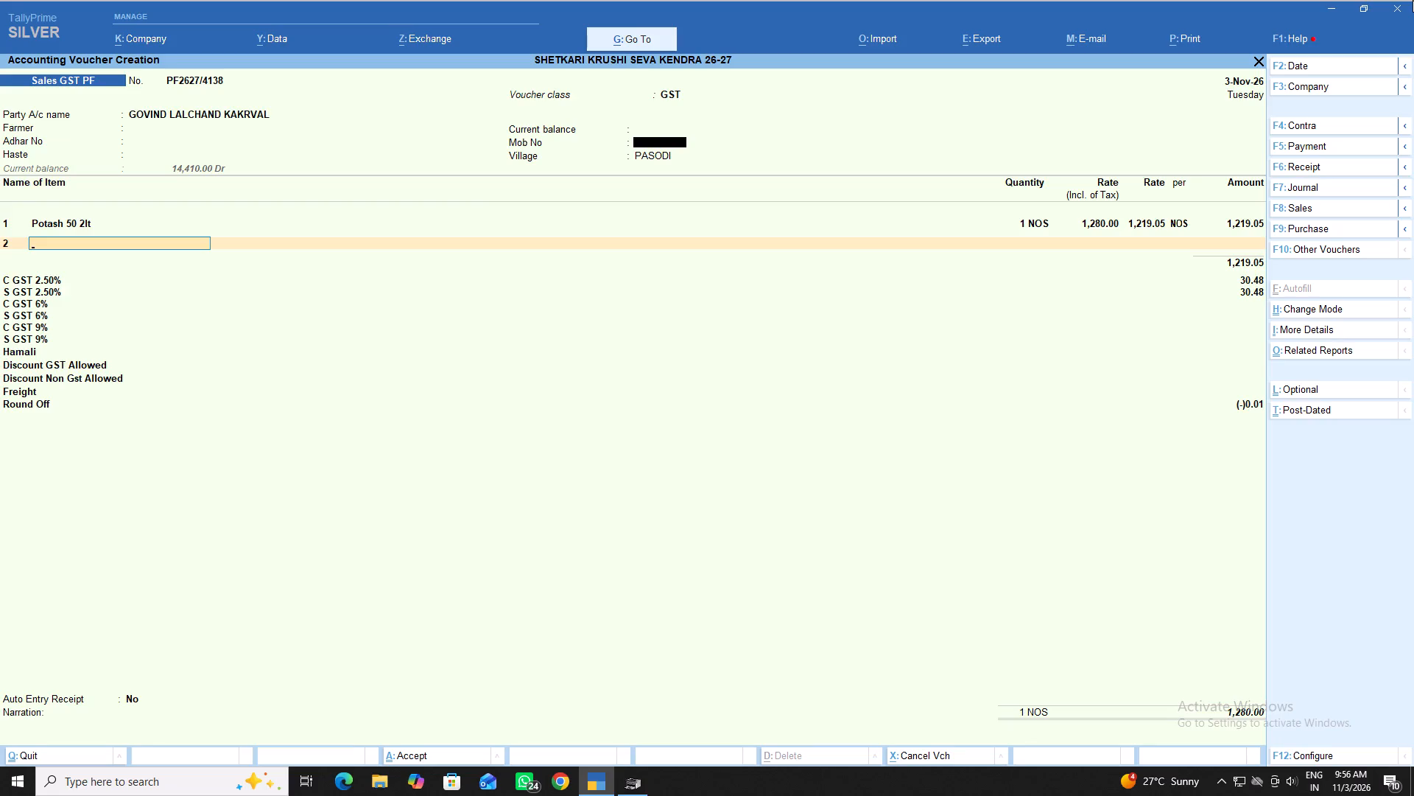
# Select Humiforce 98 800gm as the voucher's second stock item.
pyautogui.write('hum')
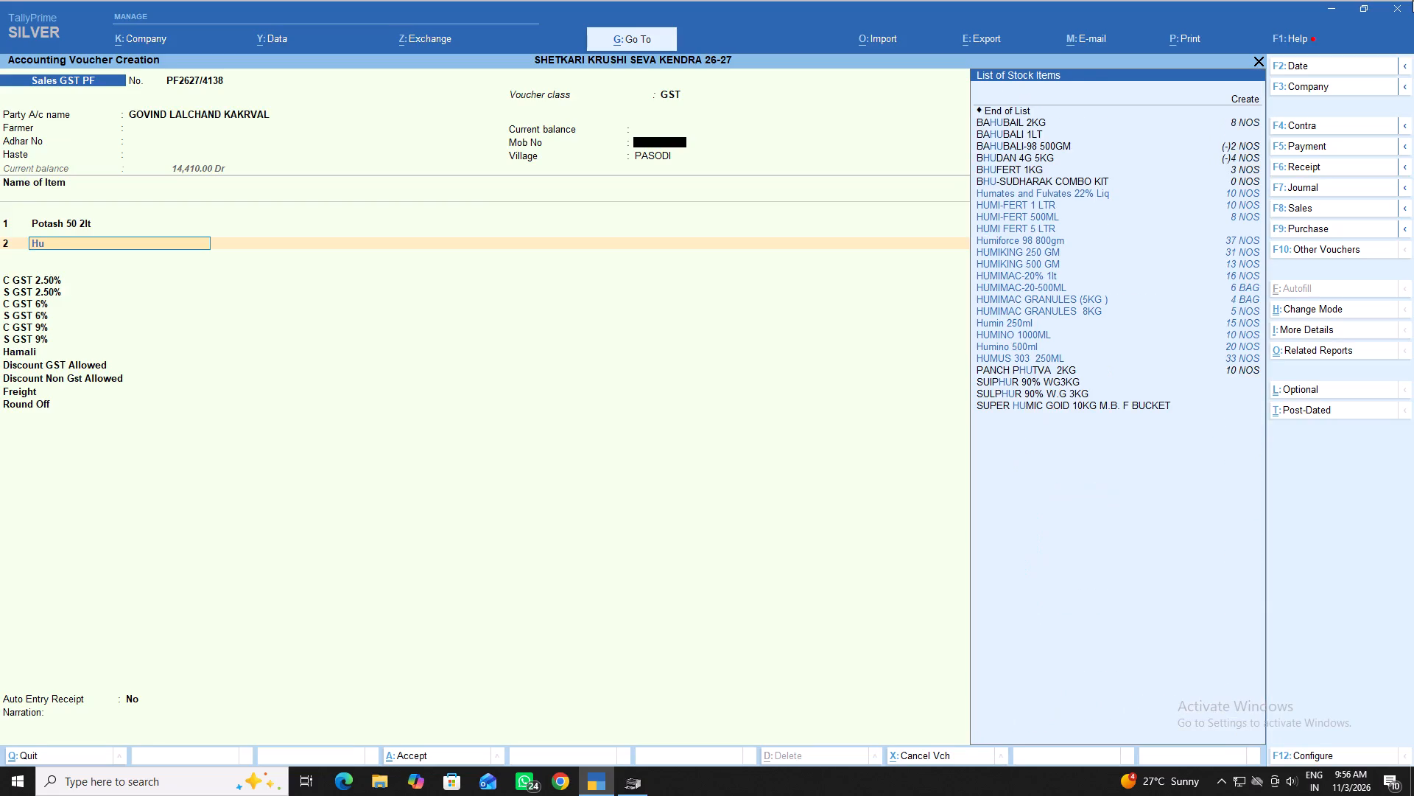
pyautogui.press('Down')
pyautogui.press('Down')
pyautogui.press('Down')
pyautogui.press('Down')
pyautogui.press('Down')
pyautogui.press('Return')
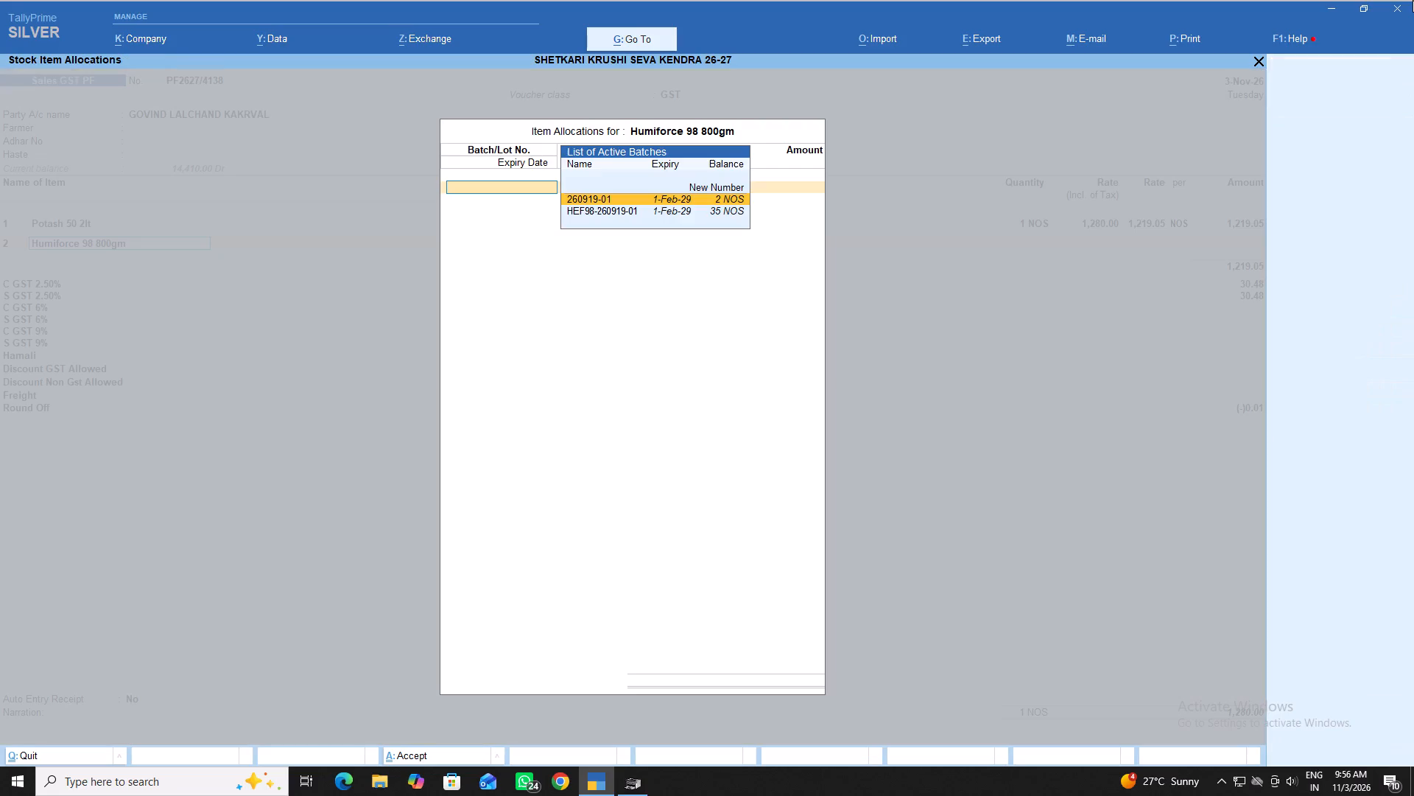
pyautogui.press('Down')
pyautogui.press('Return')
pyautogui.press('1')
pyautogui.press('Return')
pyautogui.write('700')
pyautogui.press('Return')
pyautogui.press('Return')
pyautogui.press('Return')
pyautogui.press('Return')
pyautogui.press('Return')
pyautogui.press('Return')
pyautogui.press('Return')
pyautogui.press('Return')
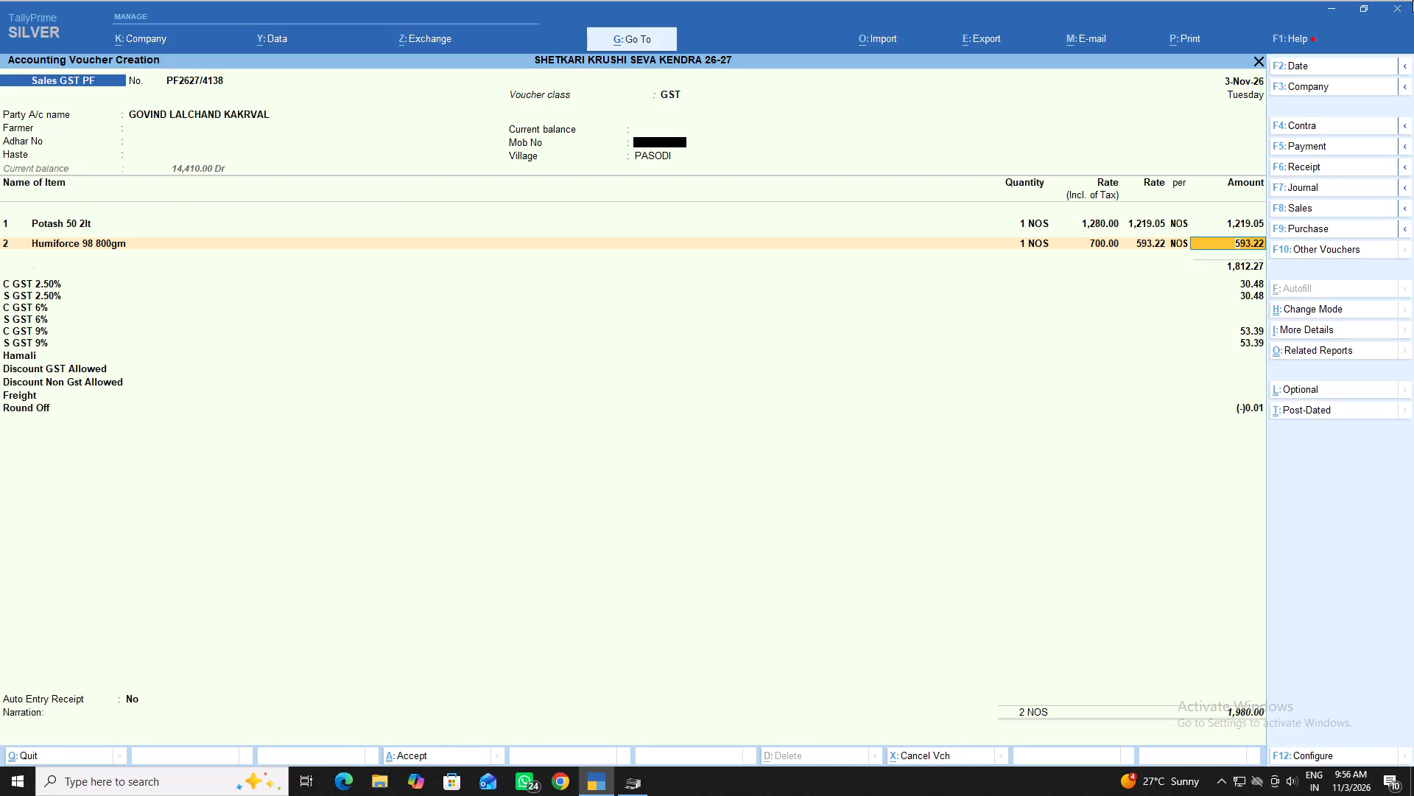
# Select Actiwet-100ml as the voucher's third stock item.
pyautogui.write('act')
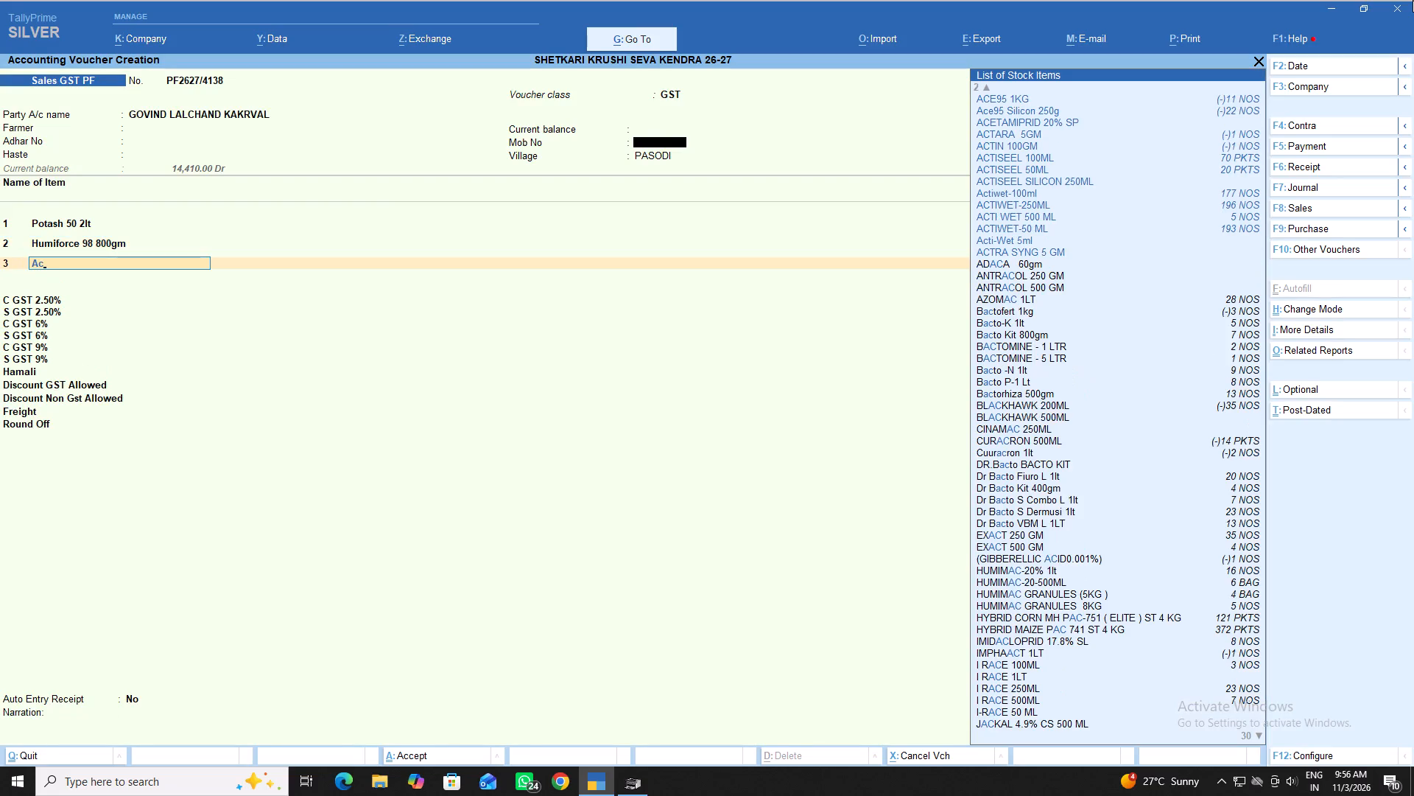
pyautogui.press('Down')
pyautogui.press('Down')
pyautogui.press('Down')
pyautogui.press('Down')
pyautogui.press('Down')
pyautogui.press('Down')
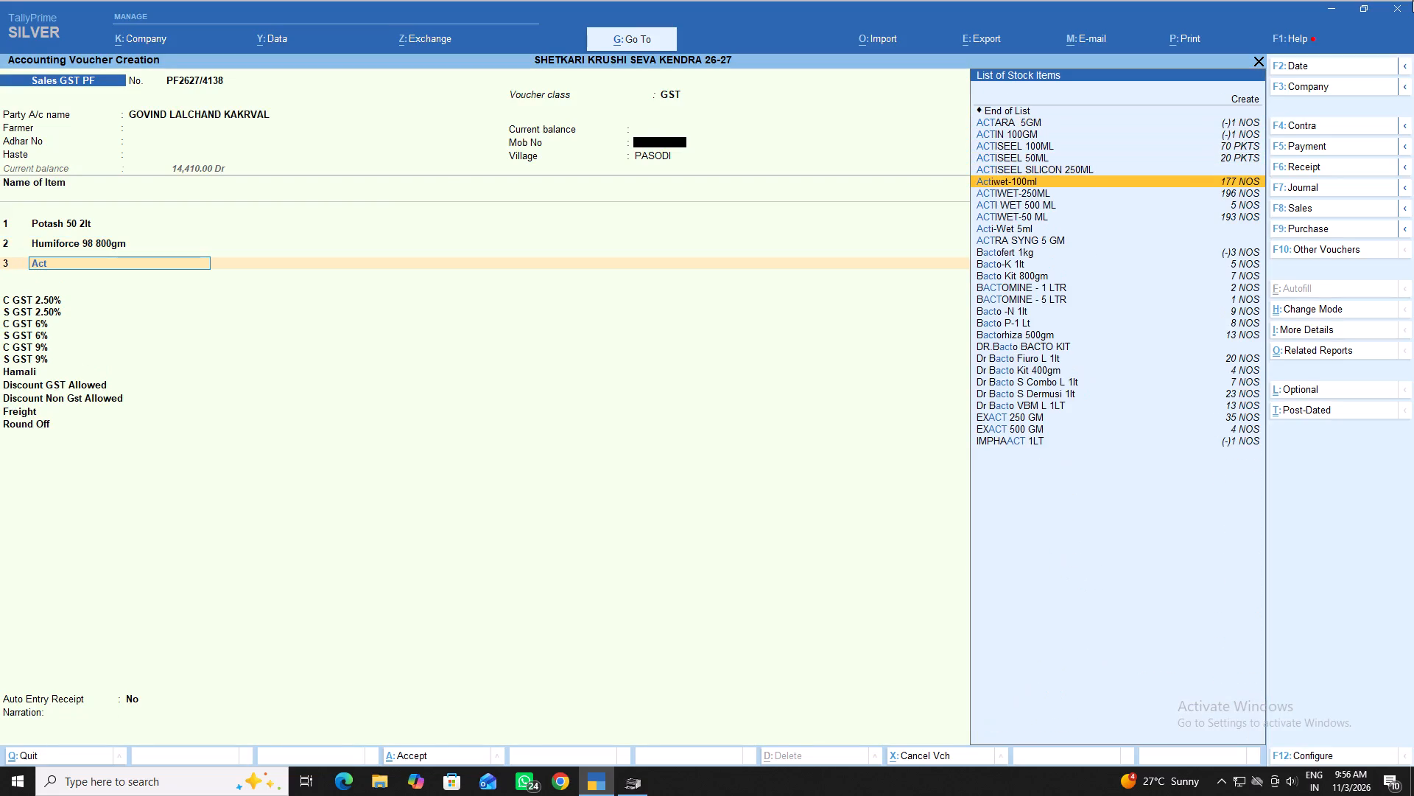
pyautogui.press('Return')
# Allocate 1 NOS of Actiwet-100ml from batch AE/44/2024 at a tax-inclusive rate of 150 and finish the item list.
pyautogui.press('Return')
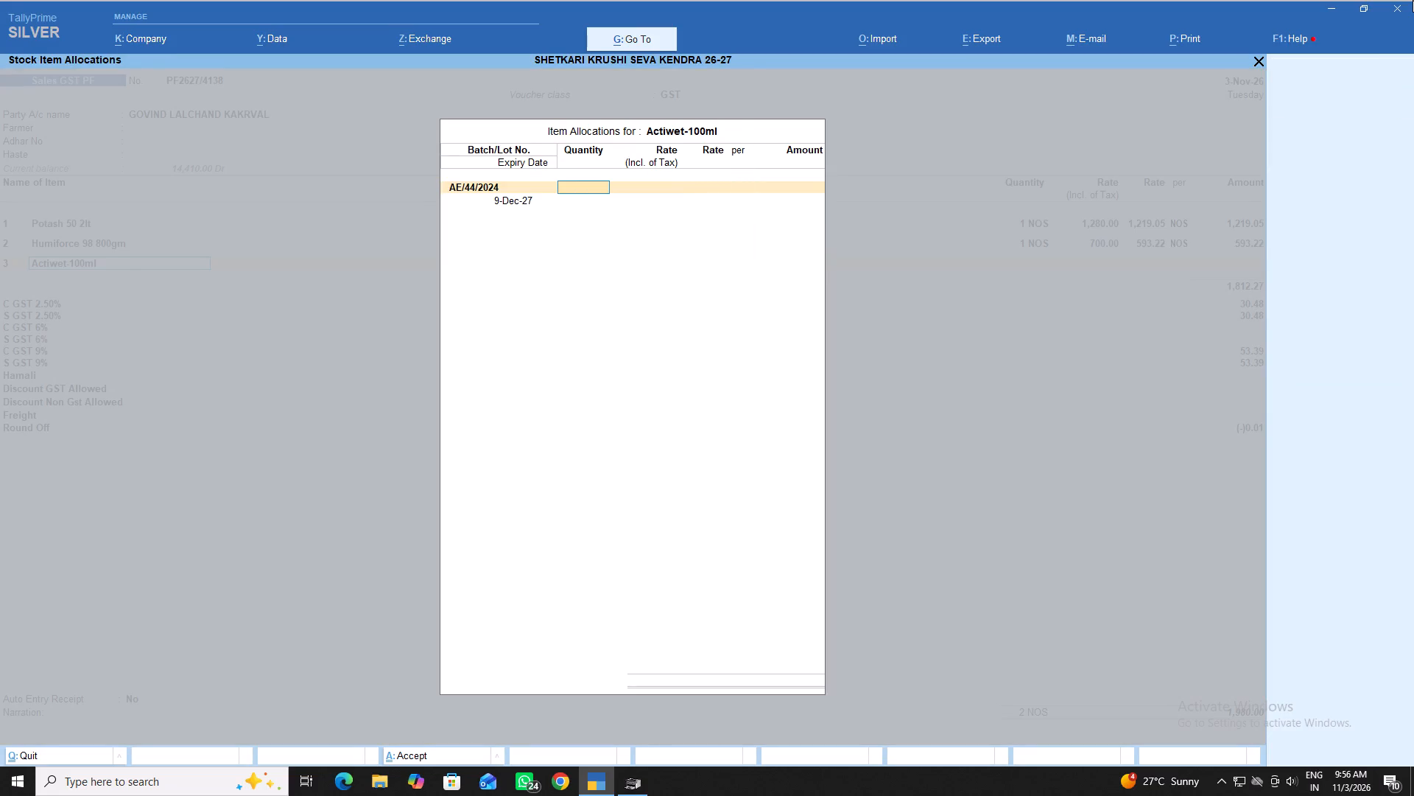
pyautogui.press('1')
pyautogui.press('Return')
pyautogui.write('150')
pyautogui.press('Return')
pyautogui.press('Return')
pyautogui.press('Return')
pyautogui.press('Return')
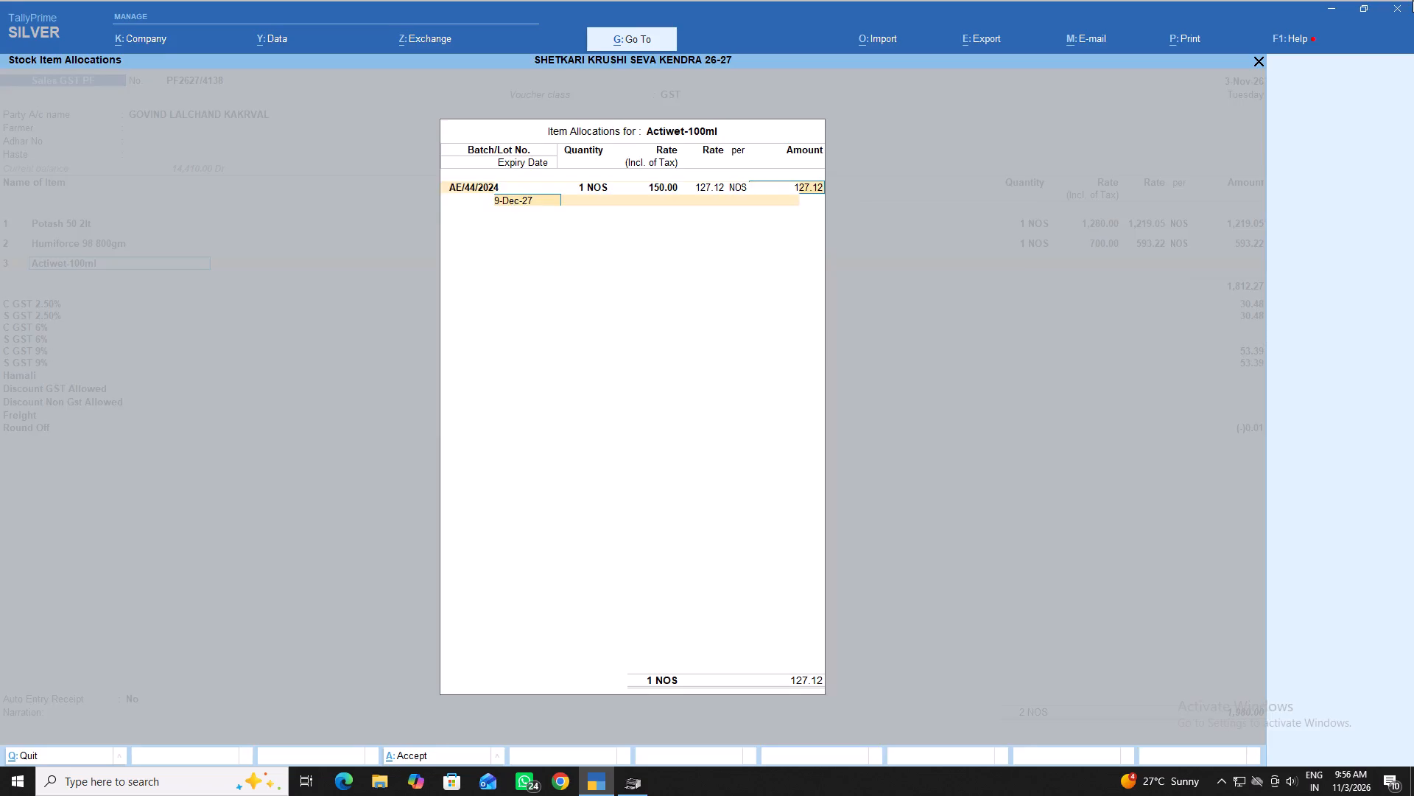
pyautogui.press('Return')
pyautogui.press('Return')
pyautogui.press('Return')
pyautogui.press('Return')
pyautogui.press('Return')
pyautogui.press('Return')
pyautogui.press('Return')
pyautogui.press('Return')
pyautogui.press('Return')
pyautogui.press('Return')
pyautogui.press('Return')
pyautogui.press('Return')
pyautogui.press('Return')
pyautogui.press('Return')
pyautogui.press('Return')
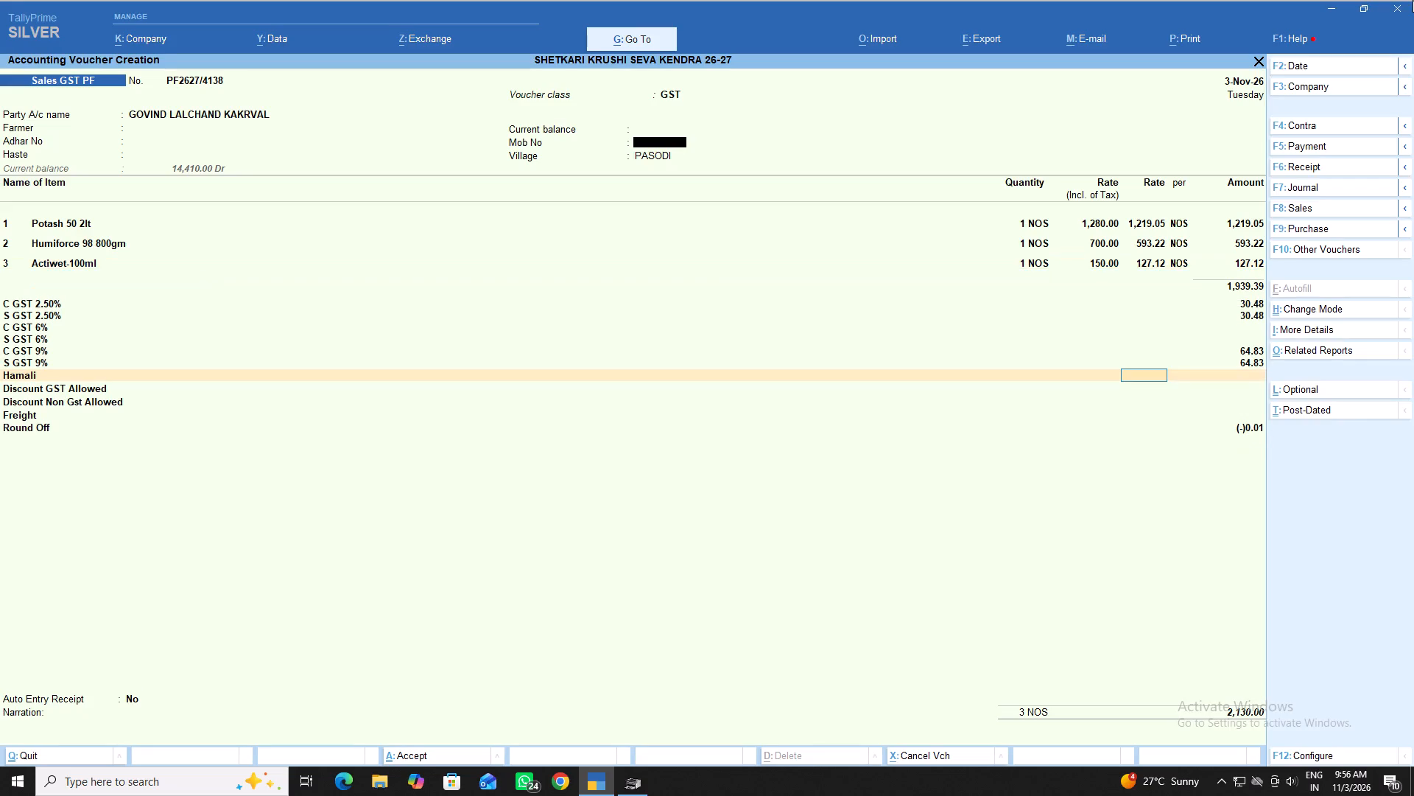
# Leave the Hamali, discount and Freight charges and the narration blank, keep Auto Entry Receipt at No, and proceed to the voucher's acceptance.
pyautogui.press('Return')
pyautogui.press('Return')
pyautogui.press('Return')
pyautogui.press('Return')
pyautogui.press('Return')
pyautogui.press('Return')
pyautogui.press('Return')
pyautogui.press('Return')
pyautogui.press('Return')
pyautogui.press('Return')
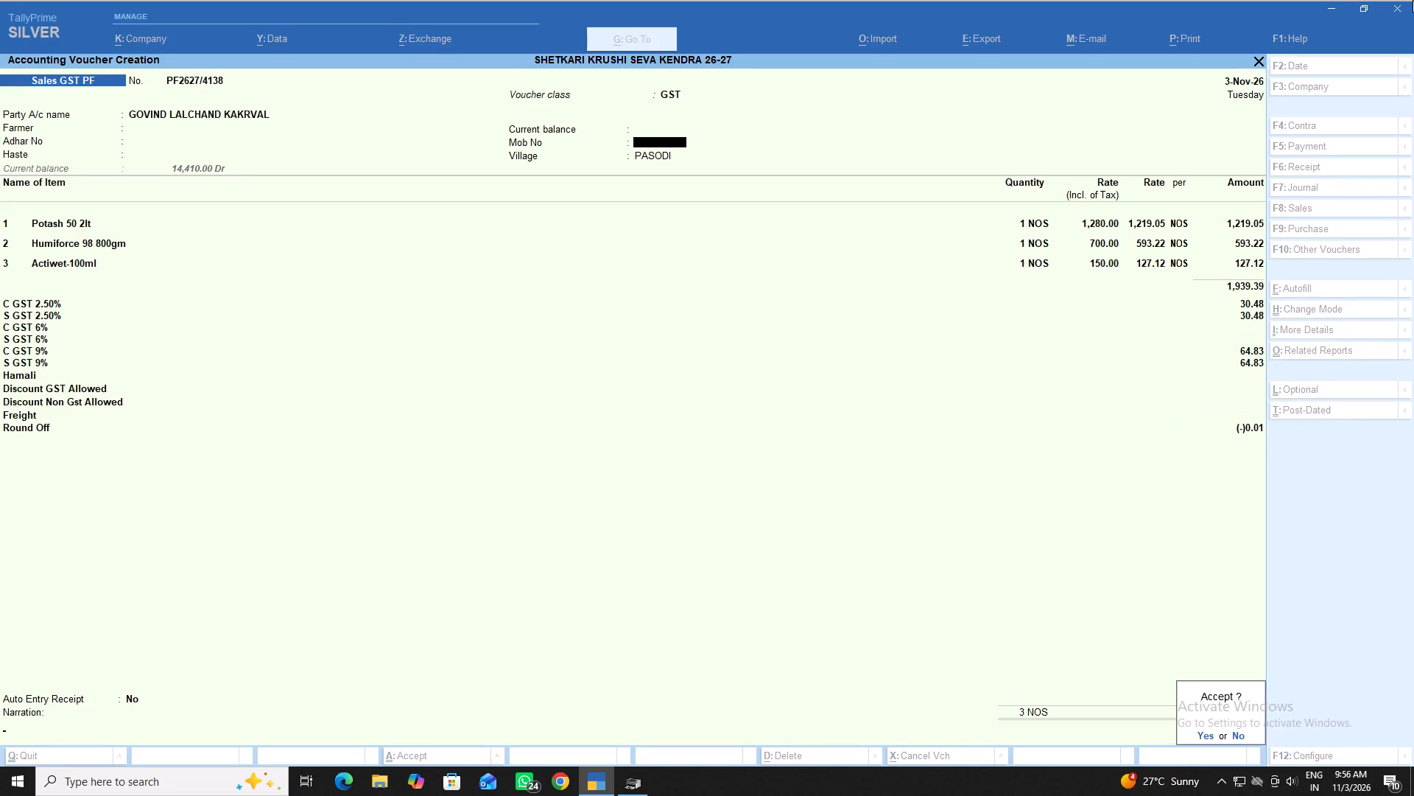
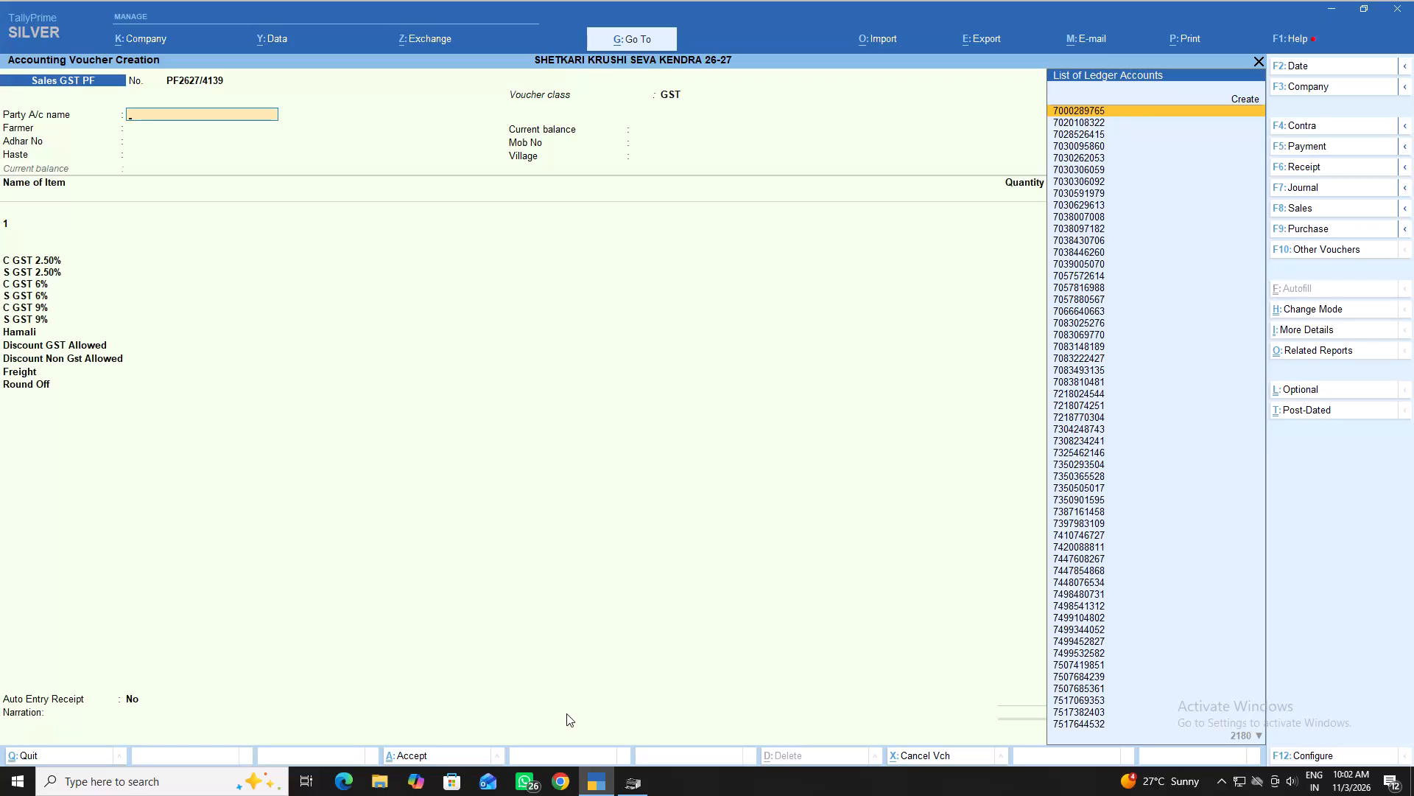
pyautogui.press('j')
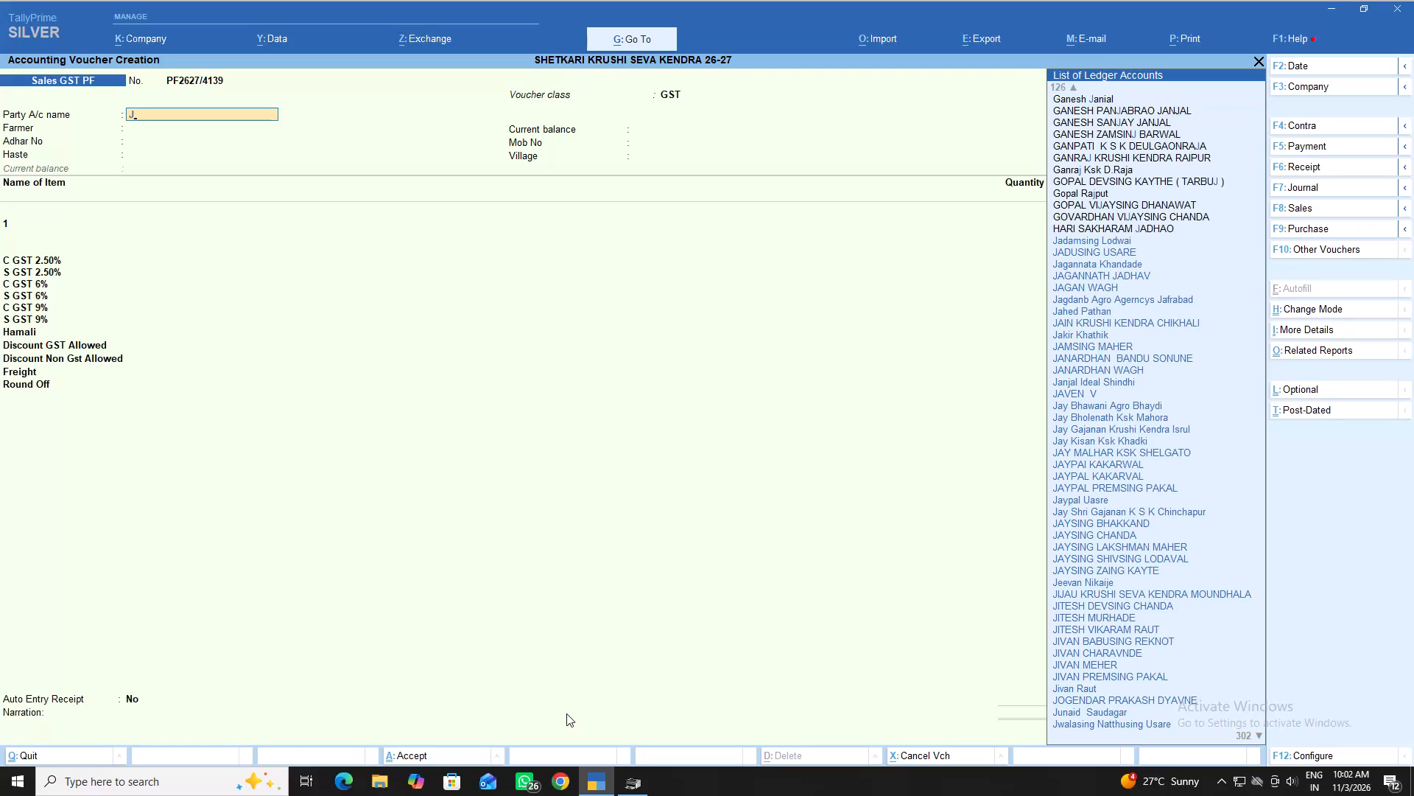
pyautogui.press('Down')
pyautogui.press('Down')
pyautogui.press('Down')
pyautogui.press('Down')
pyautogui.press('Down')
pyautogui.press('Down')
pyautogui.press('Down')
pyautogui.press('Down')
pyautogui.press('Down')
pyautogui.press('Down')
pyautogui.press('Down')
pyautogui.press('Down')
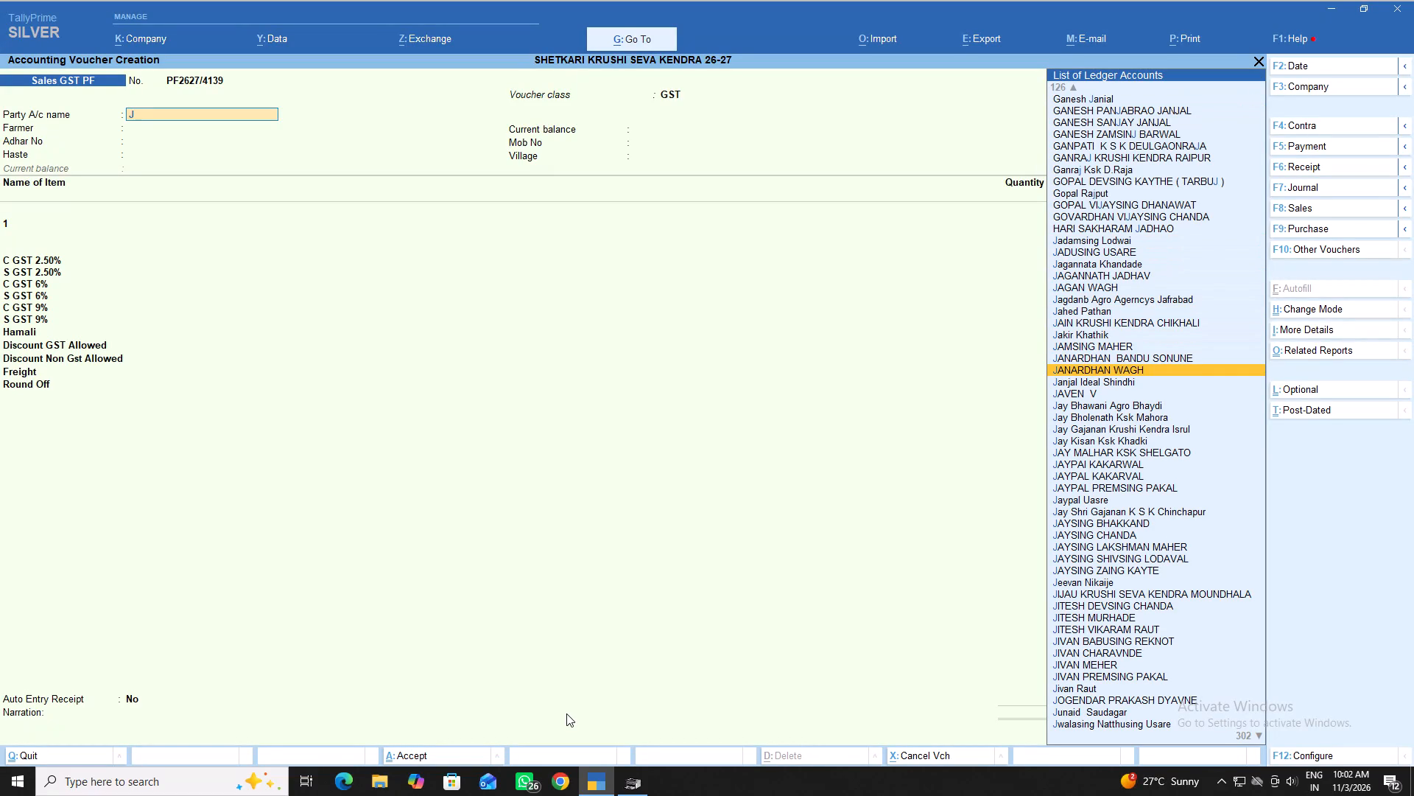
pyautogui.press('Down')
pyautogui.press('Down')
pyautogui.press('Down')
pyautogui.press('Down')
pyautogui.press('Down')
pyautogui.press('Down')
pyautogui.press('Down')
pyautogui.press('Down')
pyautogui.press('Down')
pyautogui.press('Down')
pyautogui.press('Down')
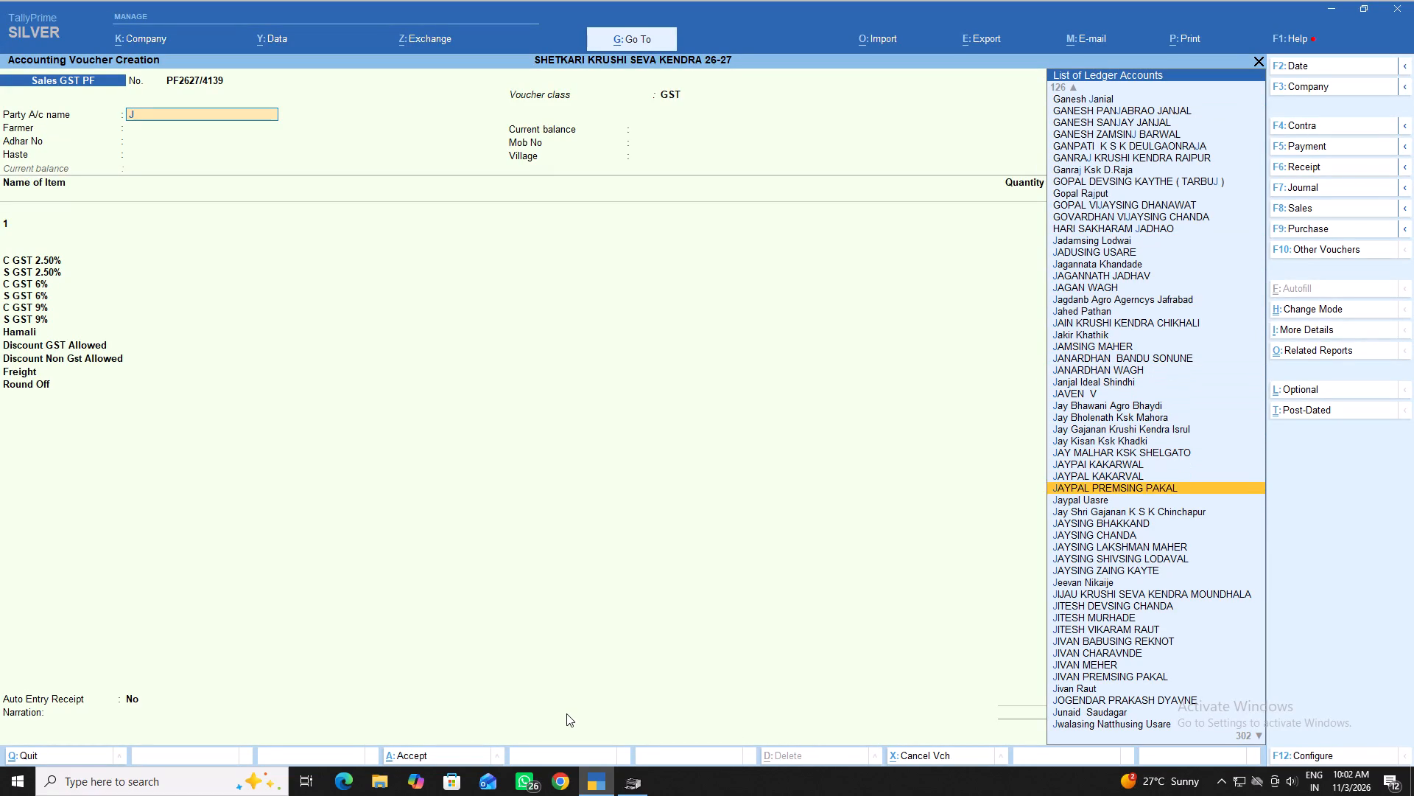
pyautogui.press('Down')
pyautogui.press('Down')
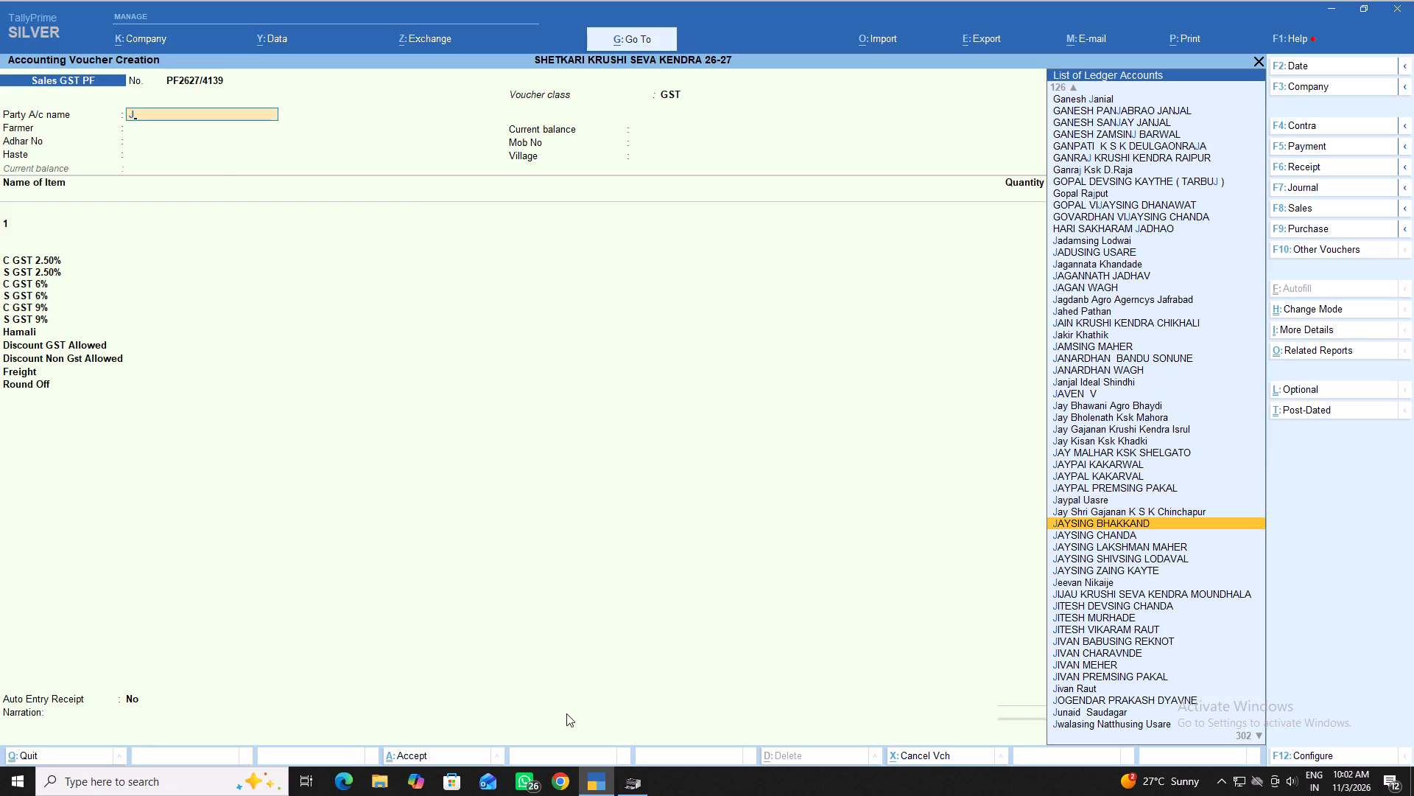
pyautogui.press('Return')
pyautogui.press('Return')
pyautogui.press('Return')
pyautogui.press('Return')
pyautogui.press('Return')
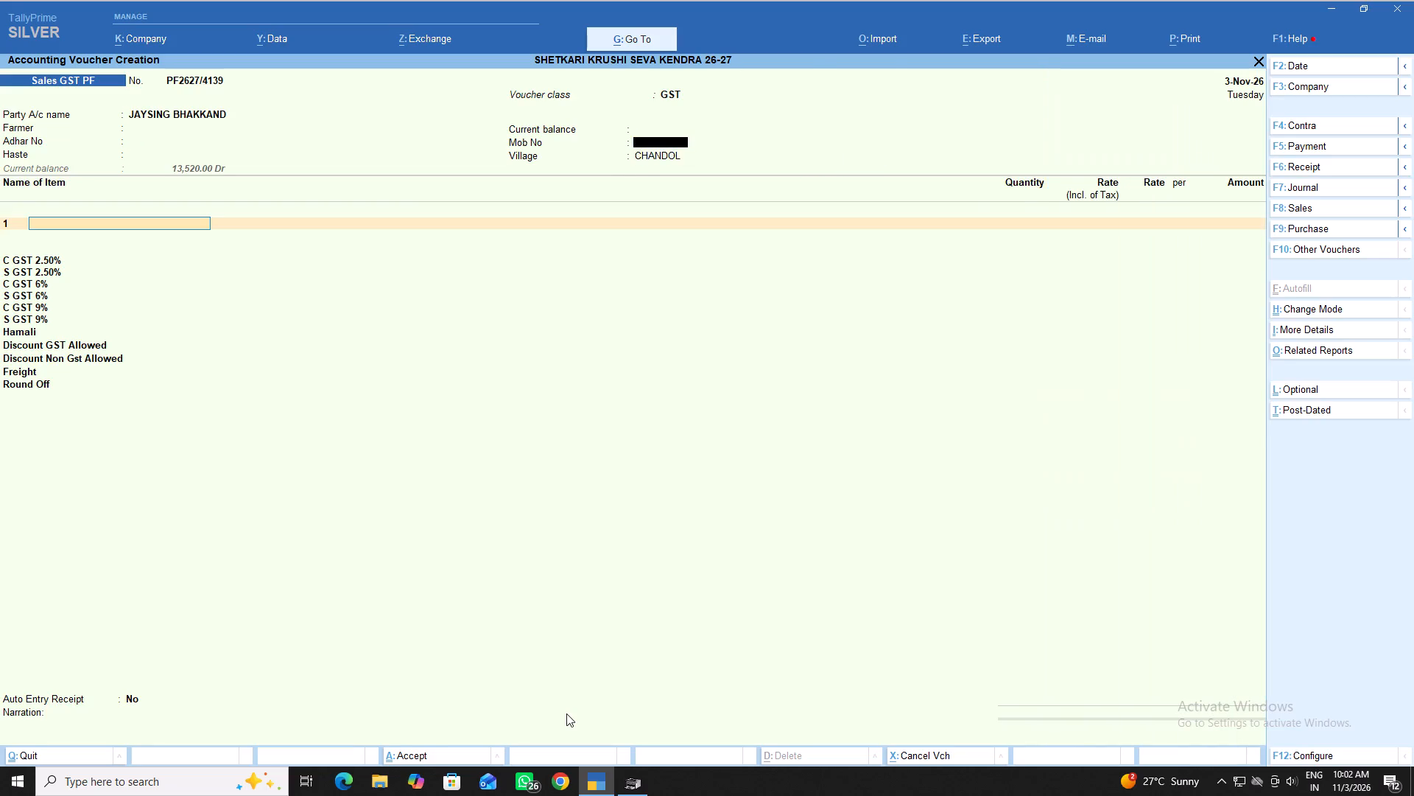
# Select Cut-Shot-58 400ml as the voucher's first stock item.
pyautogui.write('cu')
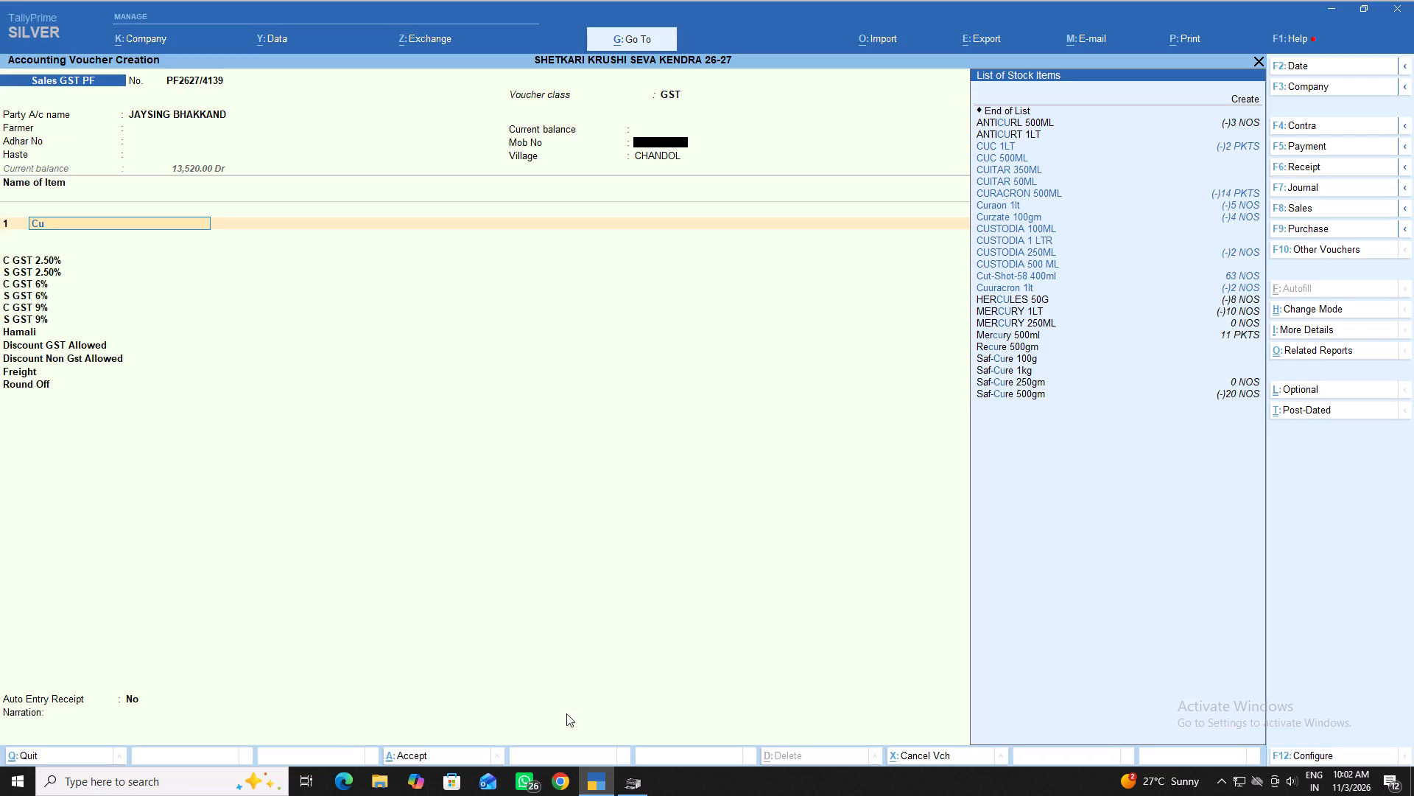
pyautogui.press('Down')
pyautogui.press('Down')
pyautogui.press('Down')
pyautogui.press('Down')
pyautogui.press('Down')
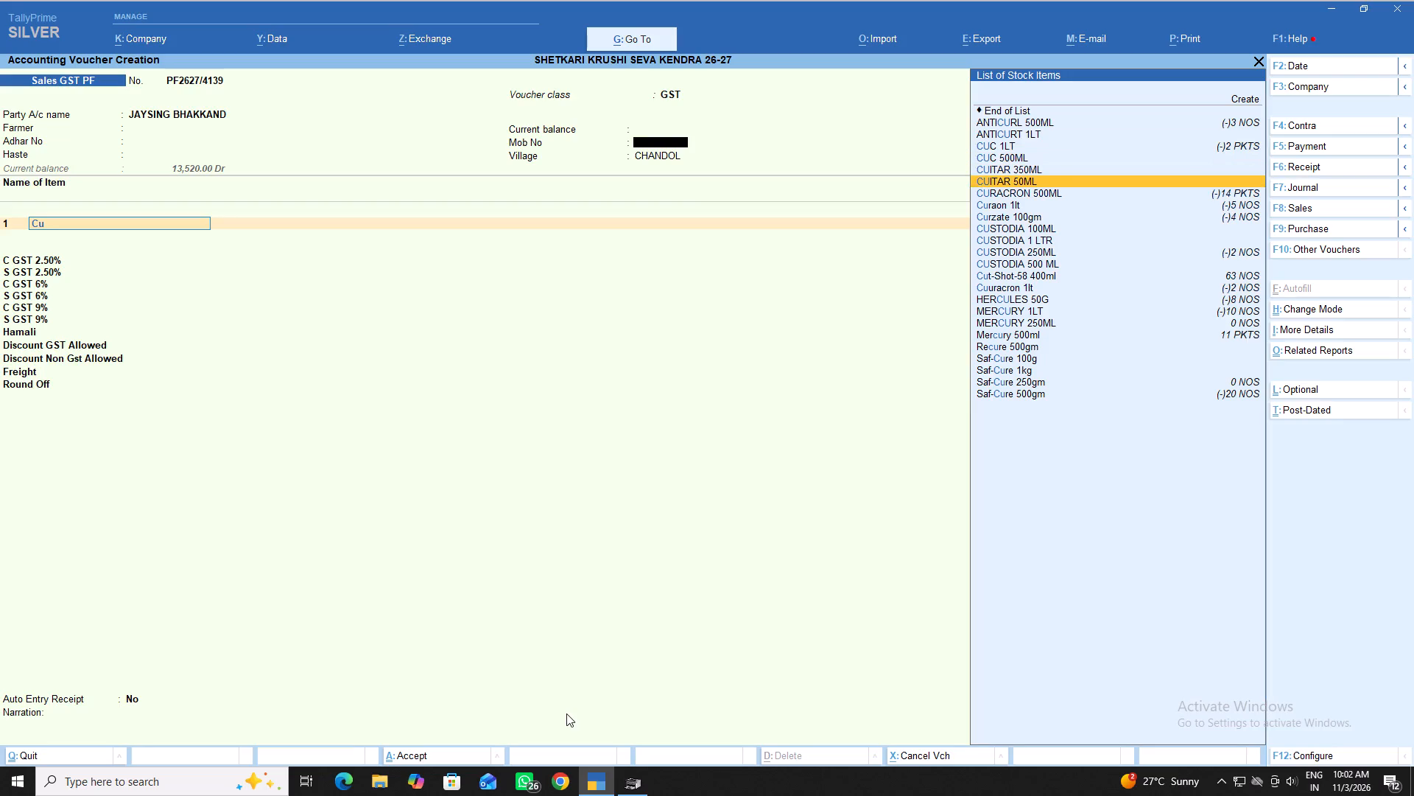
pyautogui.press('Down')
pyautogui.press('Down')
pyautogui.press('Down')
pyautogui.press('Down')
pyautogui.press('Down')
pyautogui.press('Down')
pyautogui.press('Down')
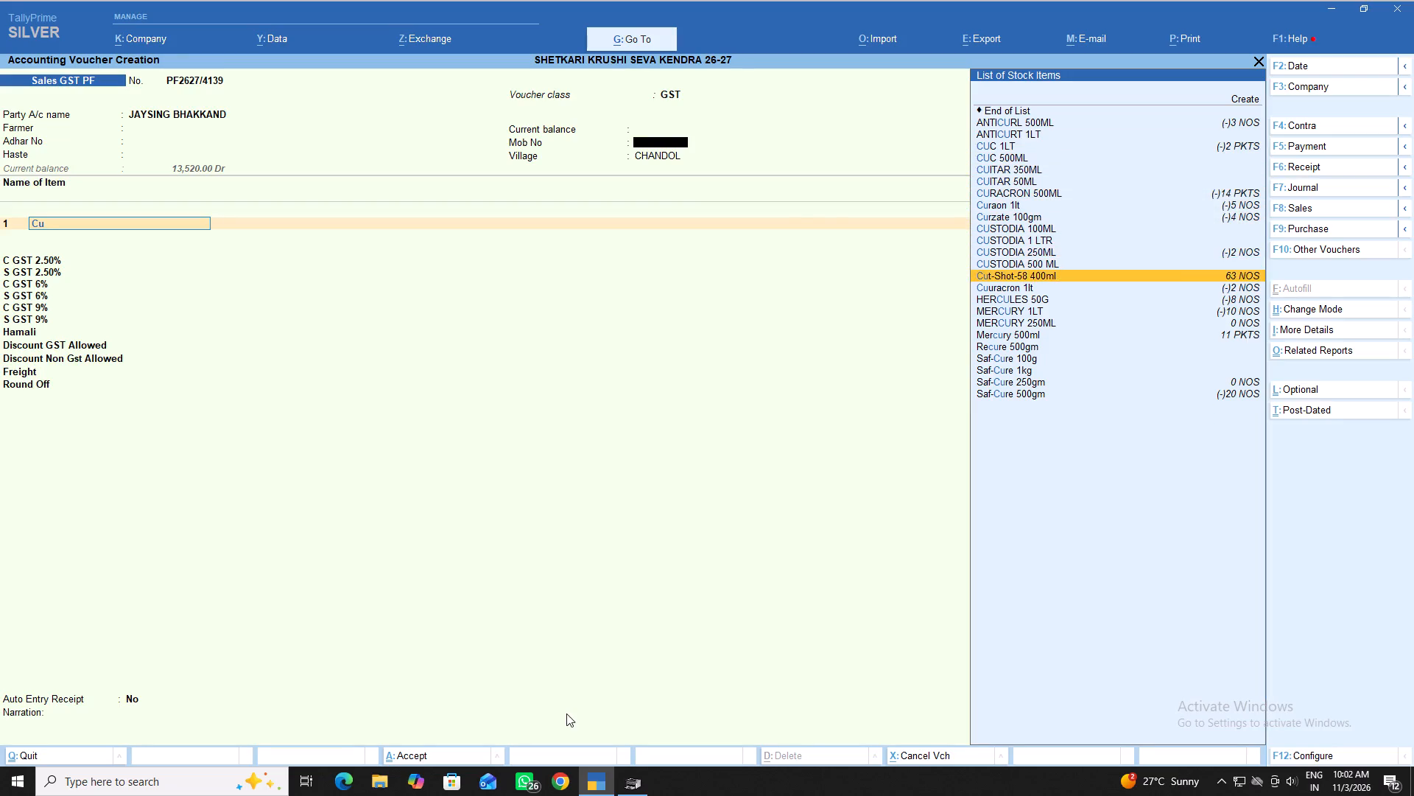
pyautogui.press('Return')
# Allocate 3 NOS of Cut-Shot-58 400ml from batch N-171/551 at a tax-inclusive rate of 580 and complete the item line.
pyautogui.press('Down')
pyautogui.press('Return')
pyautogui.press('3')
pyautogui.press('Return')
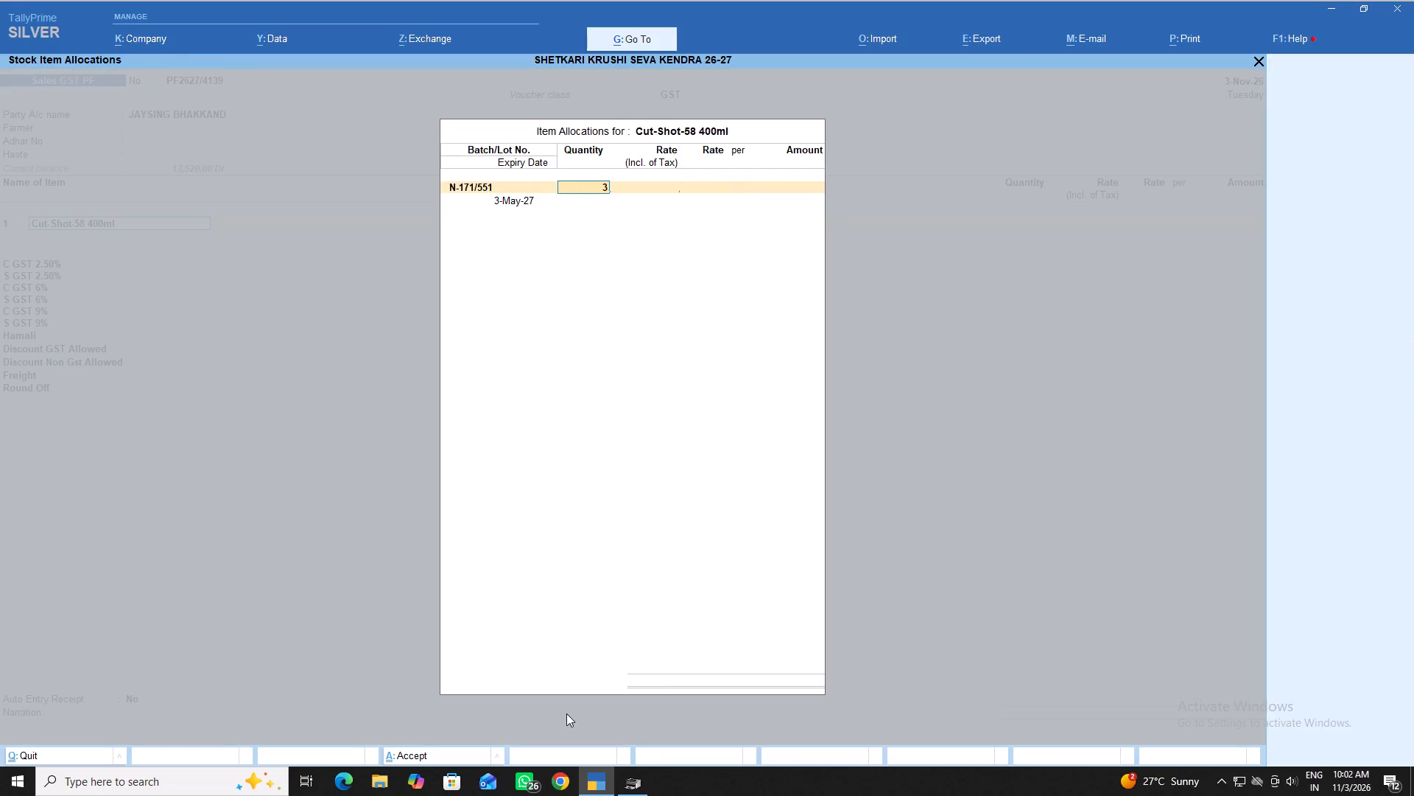
pyautogui.write('580')
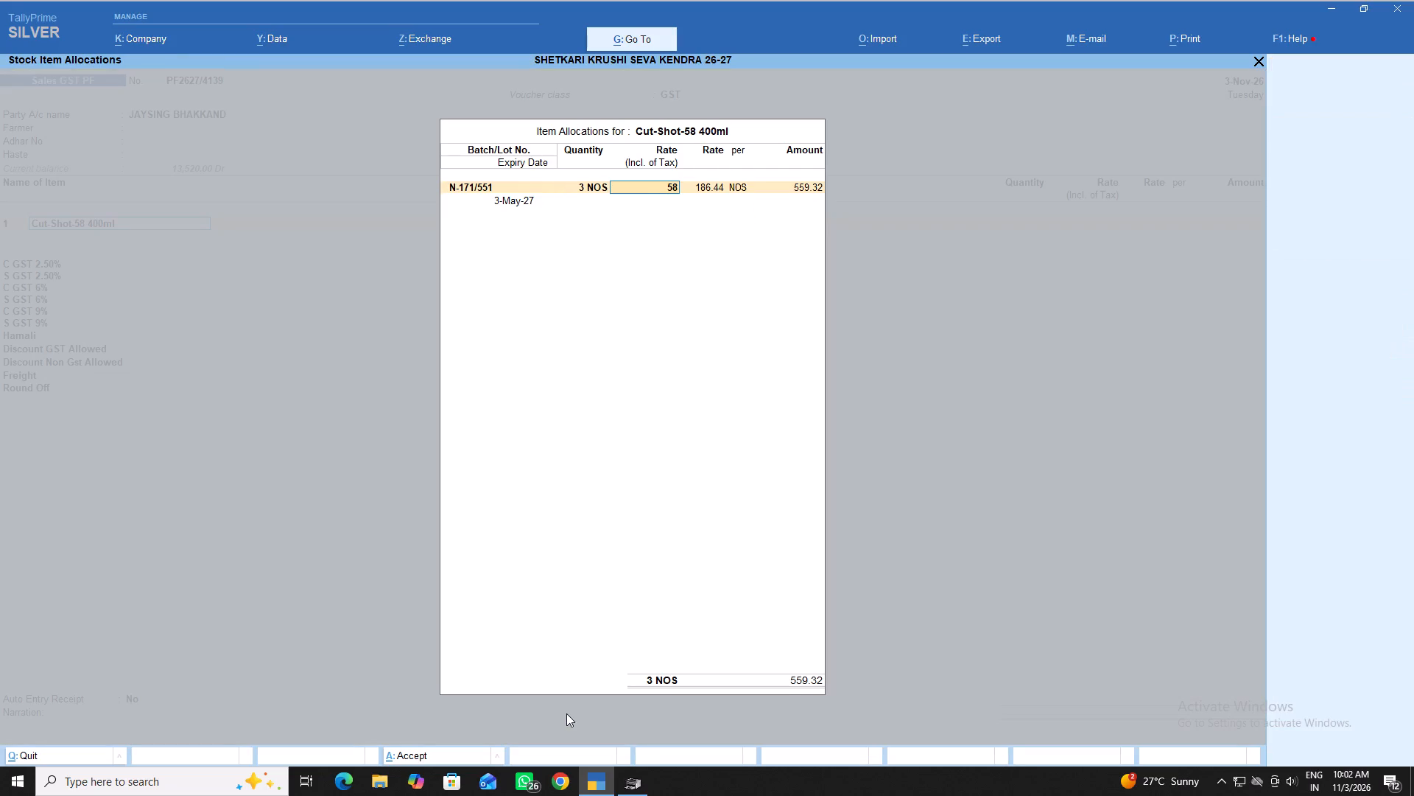
pyautogui.press('Return')
pyautogui.press('Return')
pyautogui.press('Return')
pyautogui.press('Return')
pyautogui.press('Return')
pyautogui.press('Return')
pyautogui.press('Return')
pyautogui.press('Return')
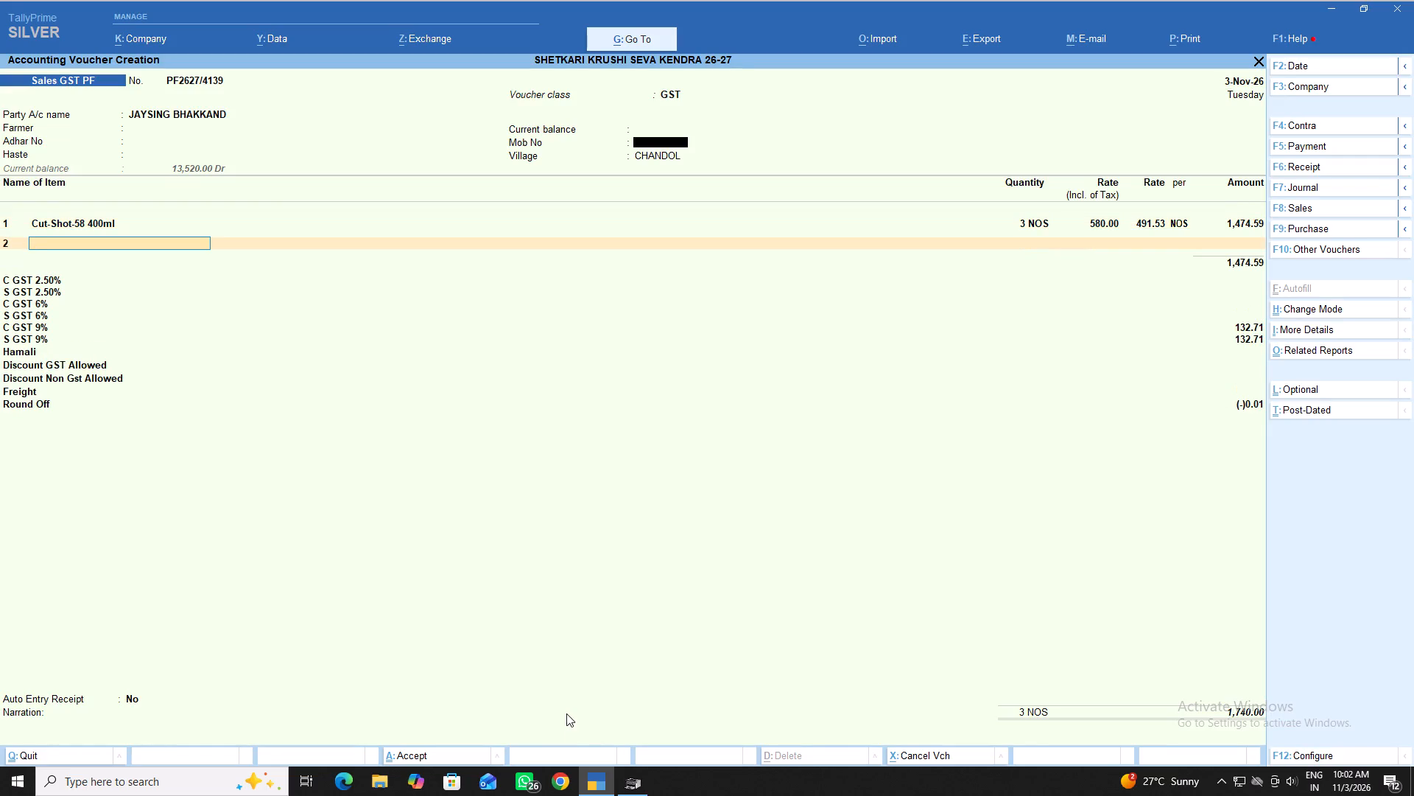
# Reopen the Cut-Shot-58 400ml allocation, set its tax-inclusive rate to 180, and end the item list.
pyautogui.press('BackSpace')
pyautogui.press('BackSpace')
pyautogui.press('BackSpace')
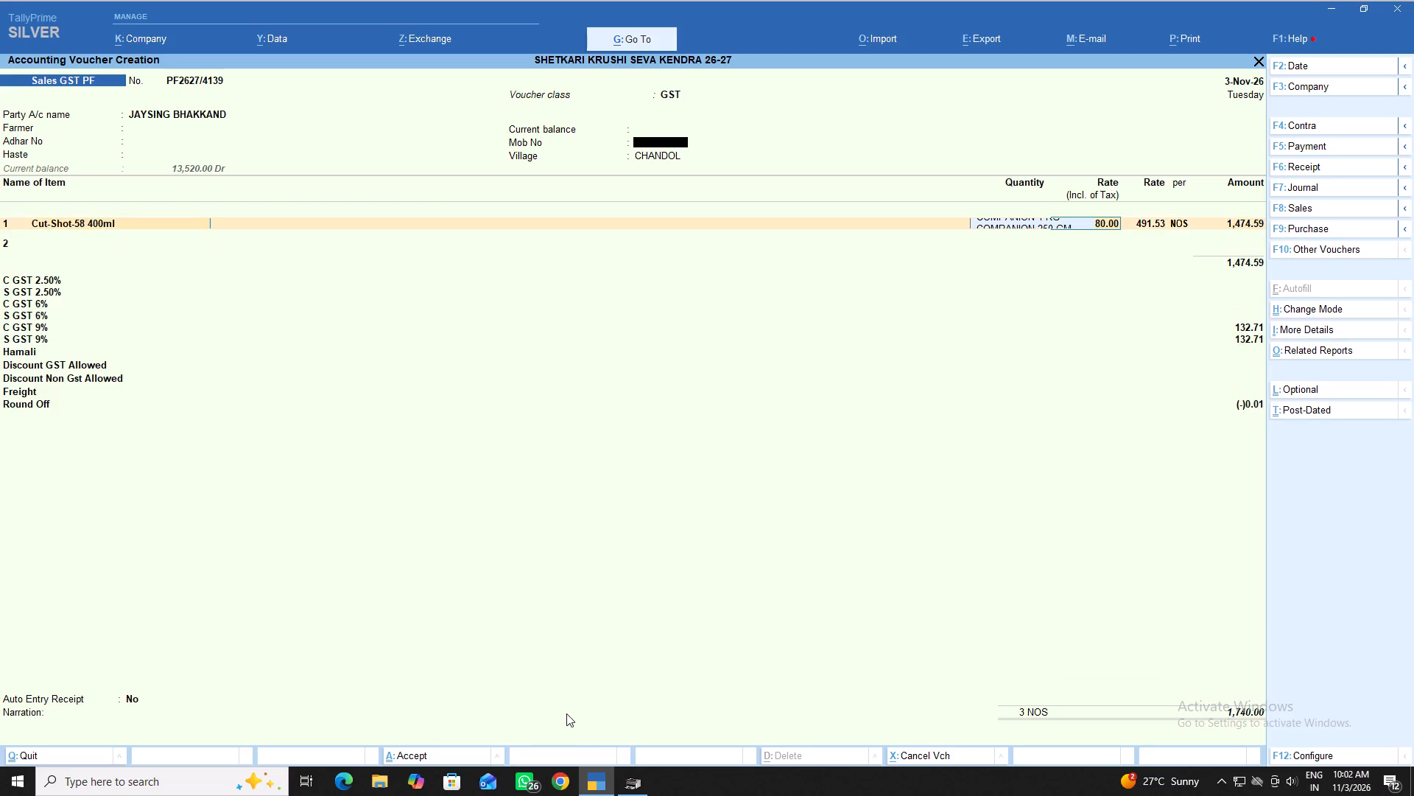
pyautogui.press('Return')
pyautogui.press('Return')
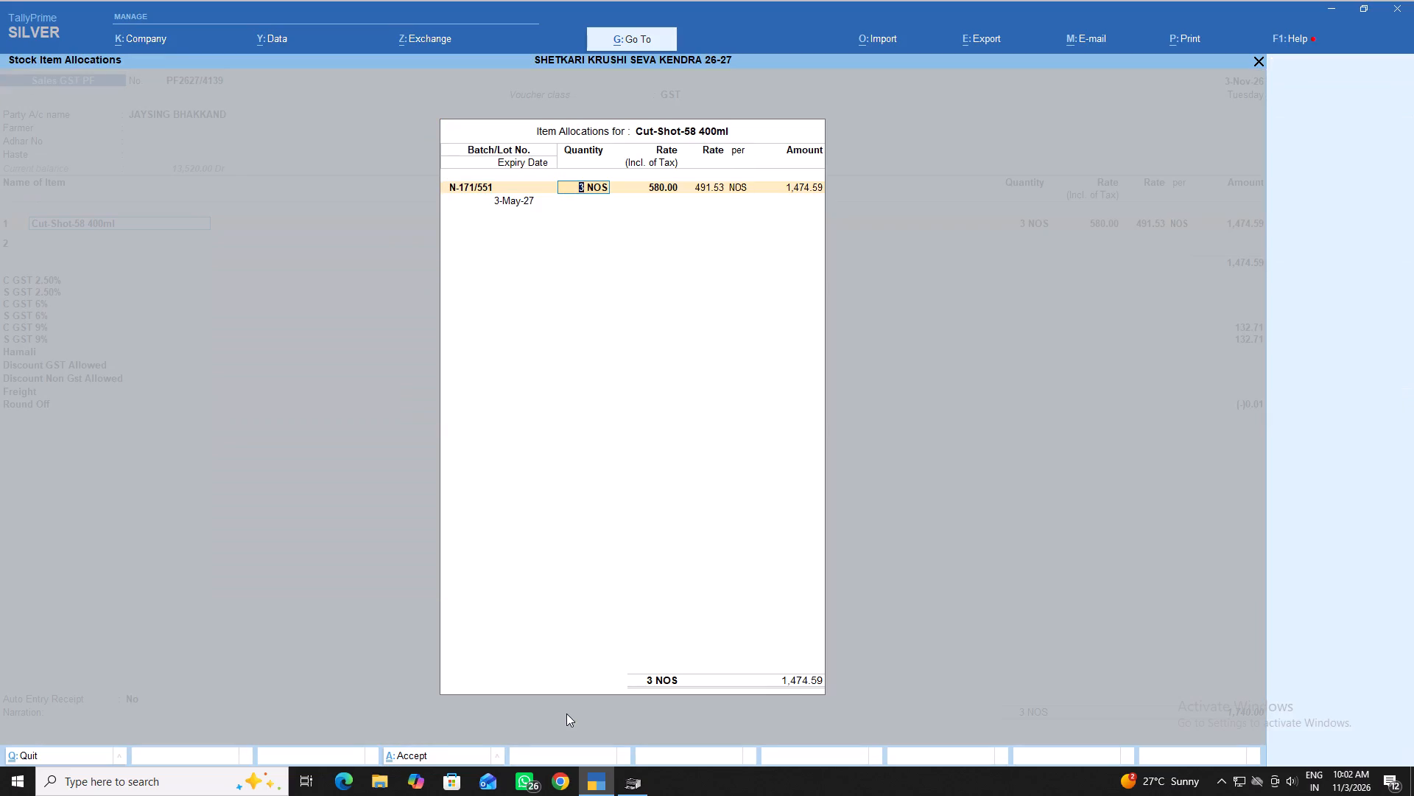
pyautogui.press('Return')
pyautogui.write('180')
pyautogui.press('Return')
pyautogui.press('Return')
pyautogui.press('Return')
pyautogui.press('Return')
pyautogui.press('Return')
pyautogui.press('Return')
pyautogui.press('Return')
pyautogui.press('Return')
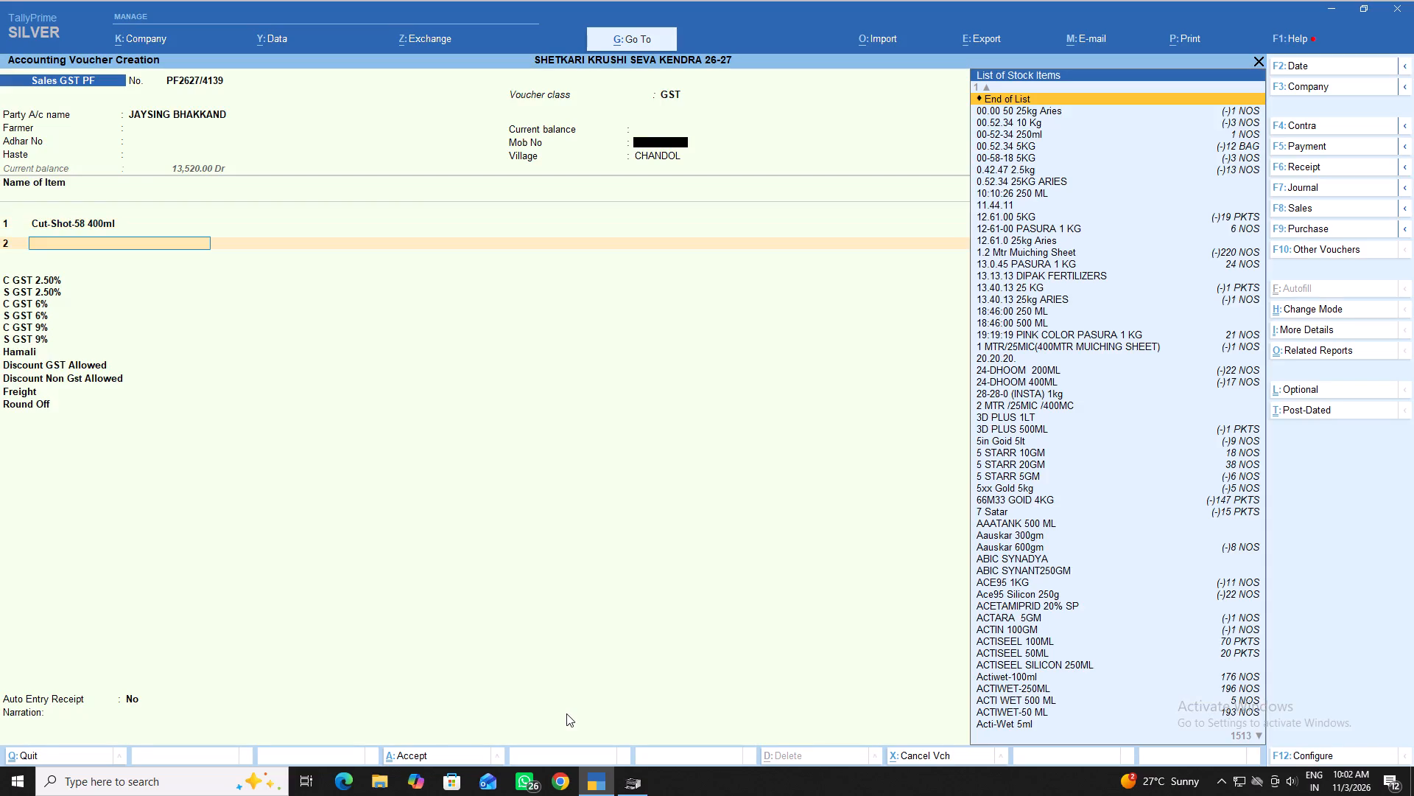
pyautogui.press('Return')
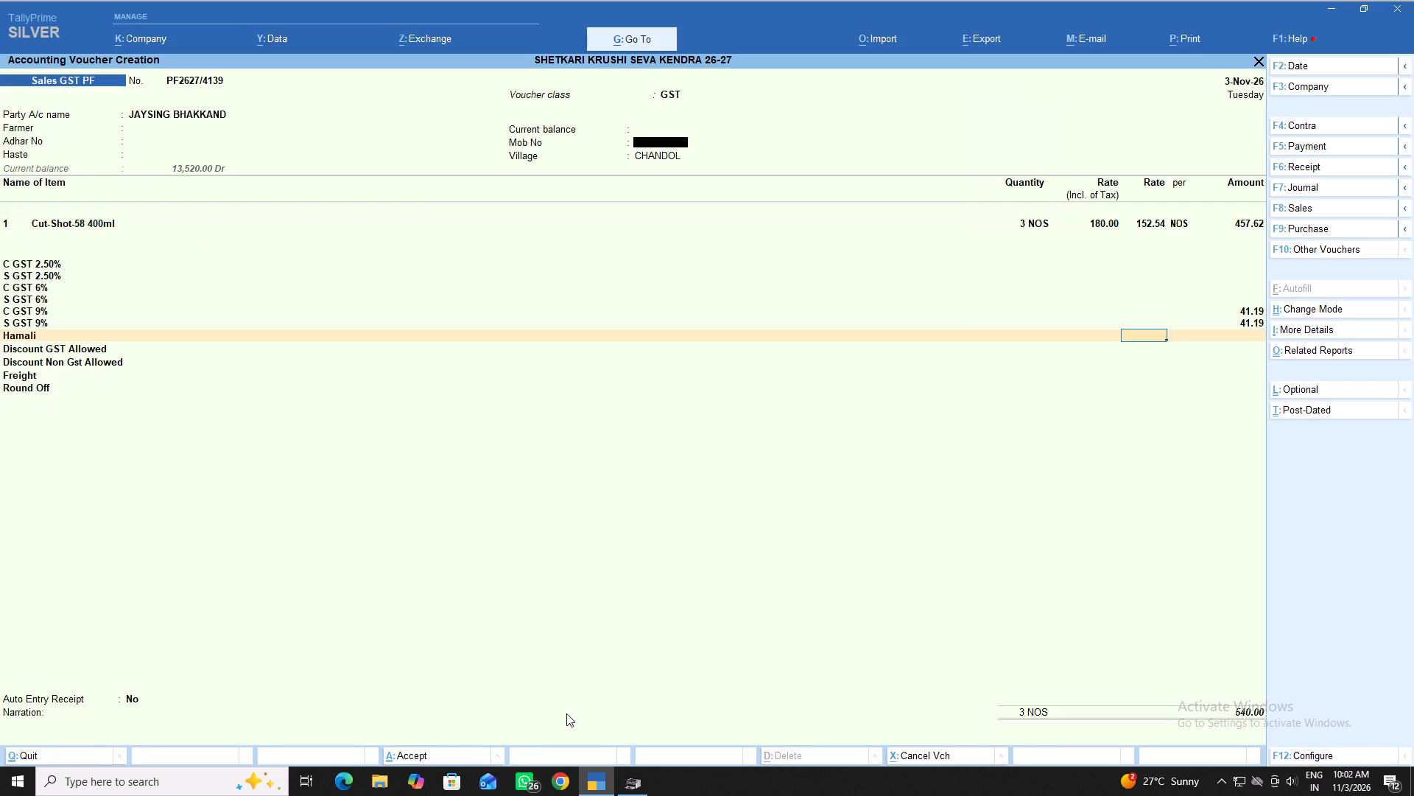
# Leave the Hamali, Discount GST Allowed, Discount Non Gst Allowed and Freight lines blank and proceed to Auto Entry Receipt.
pyautogui.press('Return')
pyautogui.press('Return')
pyautogui.press('Return')
pyautogui.press('Return')
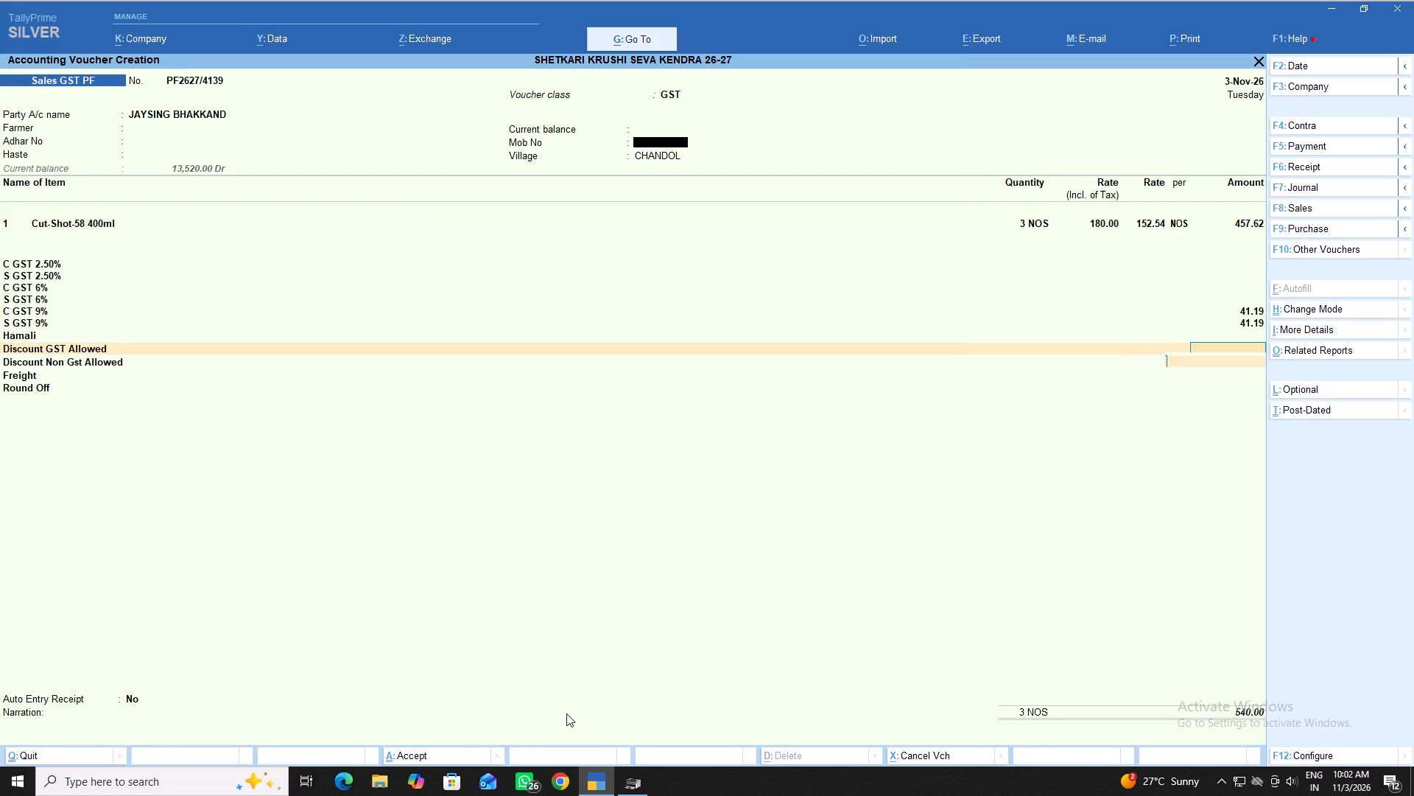
pyautogui.press('Return')
pyautogui.press('Return')
pyautogui.press('Return')
pyautogui.press('Return')
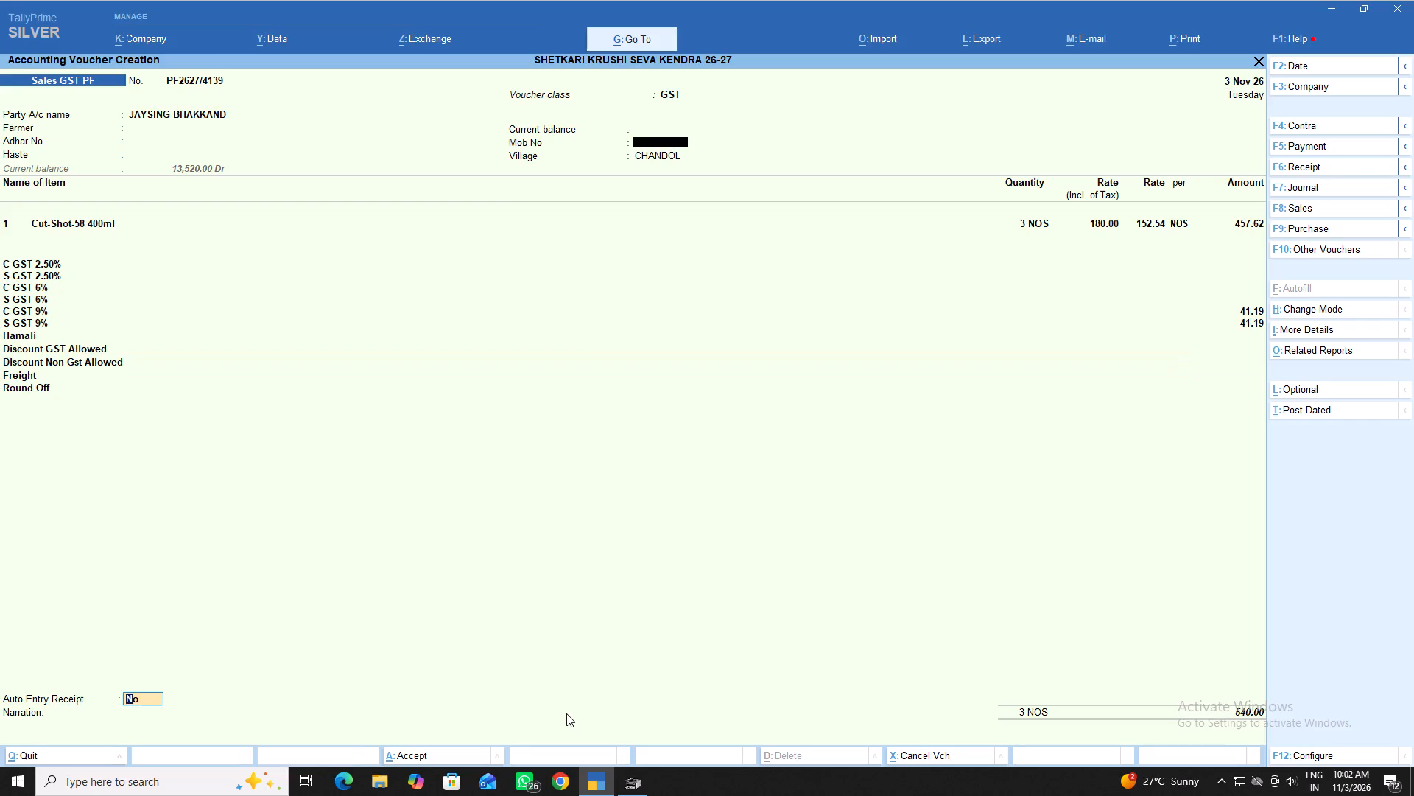
# Set Auto Entry Receipt to Yes and create a receipt voucher for 500 in the Cash account.
pyautogui.press('y')
pyautogui.press('Return')
pyautogui.press('Down')
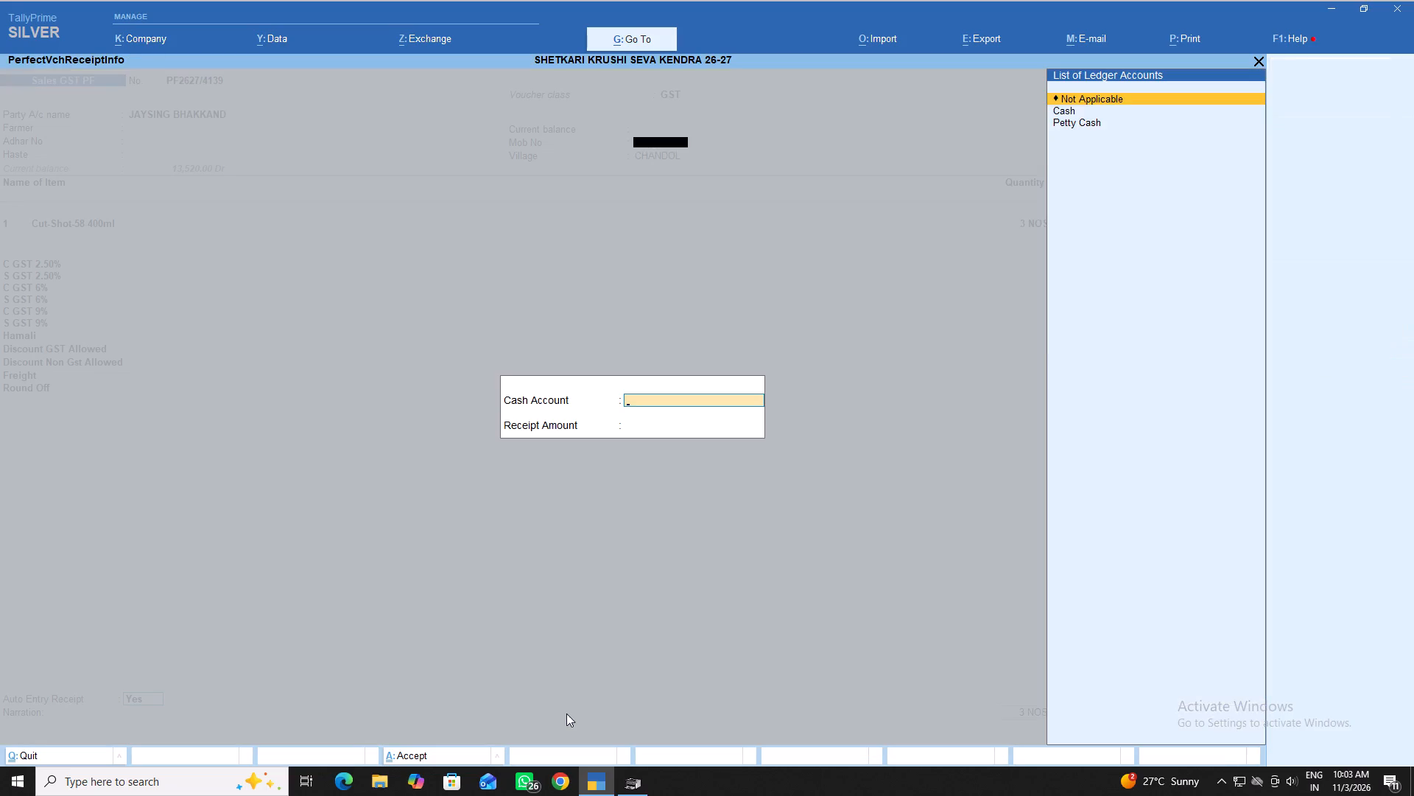
pyautogui.press('Return')
pyautogui.write('500')
pyautogui.press('Return')
pyautogui.press('Return')
pyautogui.press('Return')
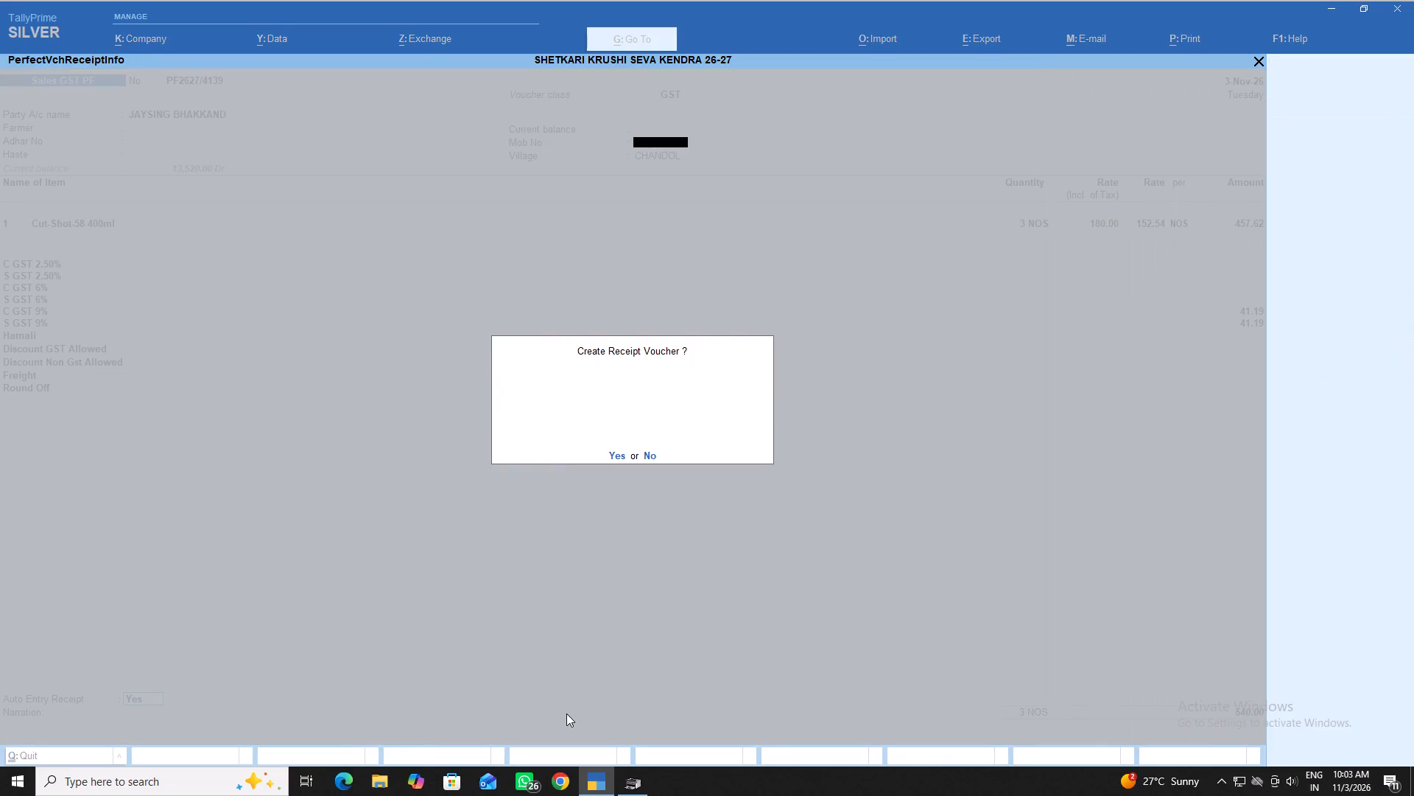
pyautogui.press('Return')
# Accept sales voucher PF2627/4139 with the narration left blank.
pyautogui.press('Return')
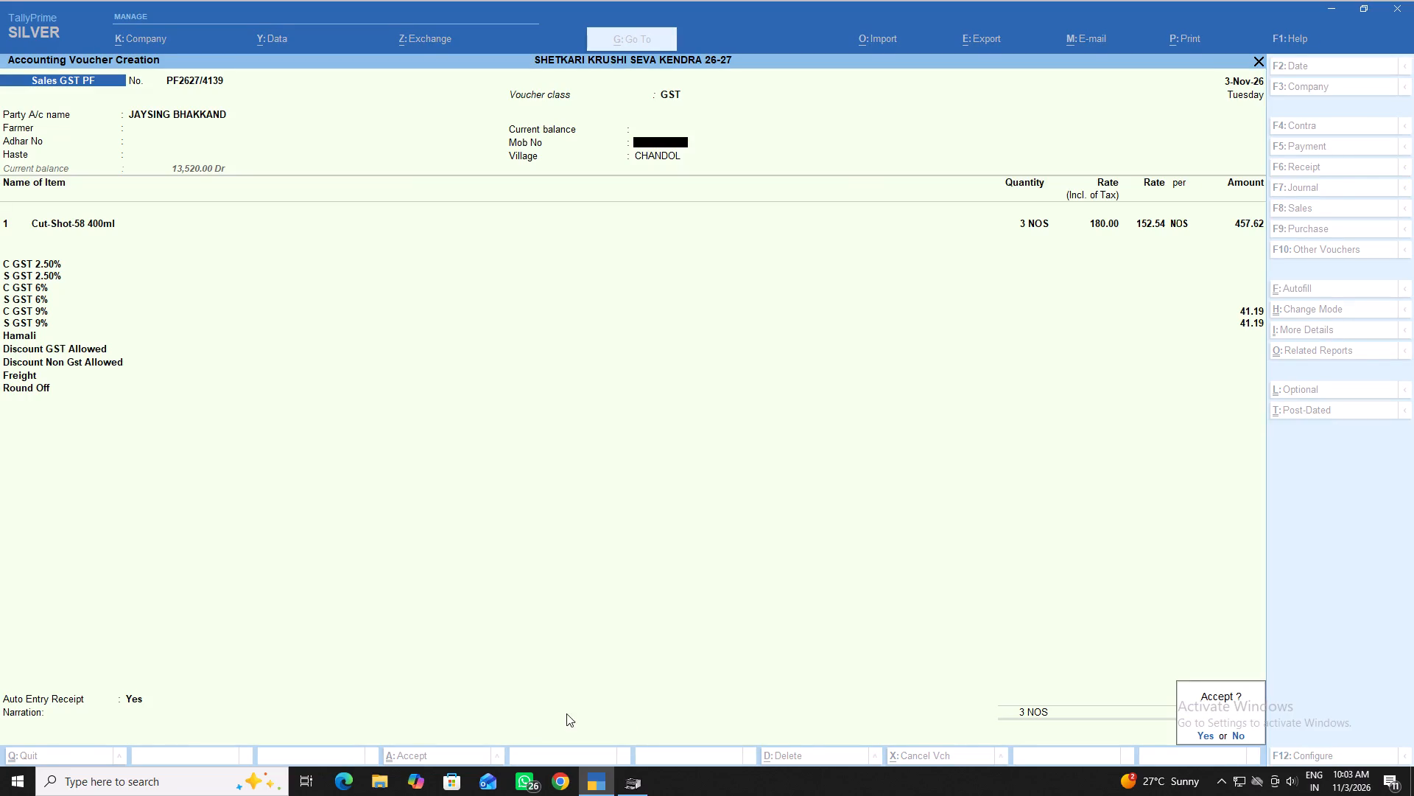
pyautogui.press('Escape')
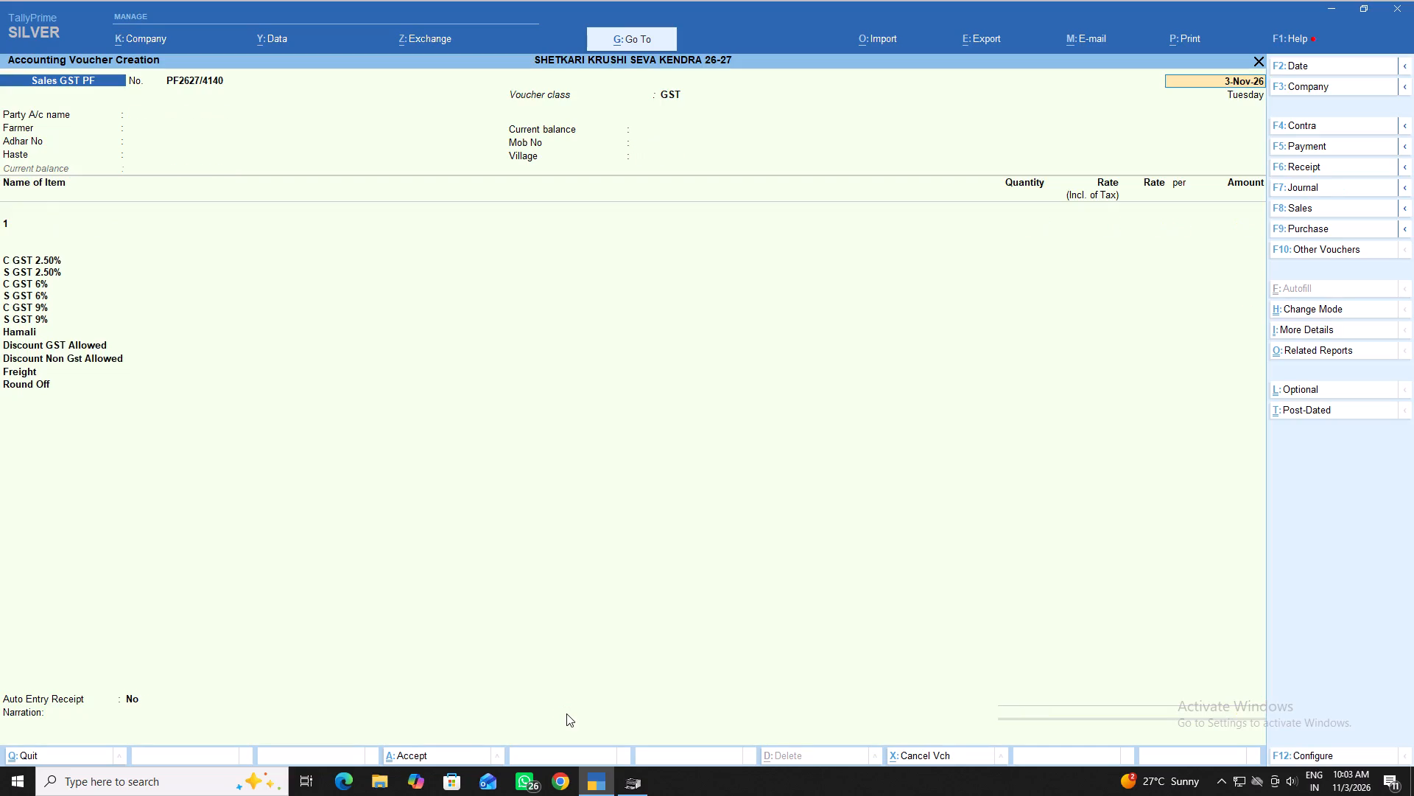
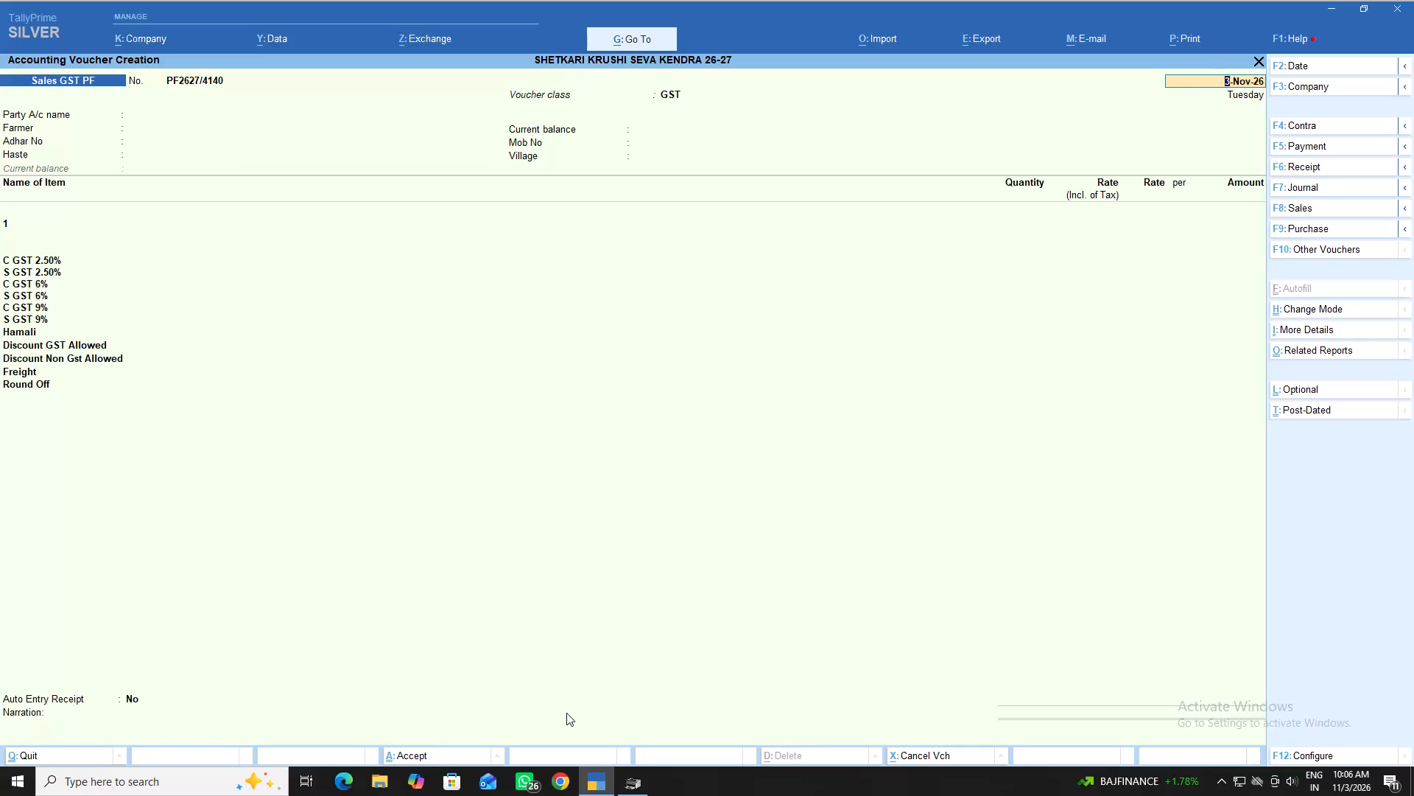
# Keep the voucher date and select the Irala customer's ledger as party, leaving Farmer, Adhar No and Haste blank.
pyautogui.press('Return')
pyautogui.write('da')
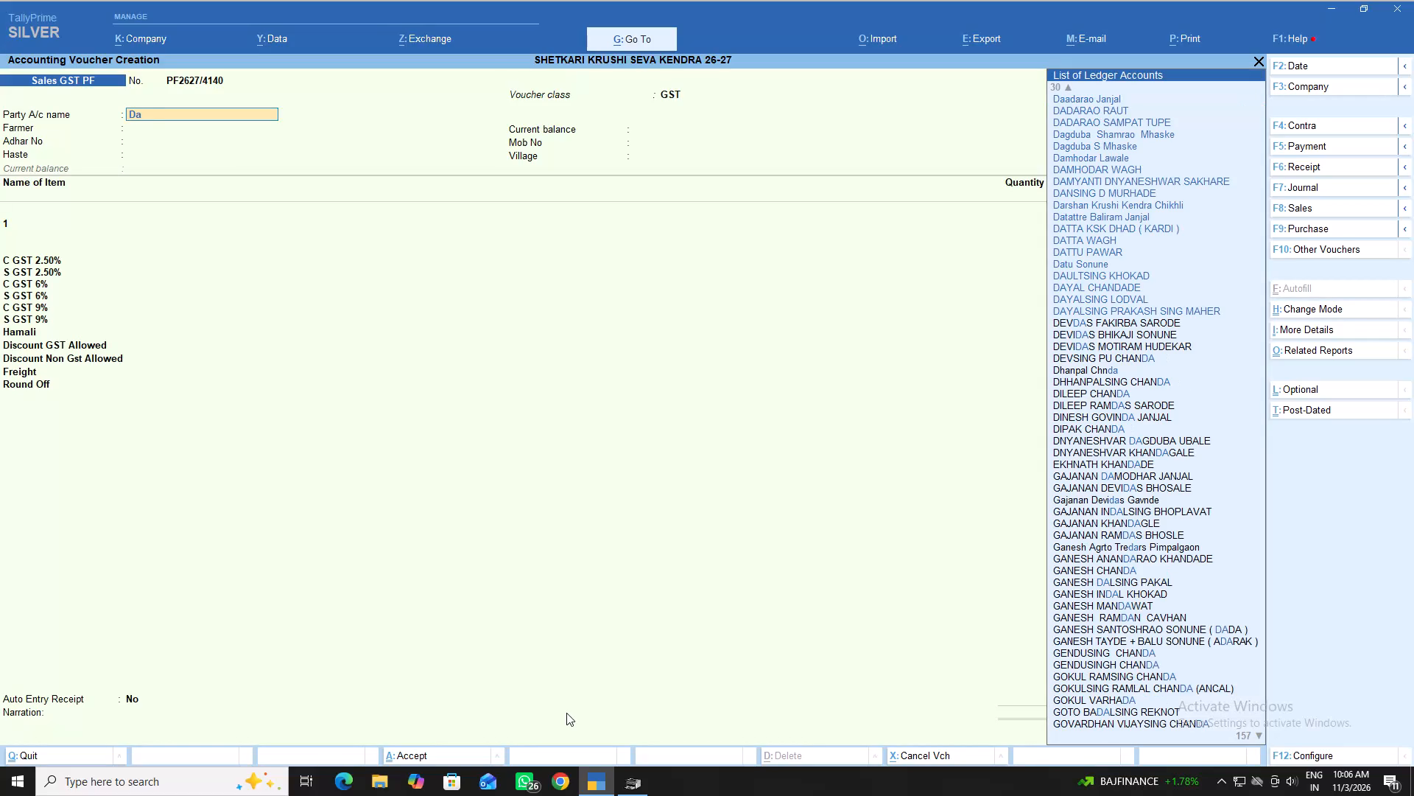
pyautogui.press('Down')
pyautogui.press('Down')
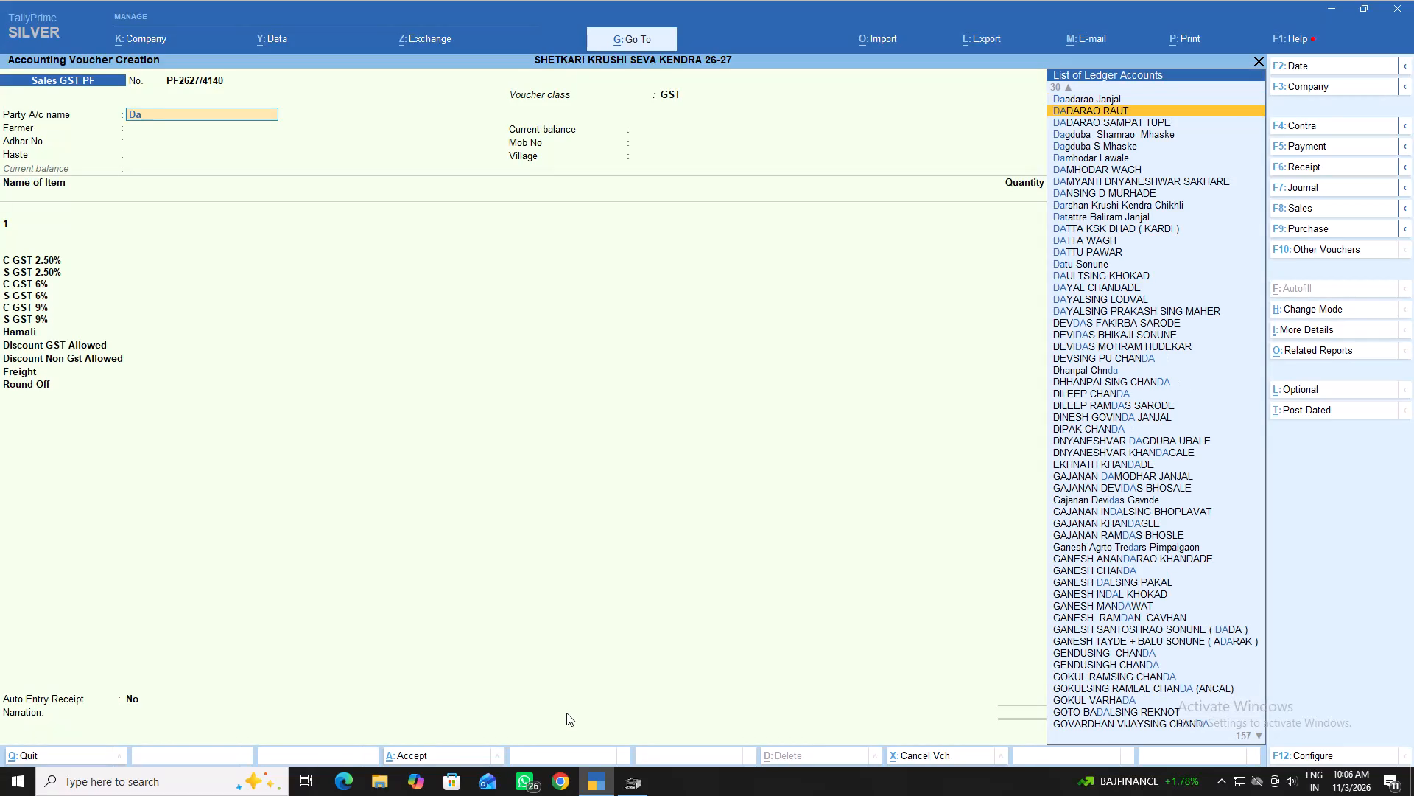
pyautogui.press('Down')
pyautogui.press('Return')
pyautogui.press('Return')
pyautogui.press('Return')
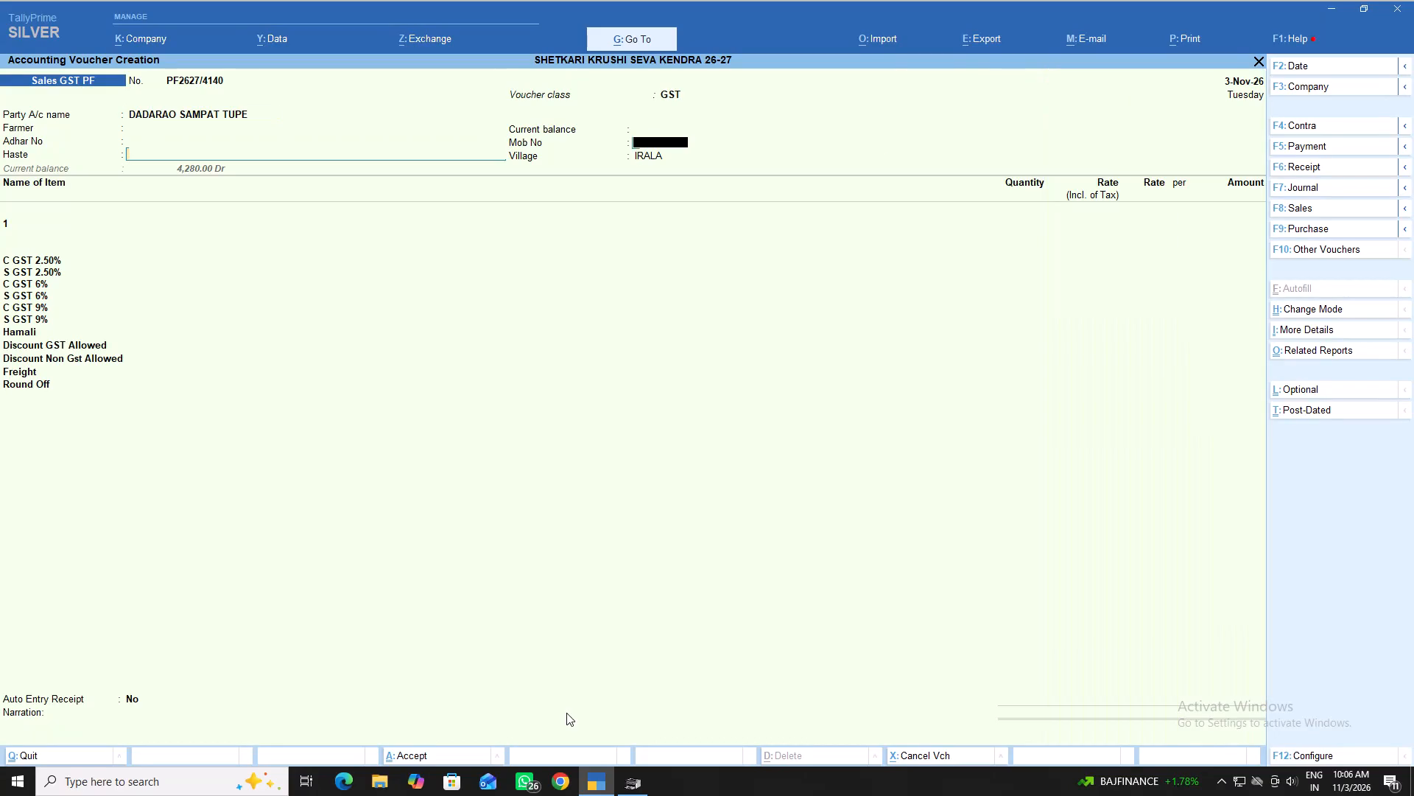
pyautogui.press('Return')
pyautogui.press('Return')
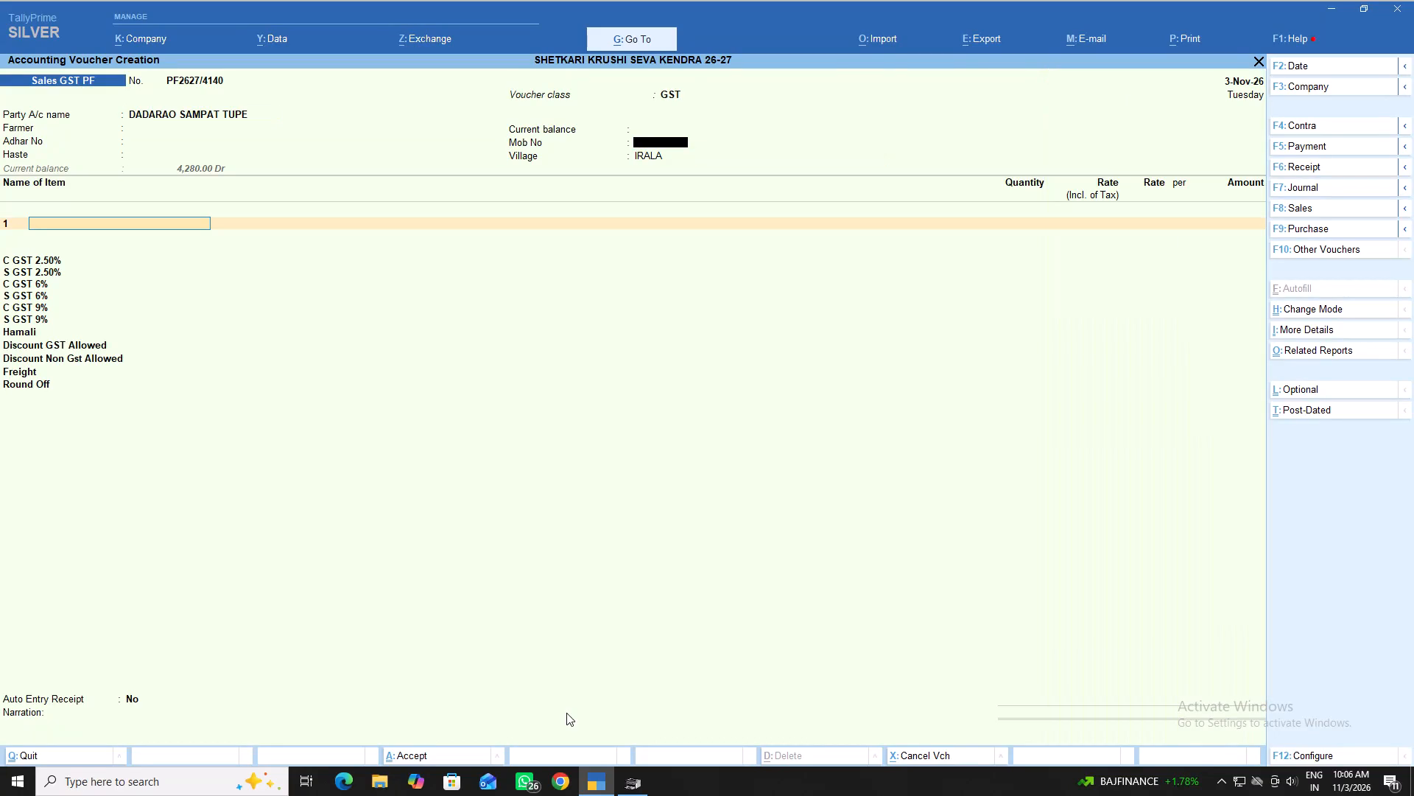
# Add 1 NOS of AVTAR 250GM from batch Gav-691, keeping the tax-inclusive rate of 330.
pyautogui.write('av')
pyautogui.press('t')
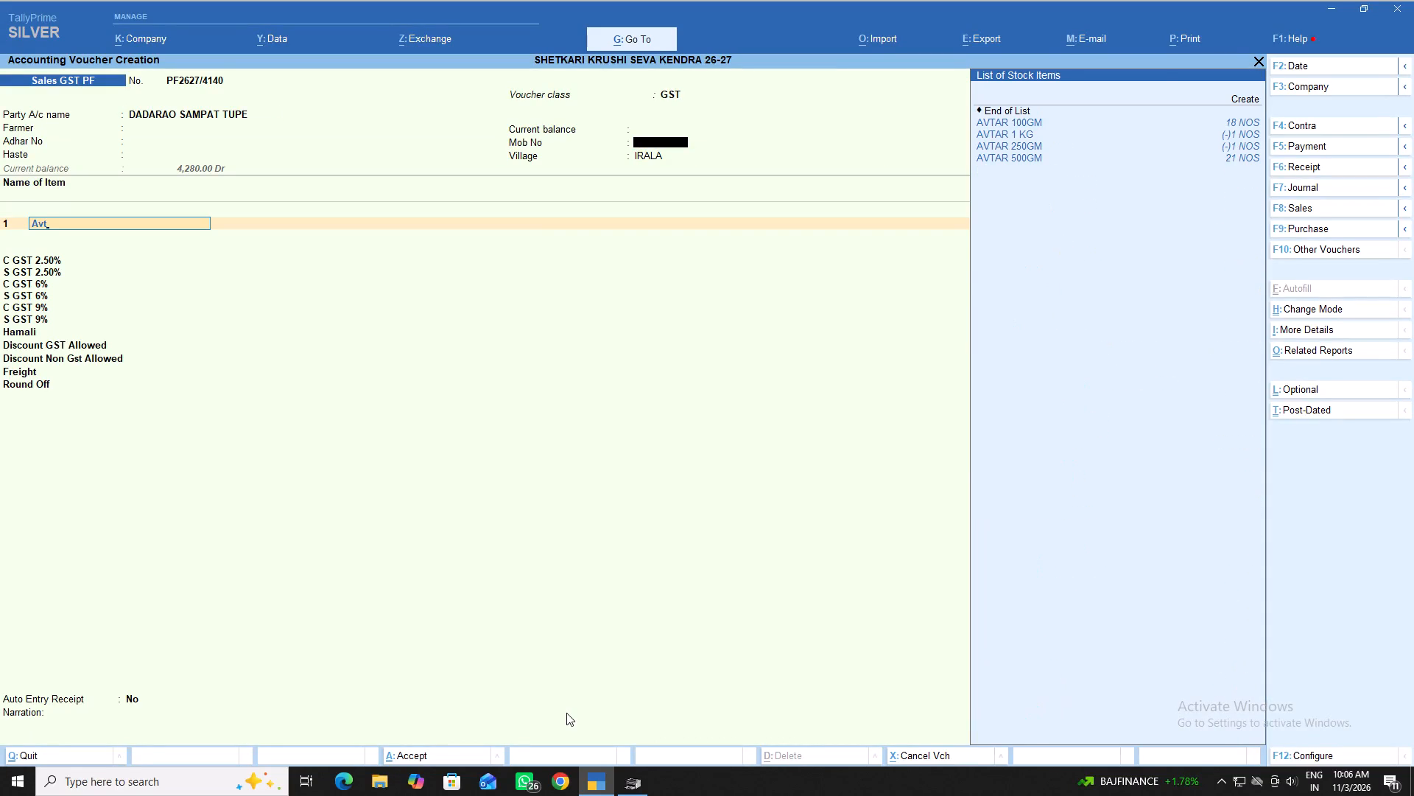
pyautogui.press('Down')
pyautogui.press('Down')
pyautogui.press('Down')
pyautogui.press('Return')
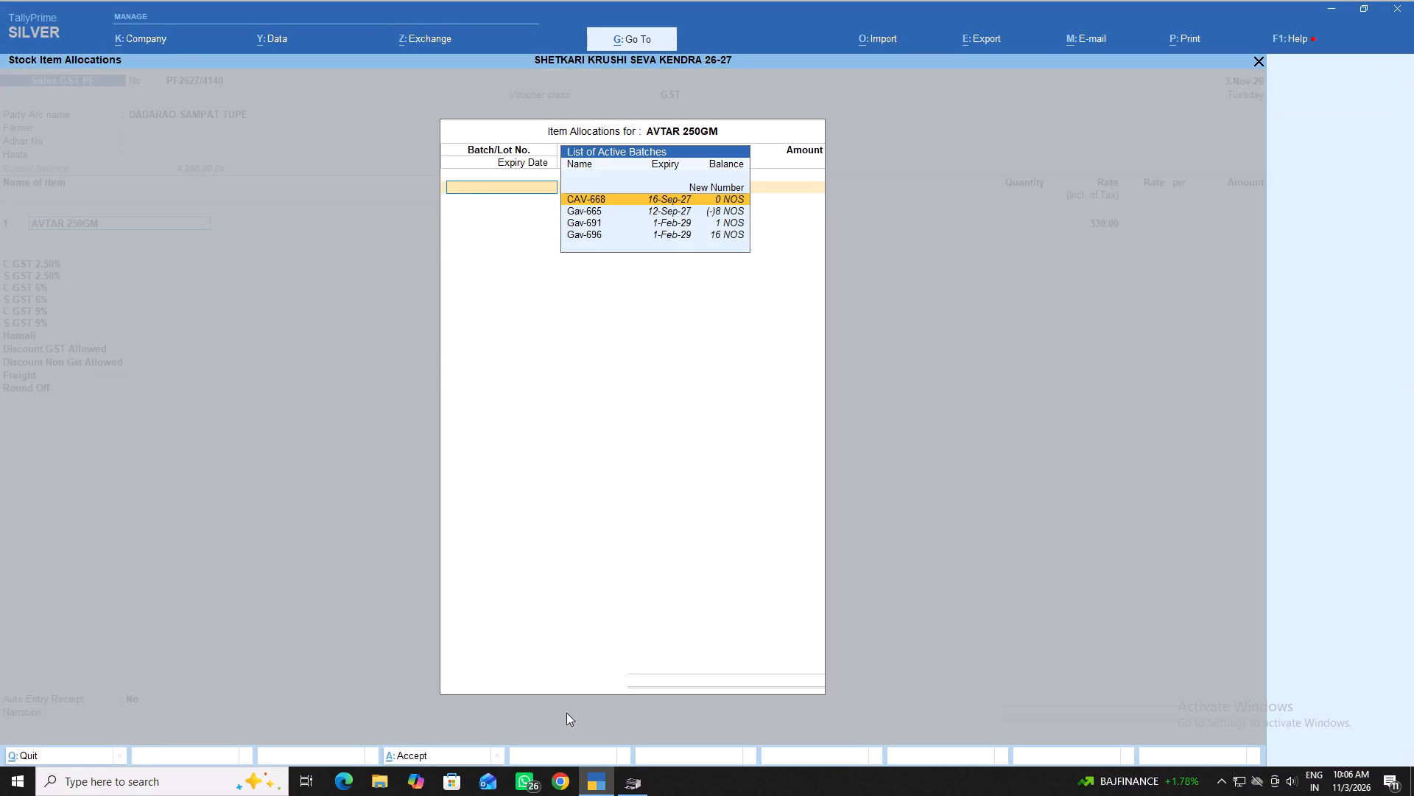
pyautogui.press('Down')
pyautogui.press('Down')
pyautogui.press('Return')
pyautogui.press('1')
pyautogui.press('Return')
pyautogui.press('Return')
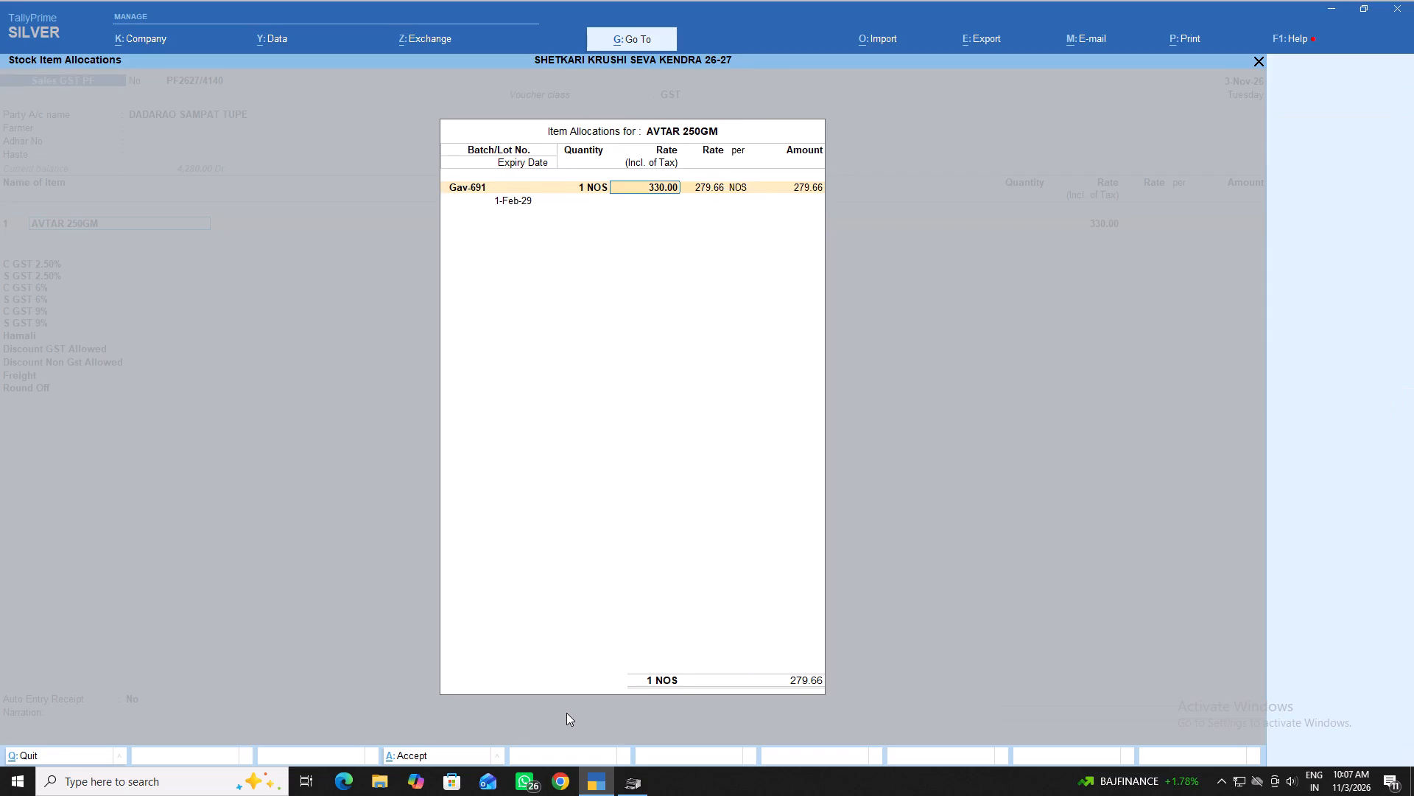
pyautogui.press('Return')
pyautogui.press('Return')
pyautogui.press('Return')
pyautogui.press('Return')
pyautogui.press('Return')
pyautogui.press('Return')
pyautogui.press('Return')
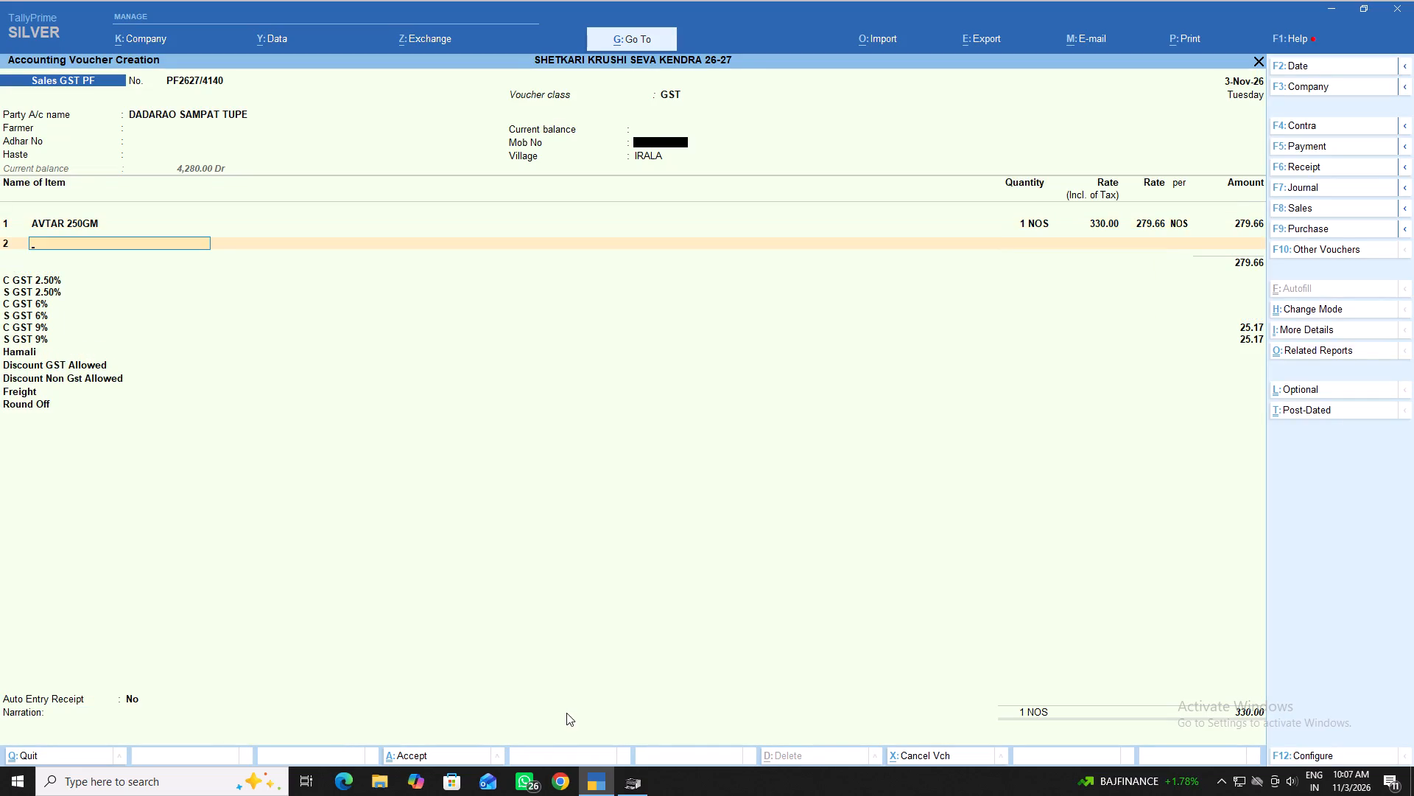
# Add 1 NOS of MAXIMA - 200 GM from batch M241201 at a tax-inclusive rate of 300.
pyautogui.write('max')
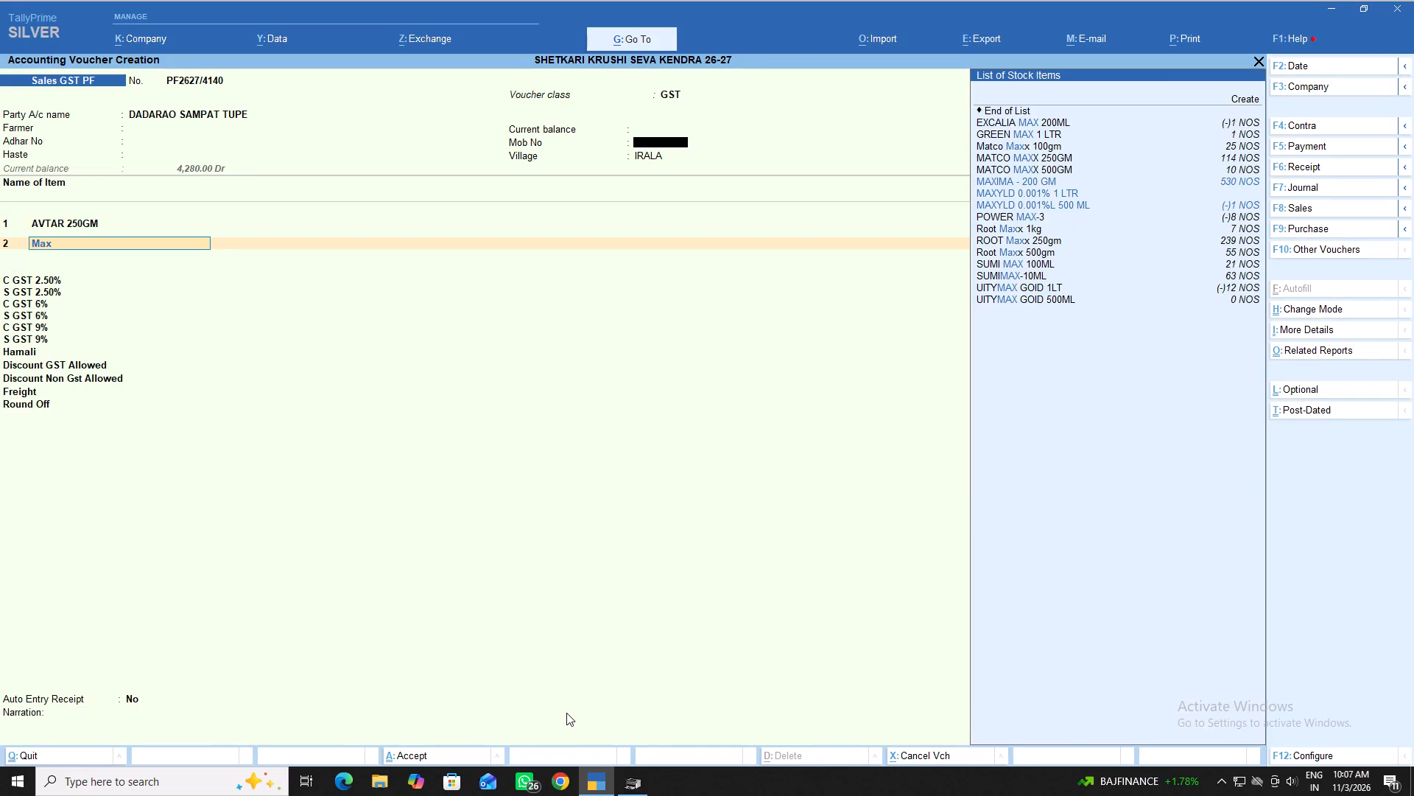
pyautogui.press('Down')
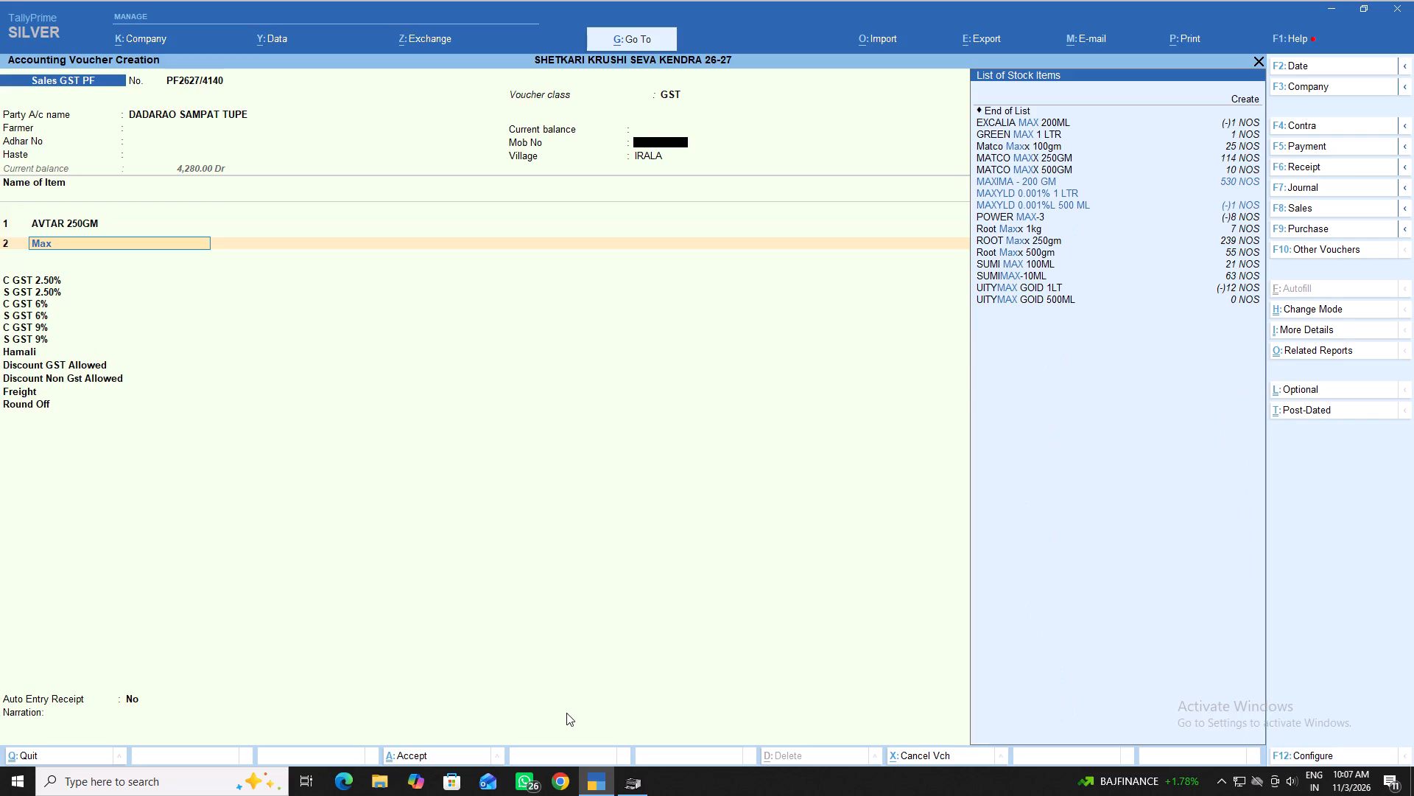
pyautogui.press('Down')
pyautogui.press('Up')
pyautogui.press('Return')
pyautogui.press('Down')
pyautogui.press('Down')
pyautogui.press('Down')
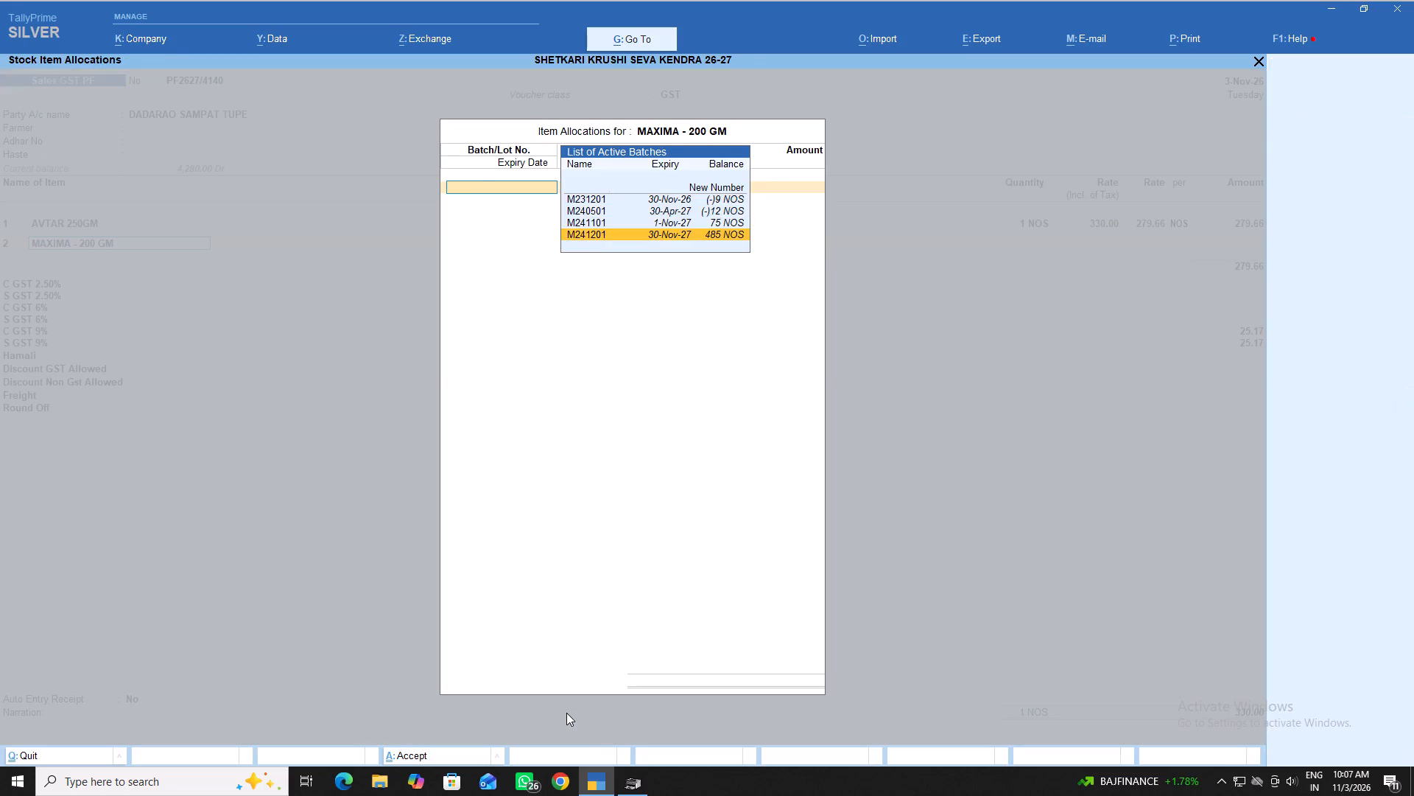
pyautogui.press('Return')
pyautogui.press('1')
pyautogui.press('Return')
pyautogui.write('300')
pyautogui.press('Return')
pyautogui.press('Return')
pyautogui.press('Return')
pyautogui.press('Return')
pyautogui.press('Return')
pyautogui.press('Return')
pyautogui.press('Return')
pyautogui.press('Return')
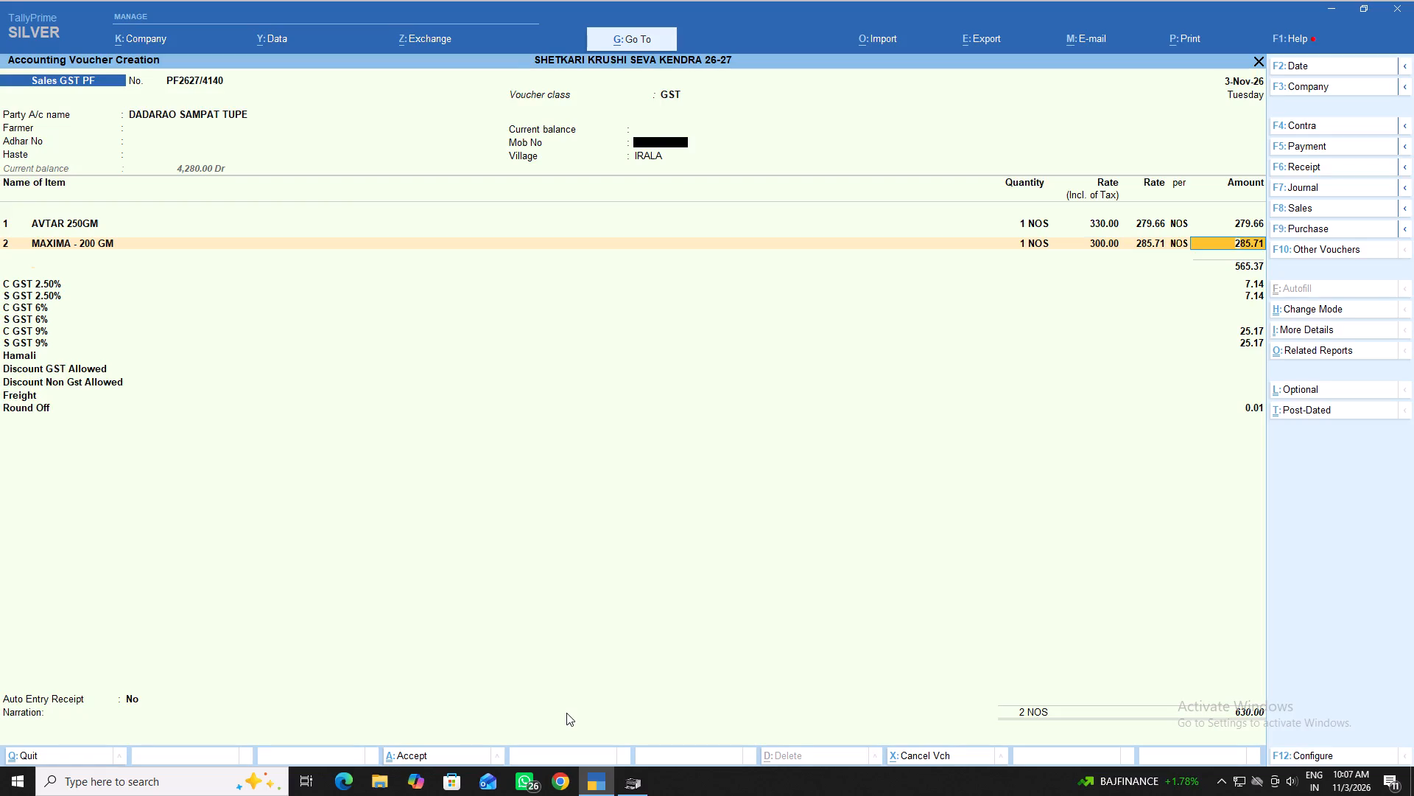
# Add 1 NOS of CHEMDOOT -100GM from batch PEBIF24124 at a tax-inclusive rate of 300 and end the item list.
pyautogui.write('ch')
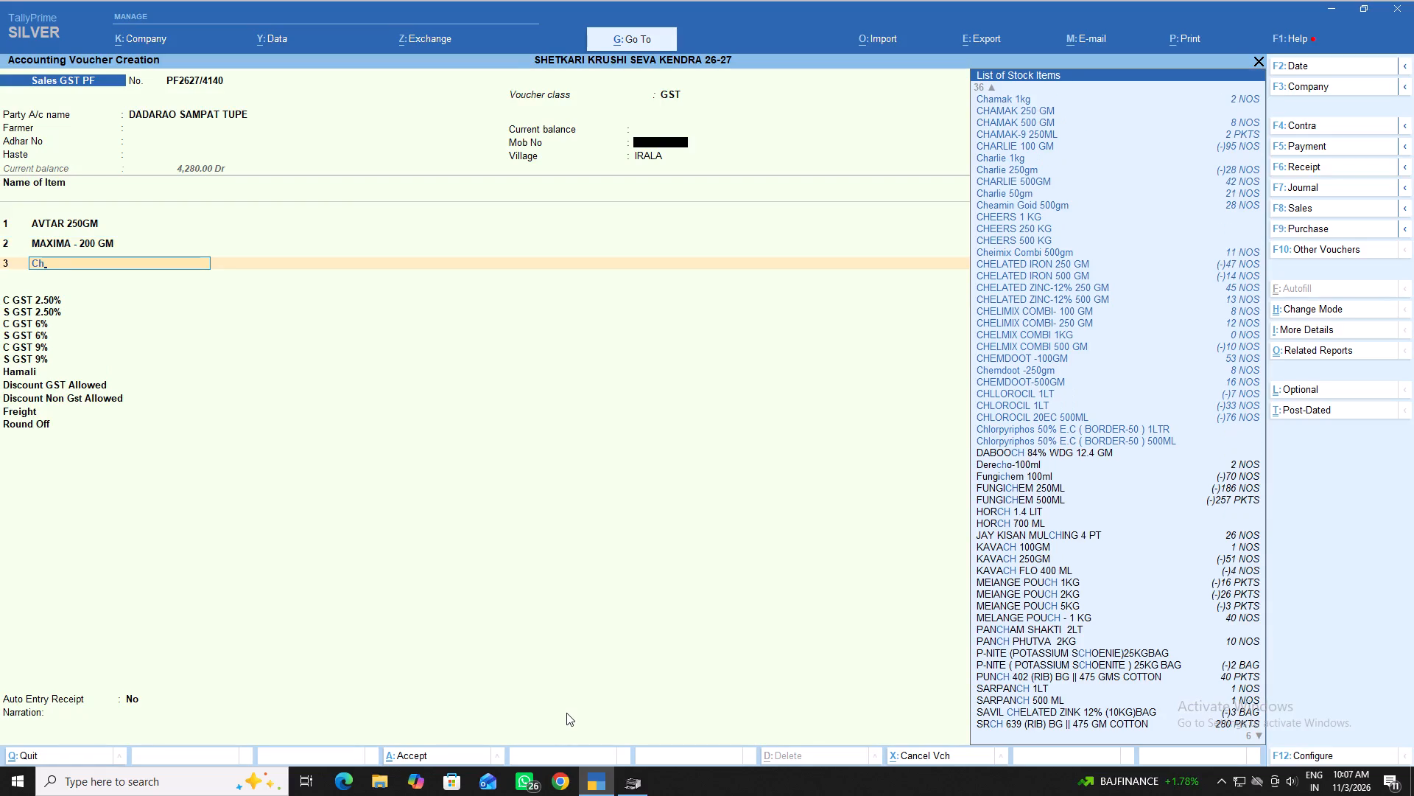
pyautogui.press('Down')
pyautogui.press('Down')
pyautogui.press('Down')
pyautogui.press('Down')
pyautogui.press('Down')
pyautogui.press('Down')
pyautogui.press('Down')
pyautogui.press('Down')
pyautogui.press('Down')
pyautogui.press('Down')
pyautogui.press('Down')
pyautogui.press('Down')
pyautogui.press('Down')
pyautogui.press('Down')
pyautogui.press('Down')
pyautogui.press('Down')
pyautogui.press('Down')
pyautogui.press('Down')
pyautogui.press('Down')
pyautogui.press('Down')
pyautogui.press('Down')
pyautogui.press('Down')
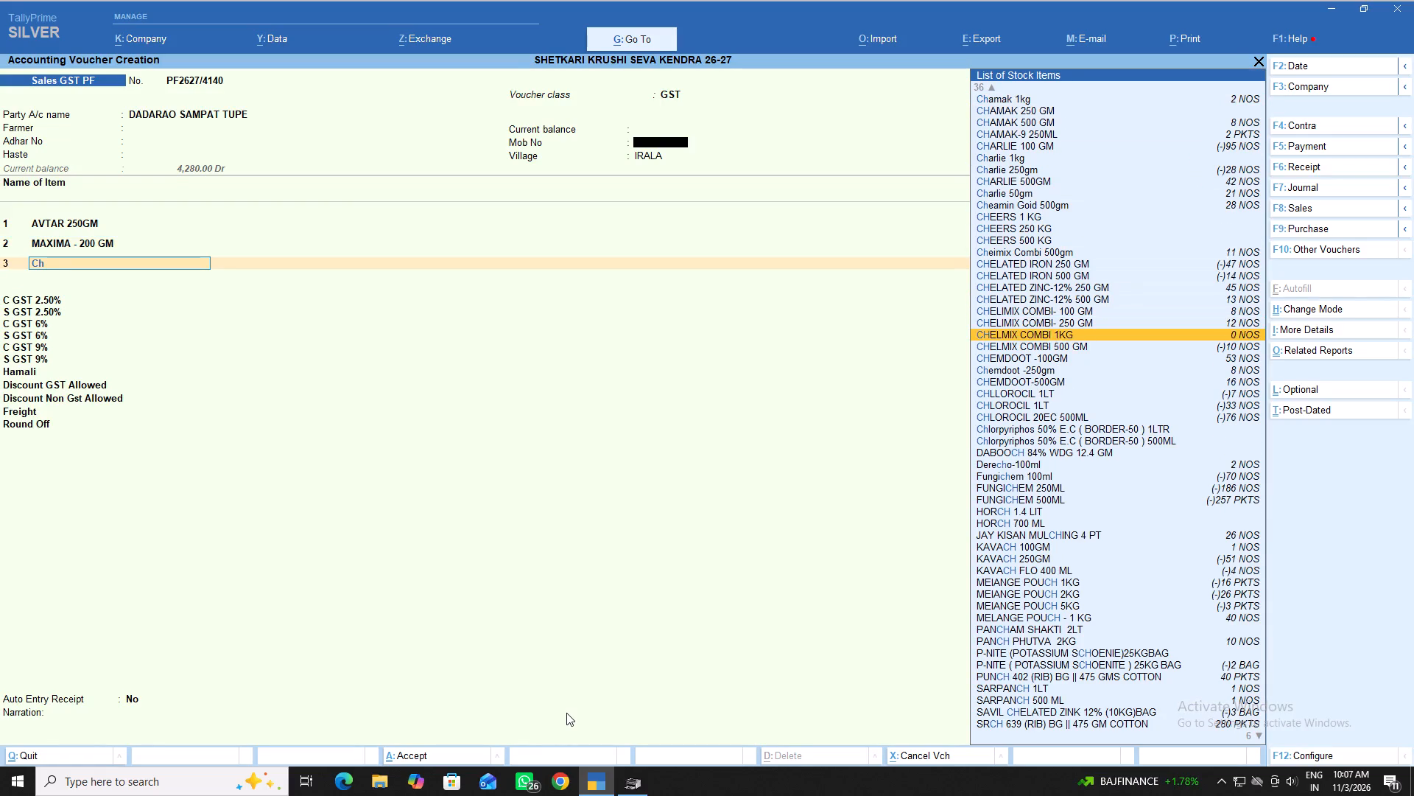
pyautogui.press('Down')
pyautogui.press('Return')
pyautogui.press('Return')
pyautogui.press('1')
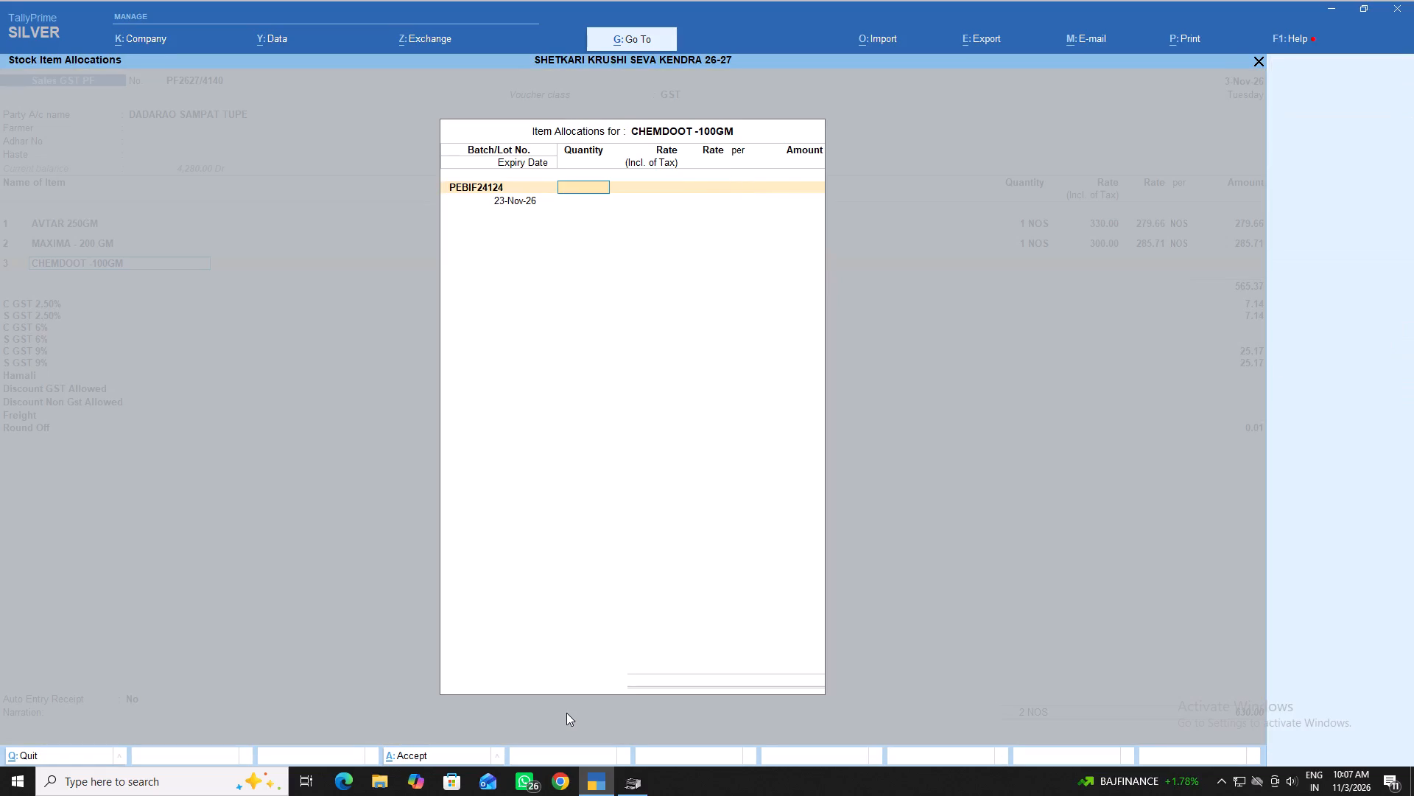
pyautogui.press('Return')
pyautogui.write('300')
pyautogui.press('Return')
pyautogui.press('Return')
pyautogui.press('Return')
pyautogui.press('Return')
pyautogui.press('Return')
pyautogui.press('Return')
pyautogui.press('Return')
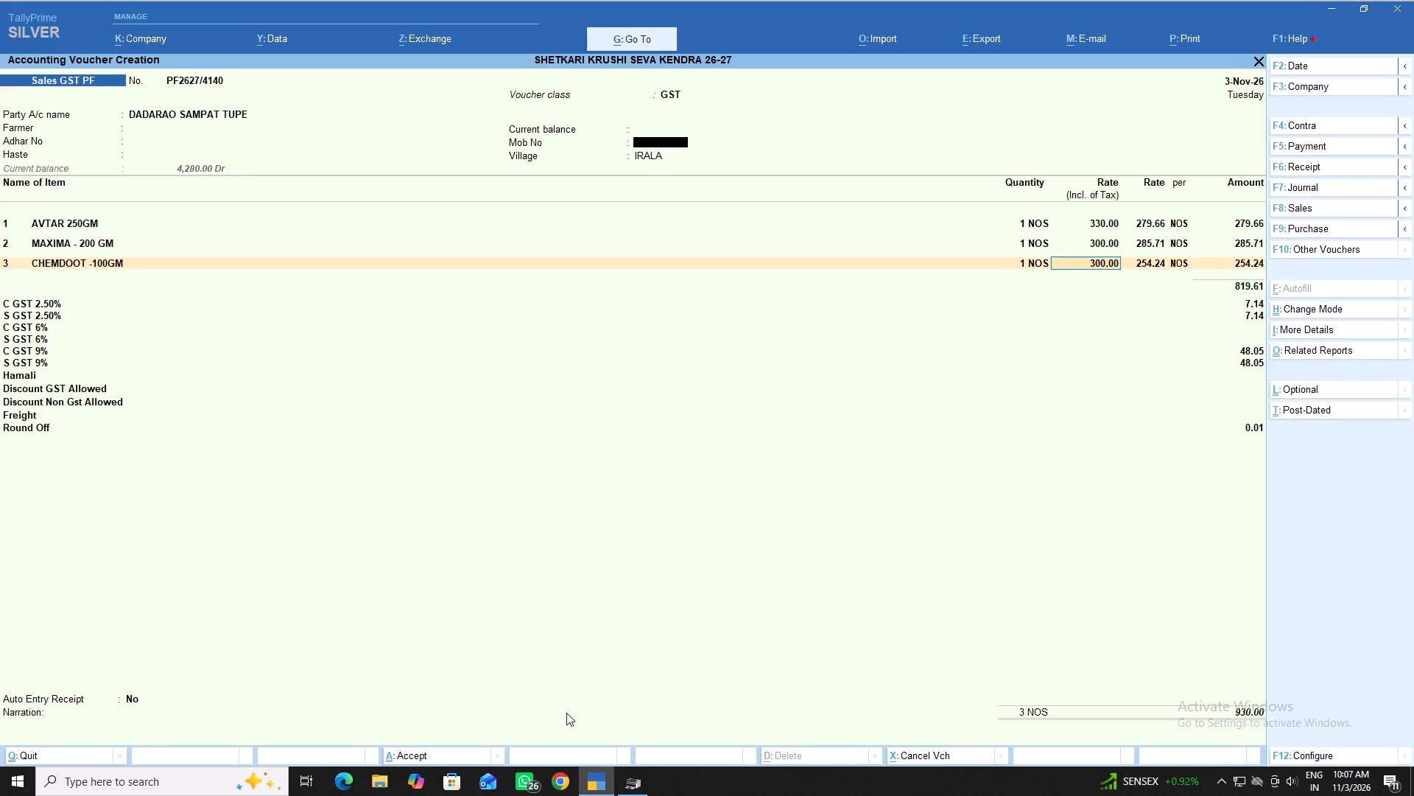
pyautogui.press('Return')
pyautogui.press('Return')
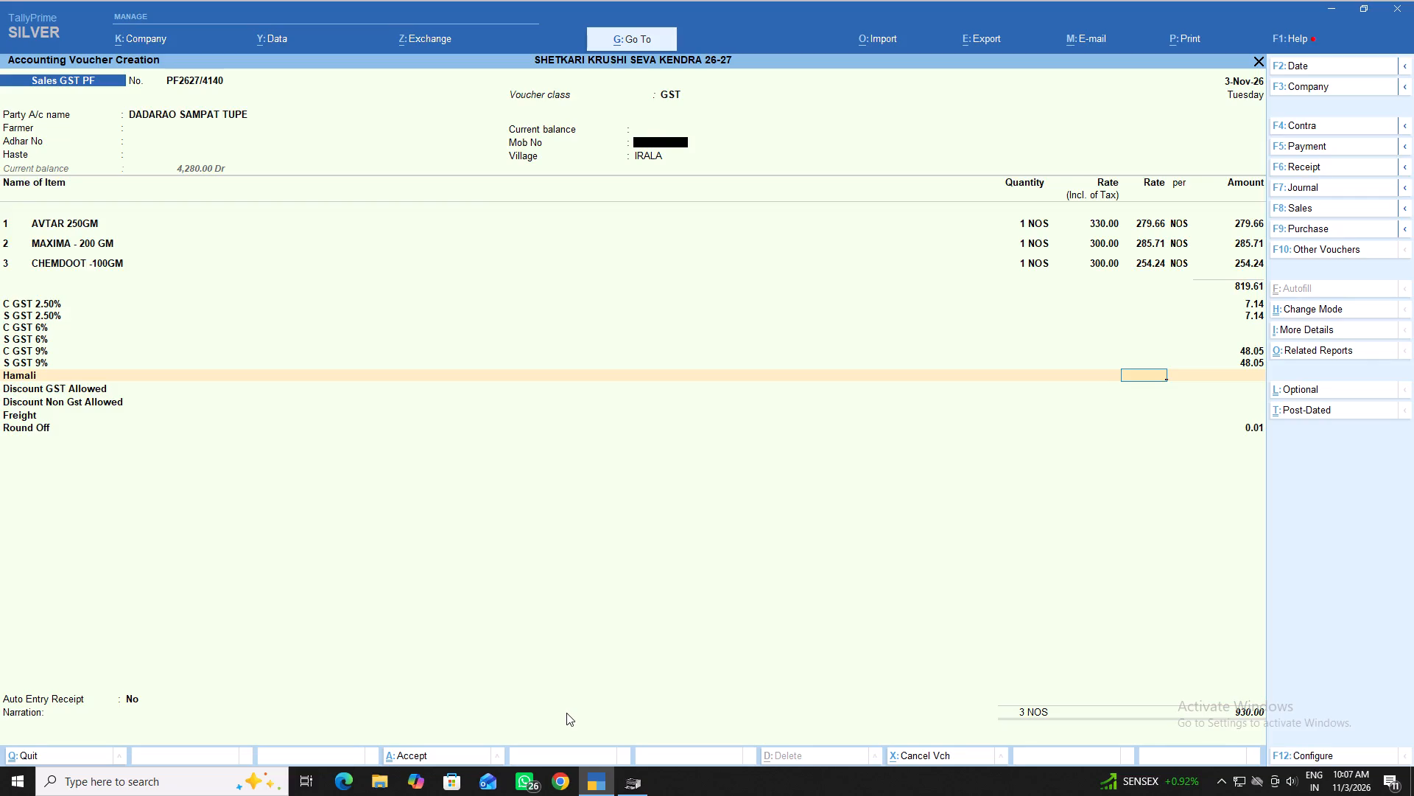
# Leave the Hamali, Discount GST Allowed, Discount Non Gst Allowed and Freight lines blank and proceed through the rest of the voucher.
pyautogui.press('Return')
pyautogui.press('Return')
pyautogui.press('Return')
pyautogui.press('Return')
pyautogui.press('Return')
pyautogui.press('Return')
pyautogui.press('Return')
pyautogui.press('Return')
pyautogui.press('Return')
pyautogui.press('Return')
pyautogui.press('Return')
pyautogui.press('Return')
pyautogui.press('Return')
pyautogui.press('Return')
pyautogui.press('Return')
pyautogui.press('Return')
pyautogui.press('Return')
pyautogui.press('Return')
pyautogui.press('Return')
pyautogui.press('Return')
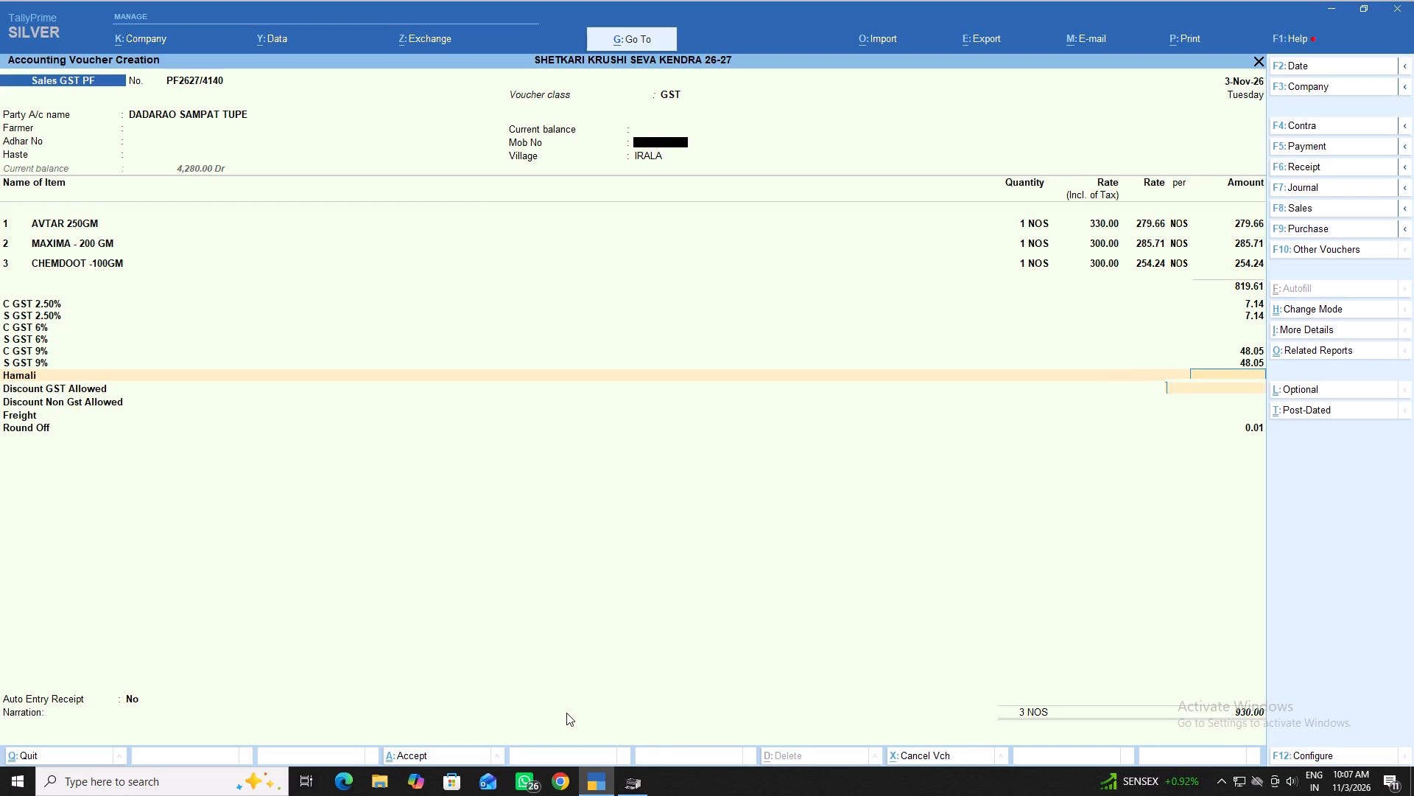
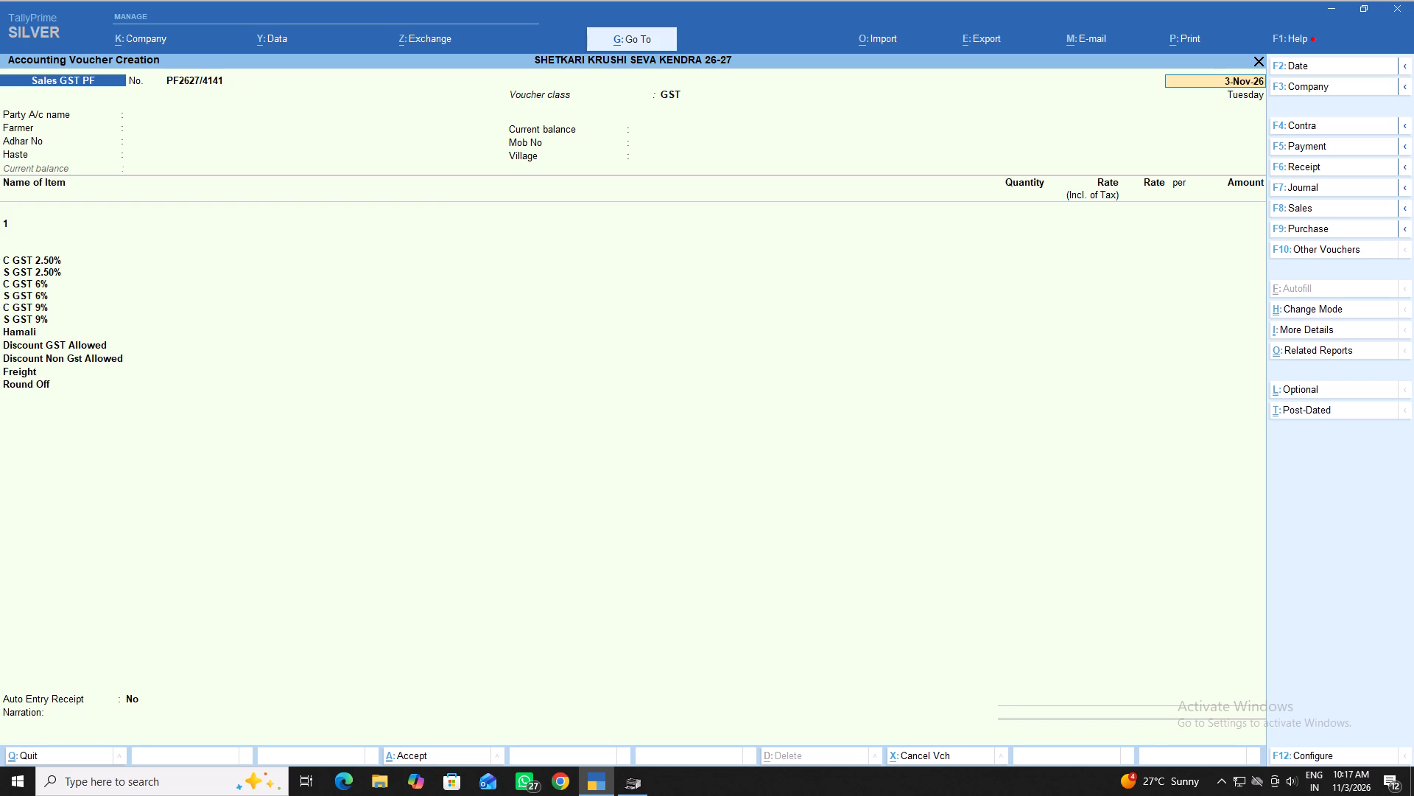
pyautogui.press('Return')
pyautogui.write('bh')
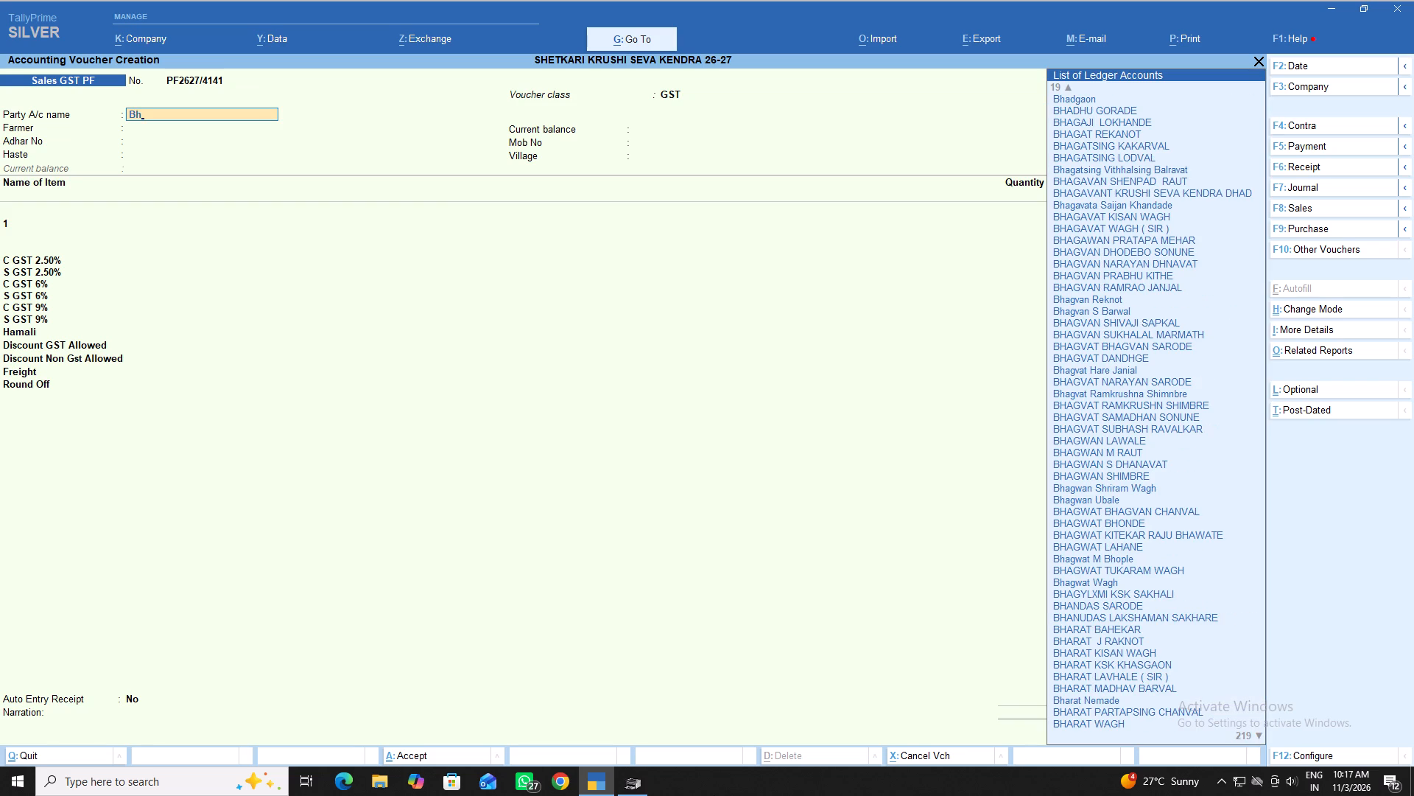
pyautogui.press('Down')
pyautogui.press('Down')
pyautogui.press('Down')
pyautogui.press('Down')
pyautogui.press('Down')
pyautogui.press('Down')
pyautogui.press('Down')
pyautogui.press('Down')
pyautogui.press('Down')
pyautogui.press('Down')
pyautogui.press('Down')
pyautogui.press('Down')
pyautogui.press('Down')
pyautogui.press('Down')
pyautogui.press('Down')
pyautogui.press('Down')
pyautogui.press('Down')
pyautogui.press('Down')
pyautogui.press('Down')
pyautogui.press('Down')
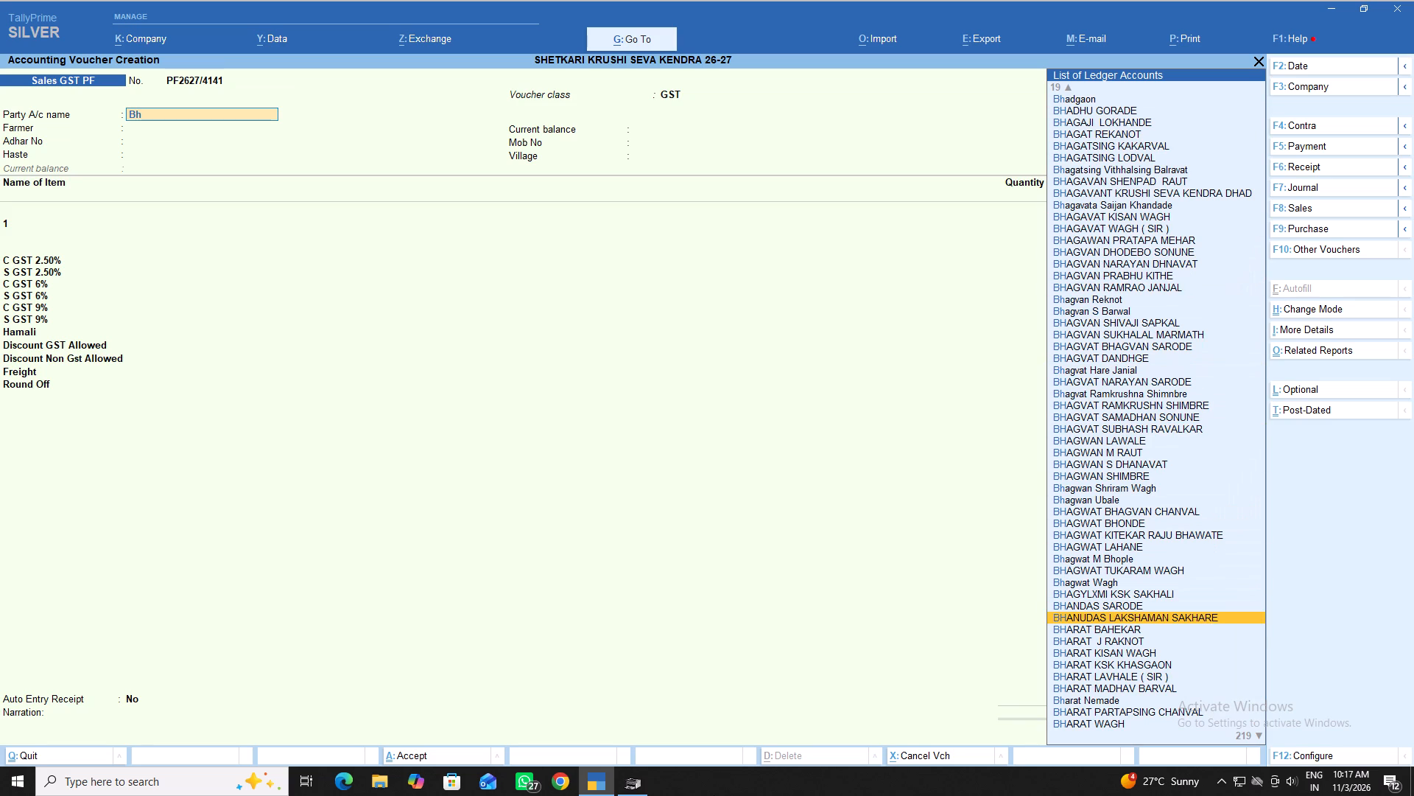
pyautogui.press('Up')
pyautogui.press('Up')
pyautogui.press('Up')
pyautogui.press('Up')
pyautogui.press('Up')
pyautogui.press('Up')
pyautogui.press('Up')
pyautogui.press('Up')
pyautogui.press('Up')
pyautogui.press('Up')
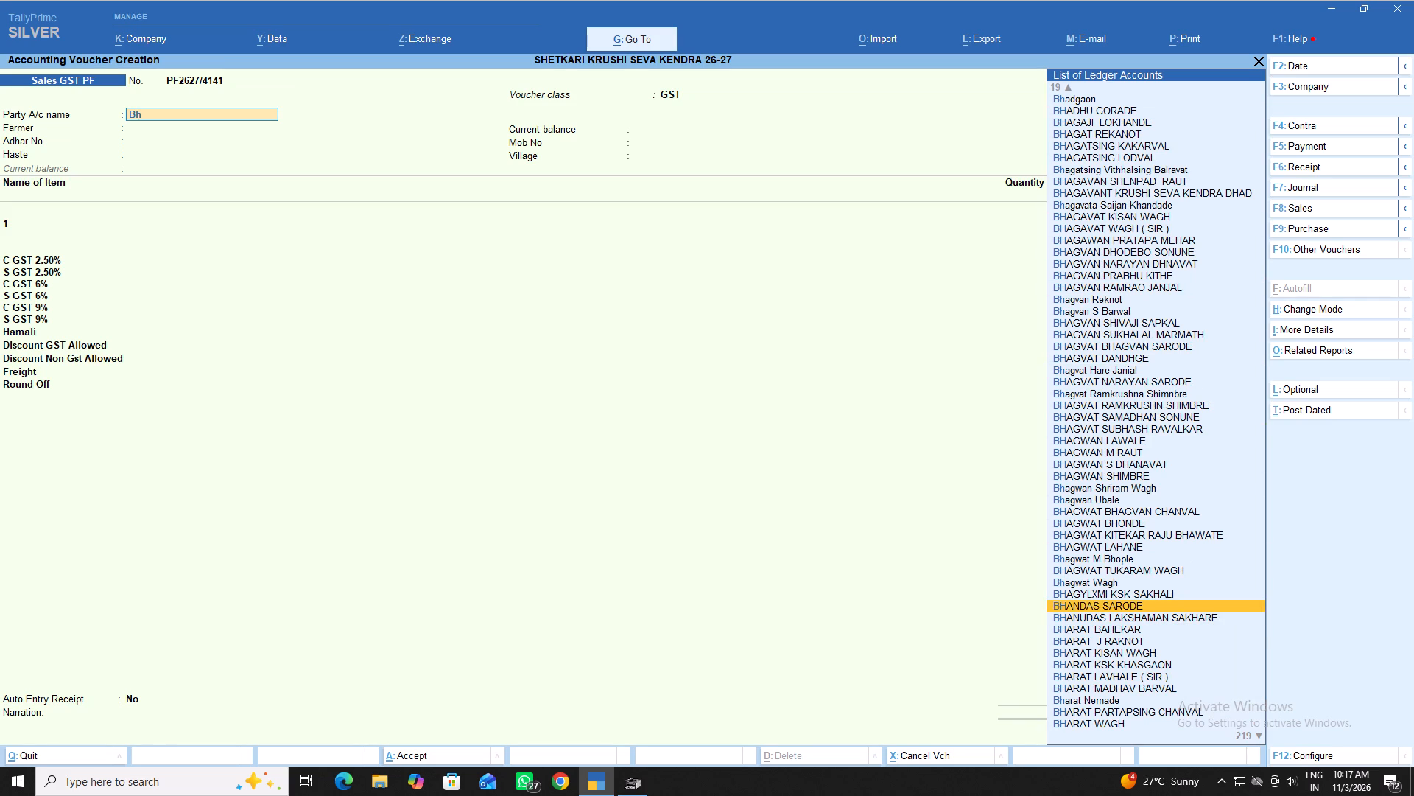
pyautogui.press('Up')
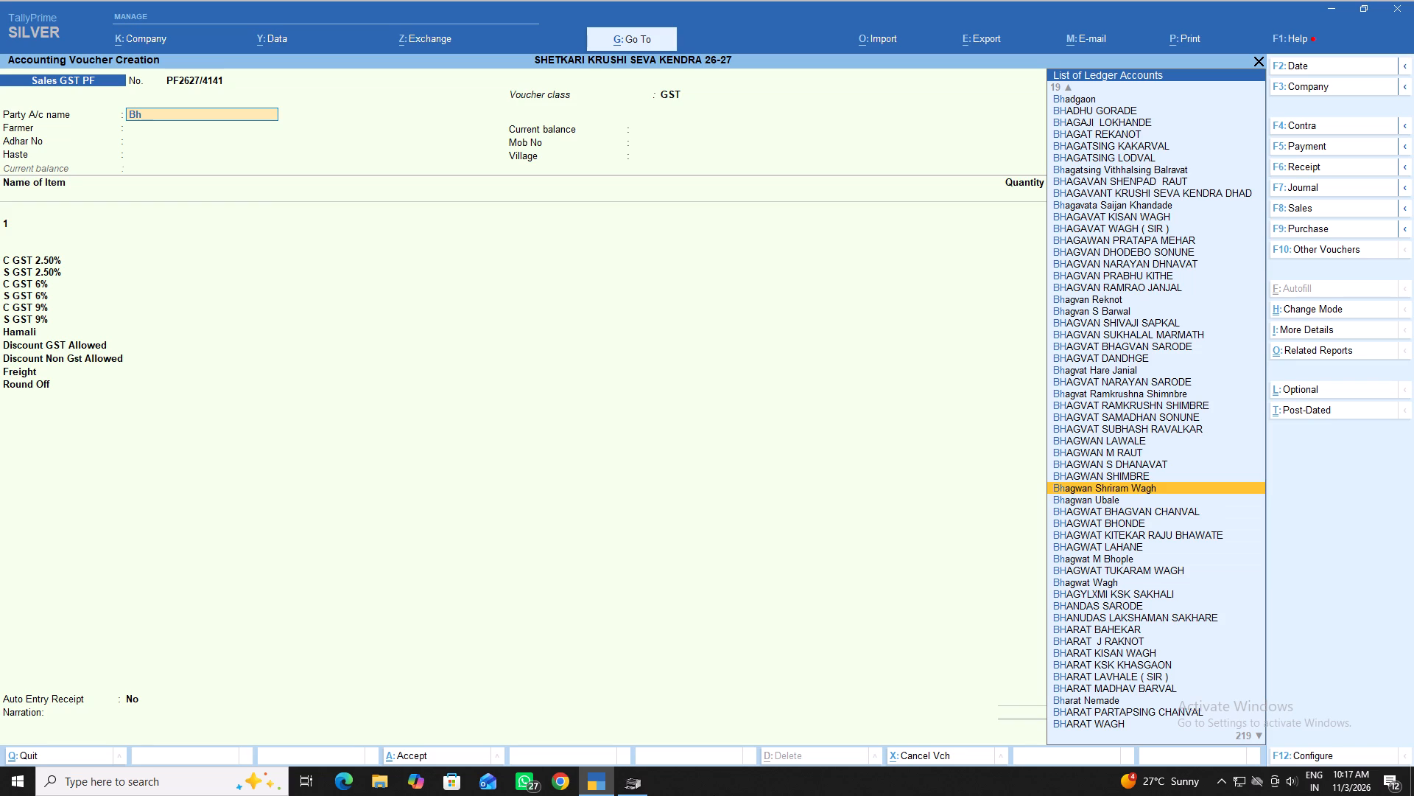
pyautogui.press('Down')
pyautogui.press('Down')
pyautogui.press('Down')
pyautogui.press('Down')
pyautogui.press('Down')
pyautogui.press('Down')
pyautogui.press('Down')
pyautogui.press('Down')
pyautogui.press('Down')
pyautogui.press('Down')
pyautogui.press('Down')
pyautogui.press('Down')
pyautogui.press('Down')
pyautogui.press('Down')
pyautogui.press('Down')
pyautogui.press('Down')
pyautogui.press('Down')
pyautogui.press('Down')
pyautogui.press('Down')
pyautogui.press('Down')
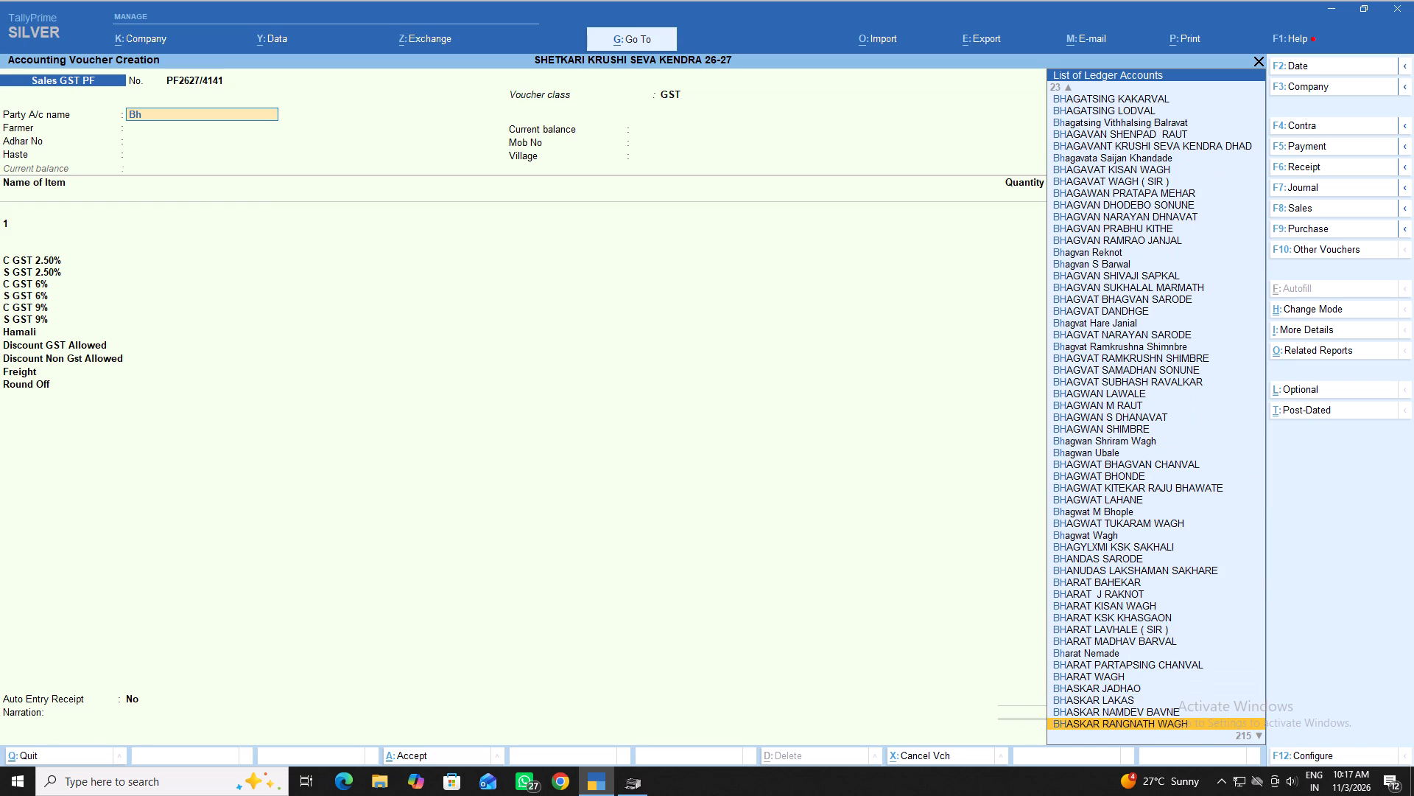
pyautogui.press('Up')
pyautogui.press('Up')
pyautogui.press('Up')
pyautogui.press('Up')
pyautogui.press('Up')
pyautogui.press('Up')
pyautogui.press('Up')
pyautogui.press('Up')
pyautogui.press('Up')
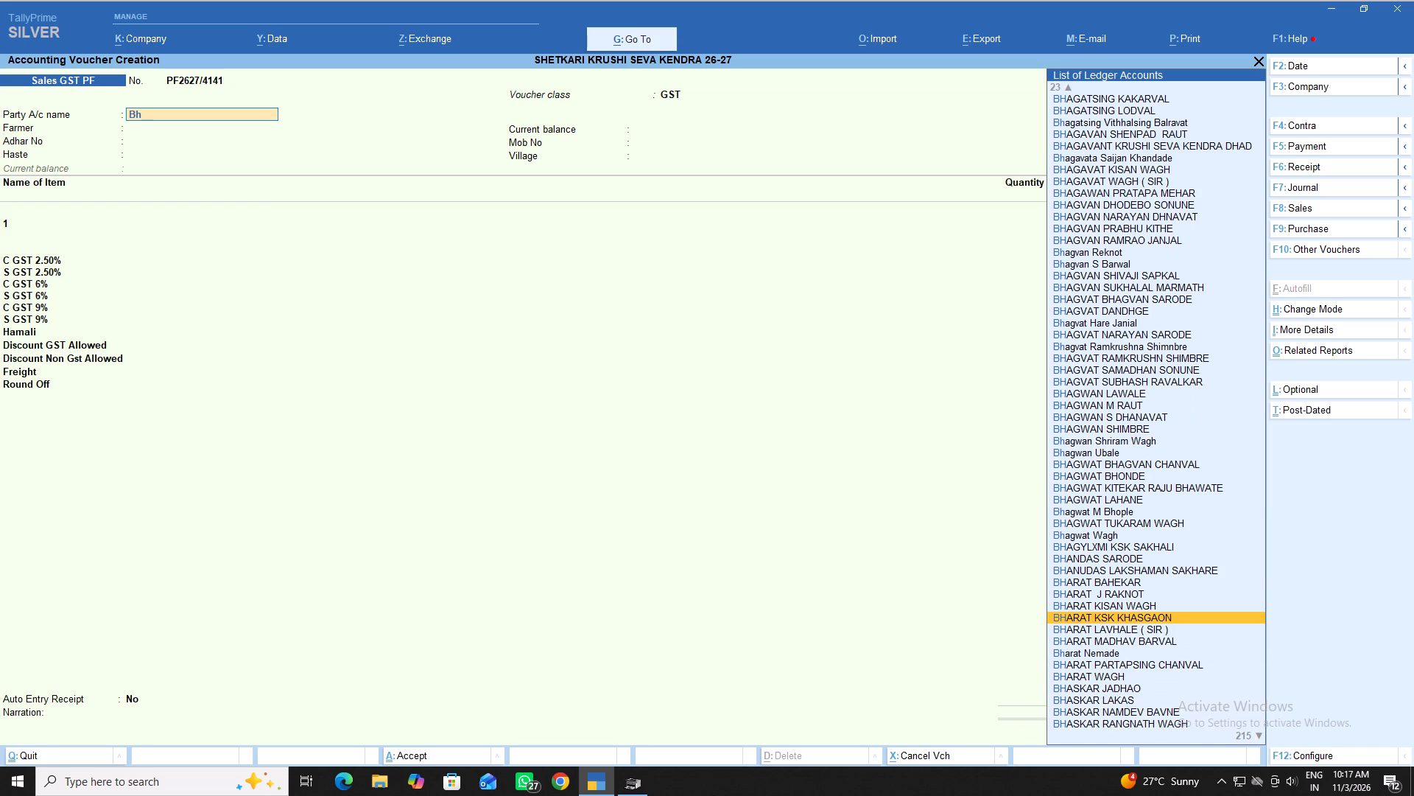
pyautogui.press('Down')
pyautogui.press('Down')
pyautogui.press('Down')
pyautogui.press('Down')
pyautogui.press('Down')
pyautogui.press('Down')
pyautogui.press('Down')
pyautogui.press('Down')
pyautogui.press('Down')
pyautogui.press('Down')
pyautogui.press('Down')
pyautogui.press('Down')
pyautogui.press('Down')
pyautogui.press('Down')
pyautogui.press('Down')
pyautogui.press('Down')
pyautogui.press('Down')
pyautogui.press('Down')
pyautogui.press('Down')
pyautogui.press('Down')
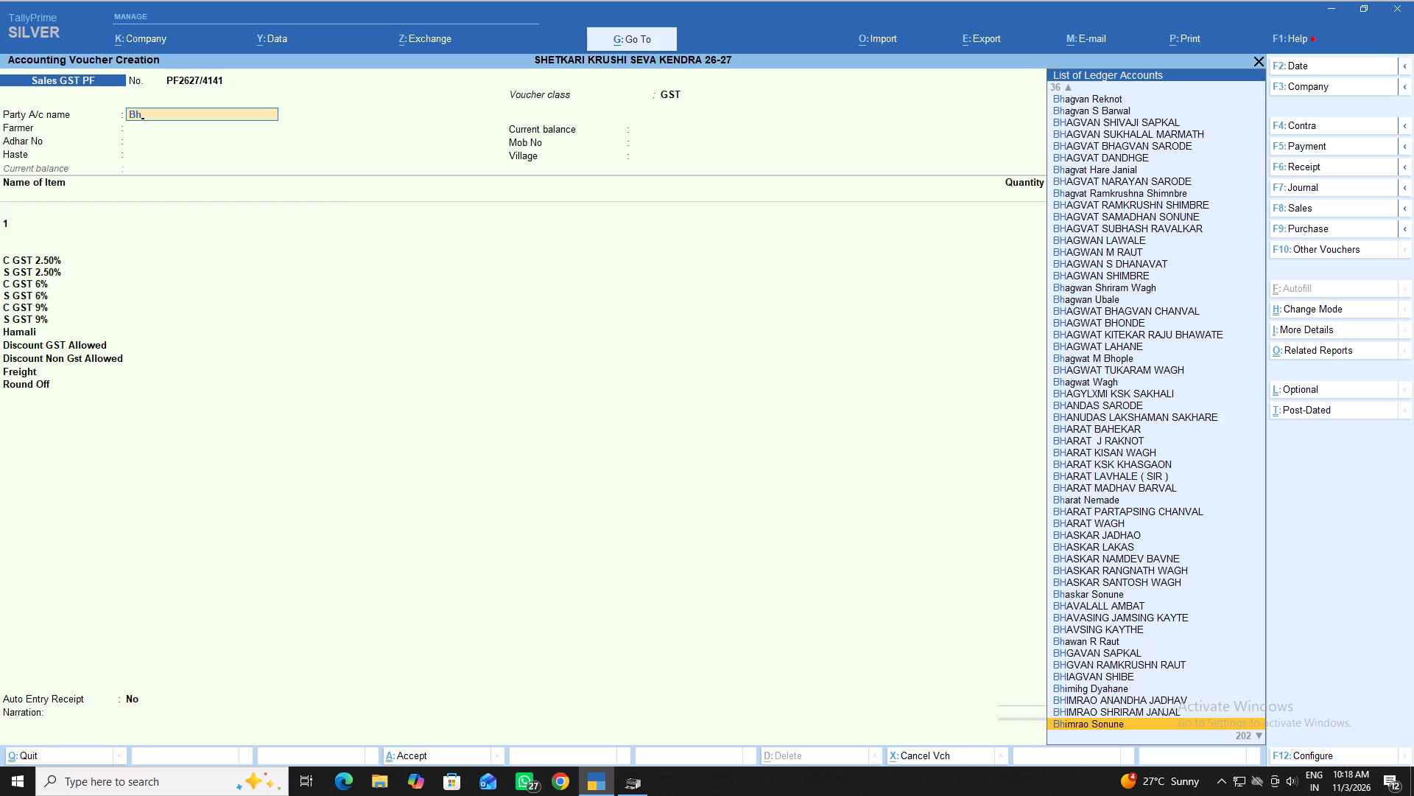
pyautogui.press('Up')
pyautogui.press('Up')
pyautogui.press('Up')
pyautogui.press('Up')
pyautogui.press('Up')
pyautogui.press('Up')
pyautogui.press('Up')
pyautogui.press('Up')
pyautogui.press('Up')
pyautogui.press('Up')
pyautogui.press('Up')
pyautogui.press('Up')
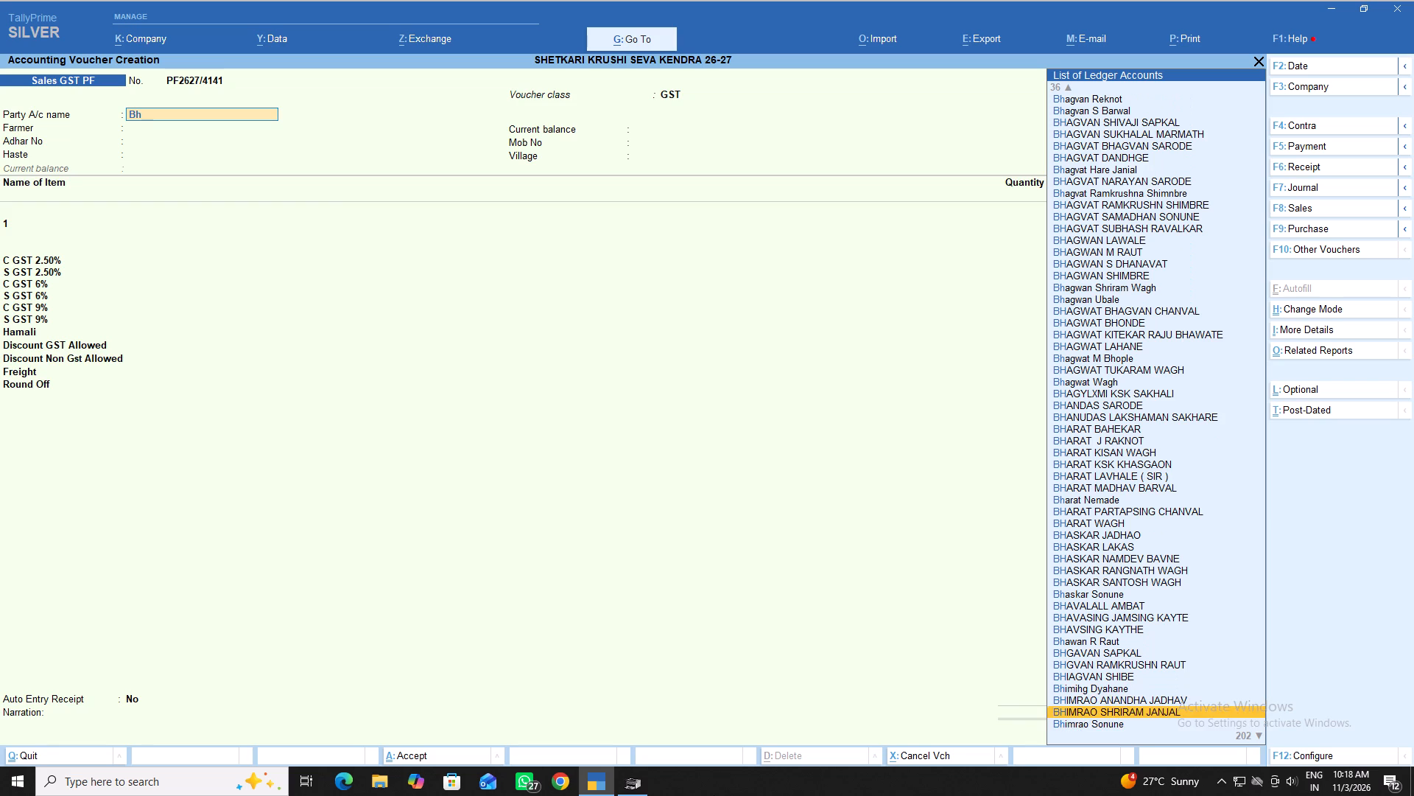
pyautogui.press('Up')
pyautogui.press('Up')
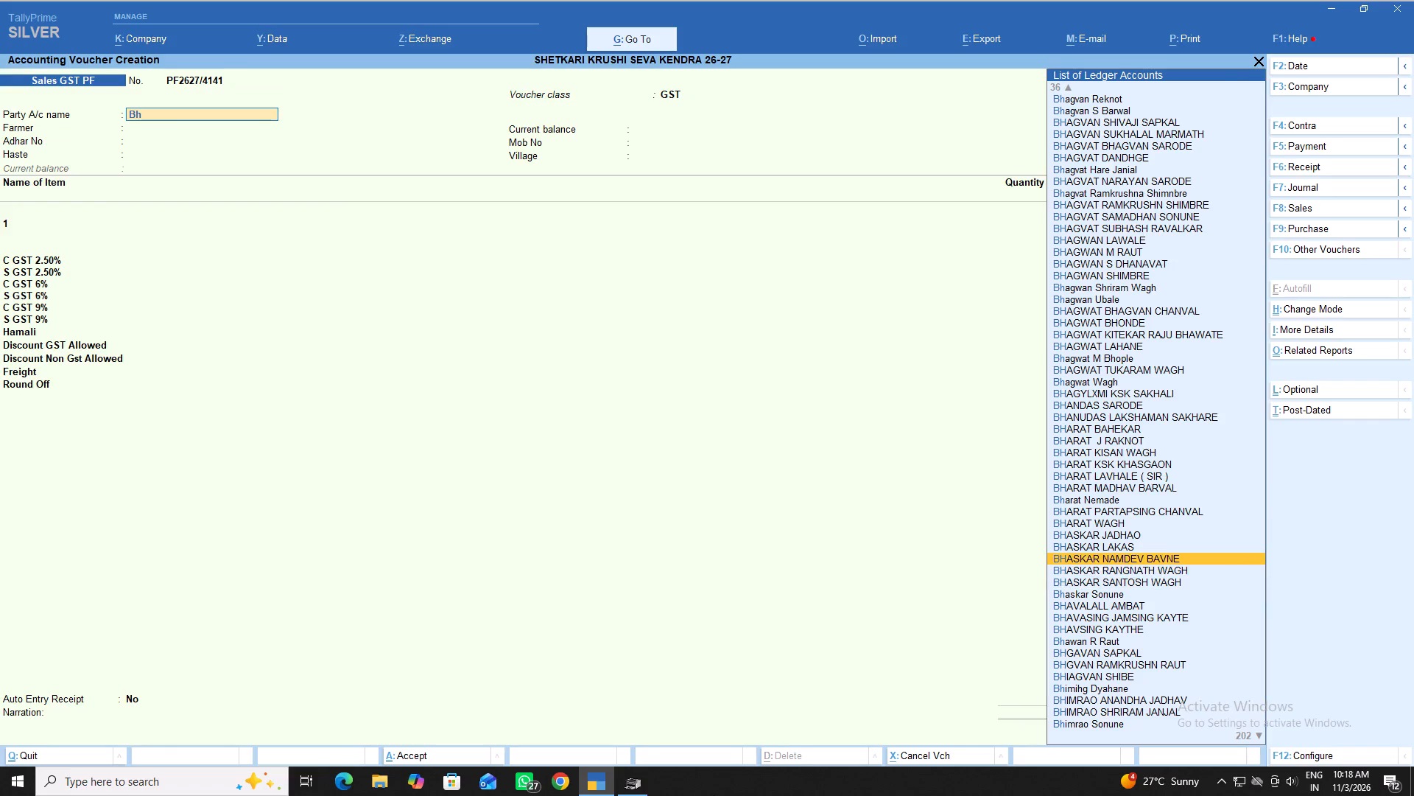
pyautogui.press('Return')
pyautogui.press('Return')
pyautogui.press('Return')
pyautogui.press('Return')
pyautogui.press('Return')
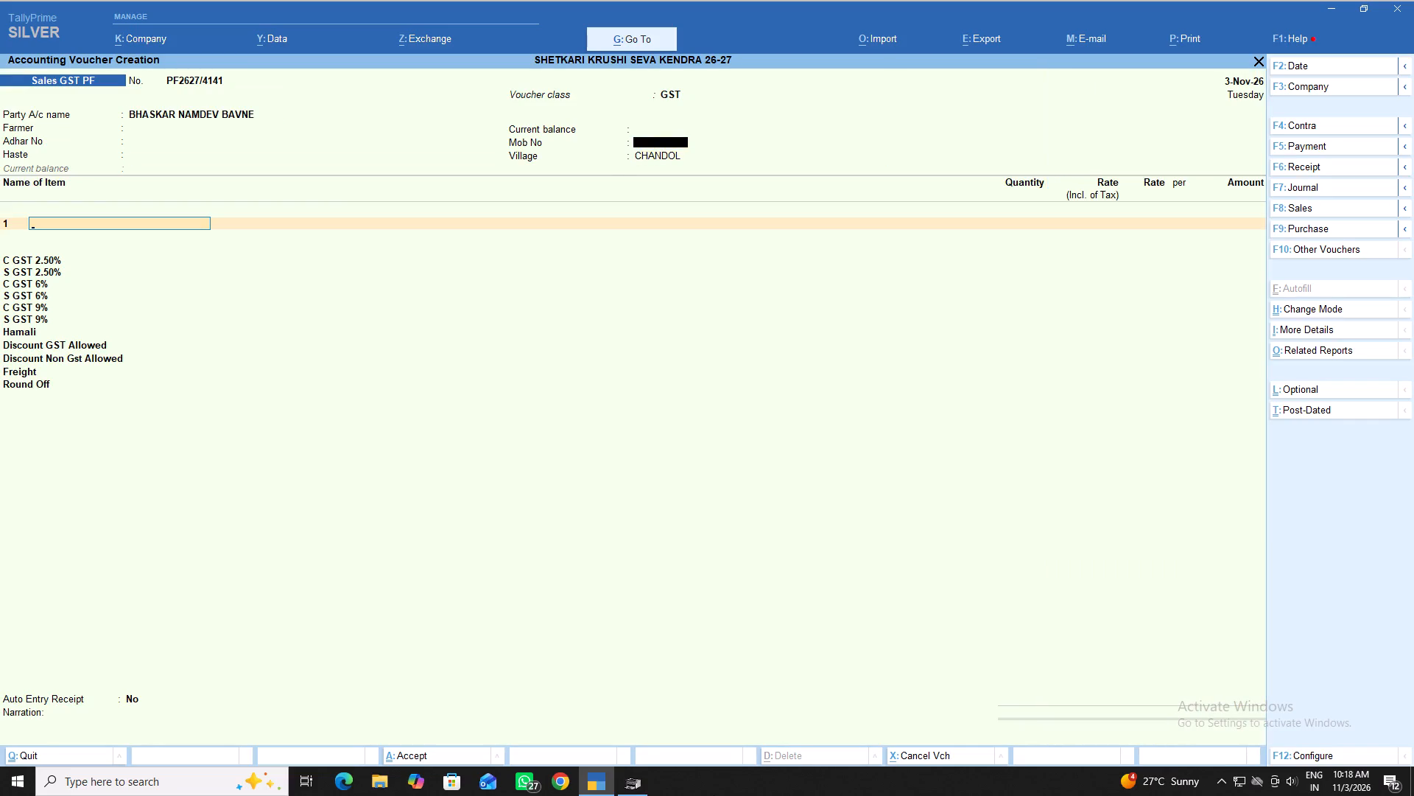
# Add BERRY SIZER 250 ML as the first item, allocating 1 NOS from batch IPL/47/G.
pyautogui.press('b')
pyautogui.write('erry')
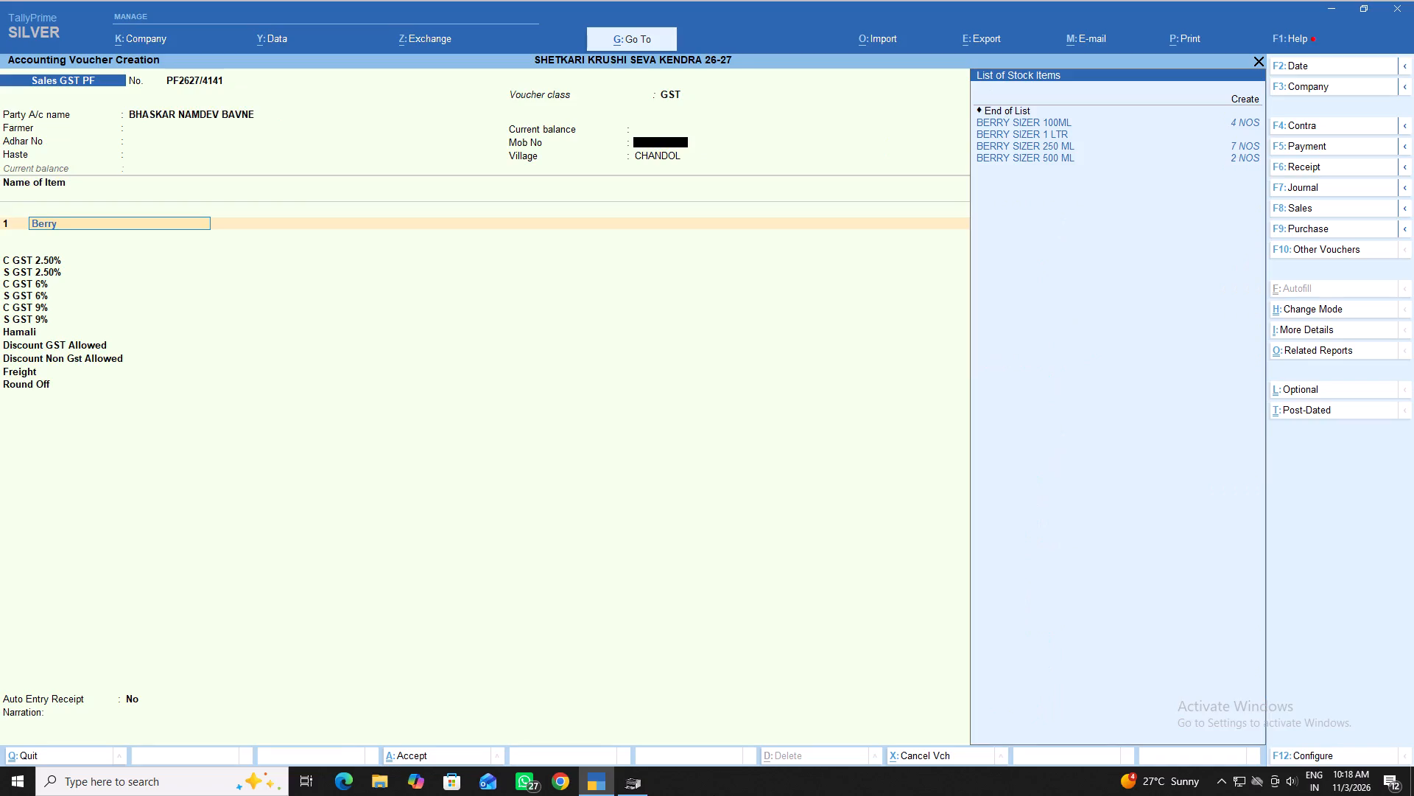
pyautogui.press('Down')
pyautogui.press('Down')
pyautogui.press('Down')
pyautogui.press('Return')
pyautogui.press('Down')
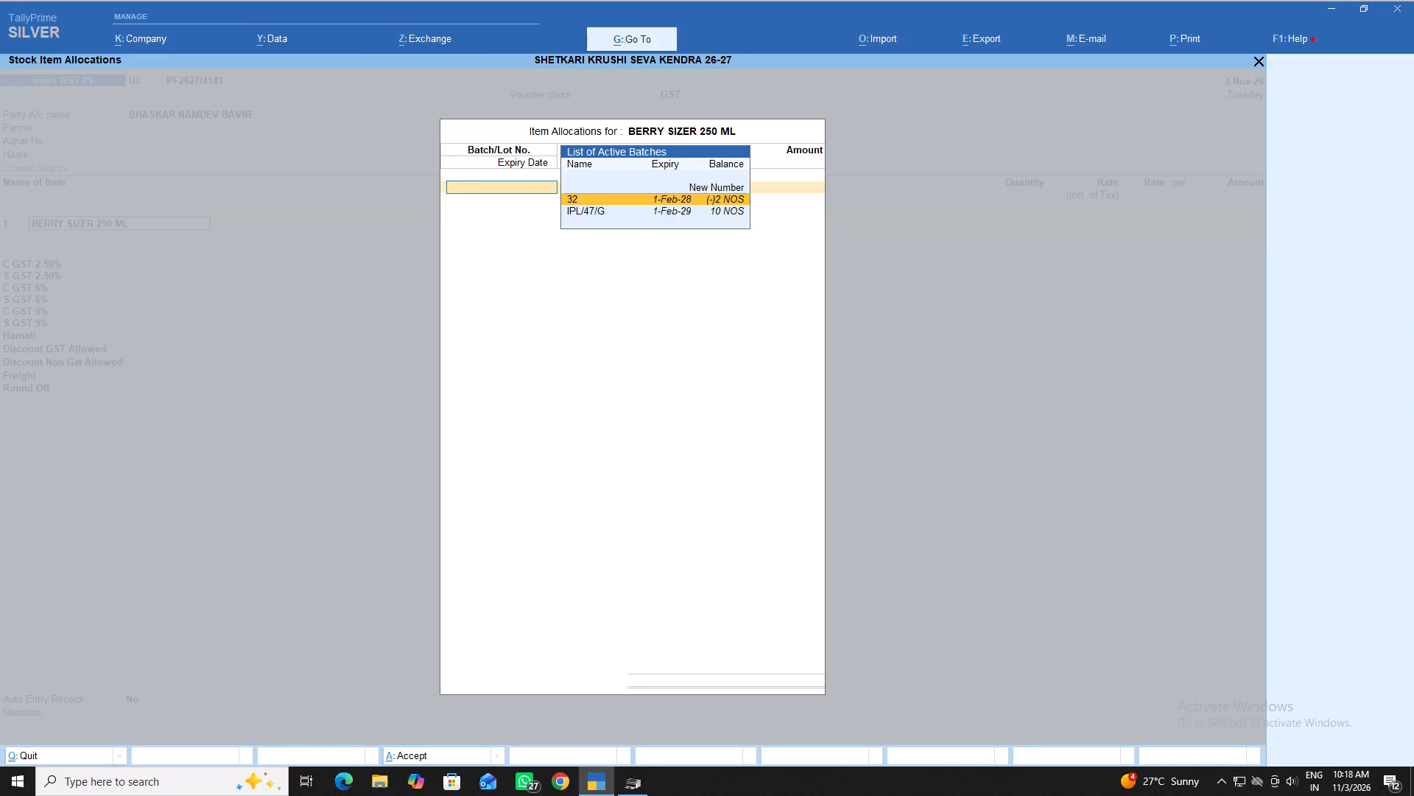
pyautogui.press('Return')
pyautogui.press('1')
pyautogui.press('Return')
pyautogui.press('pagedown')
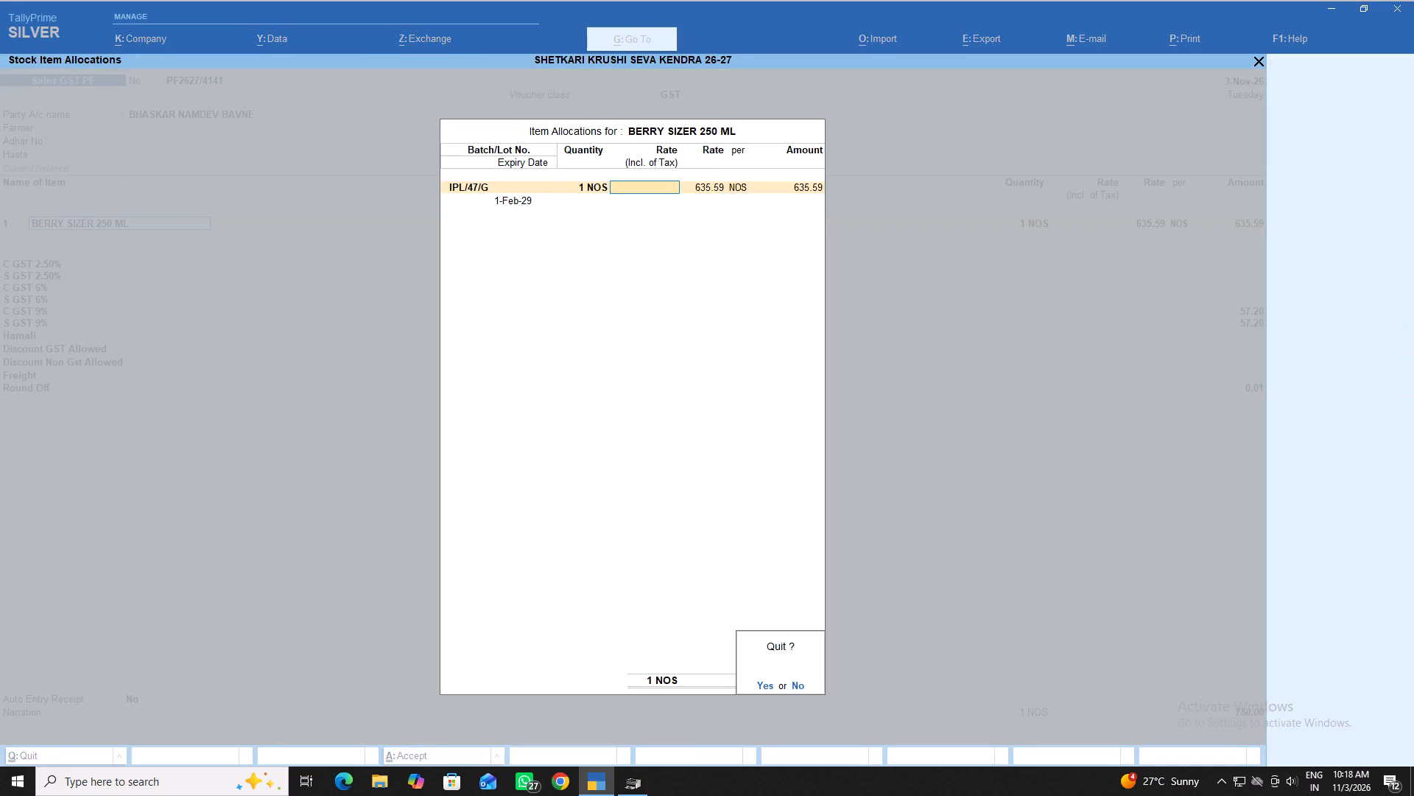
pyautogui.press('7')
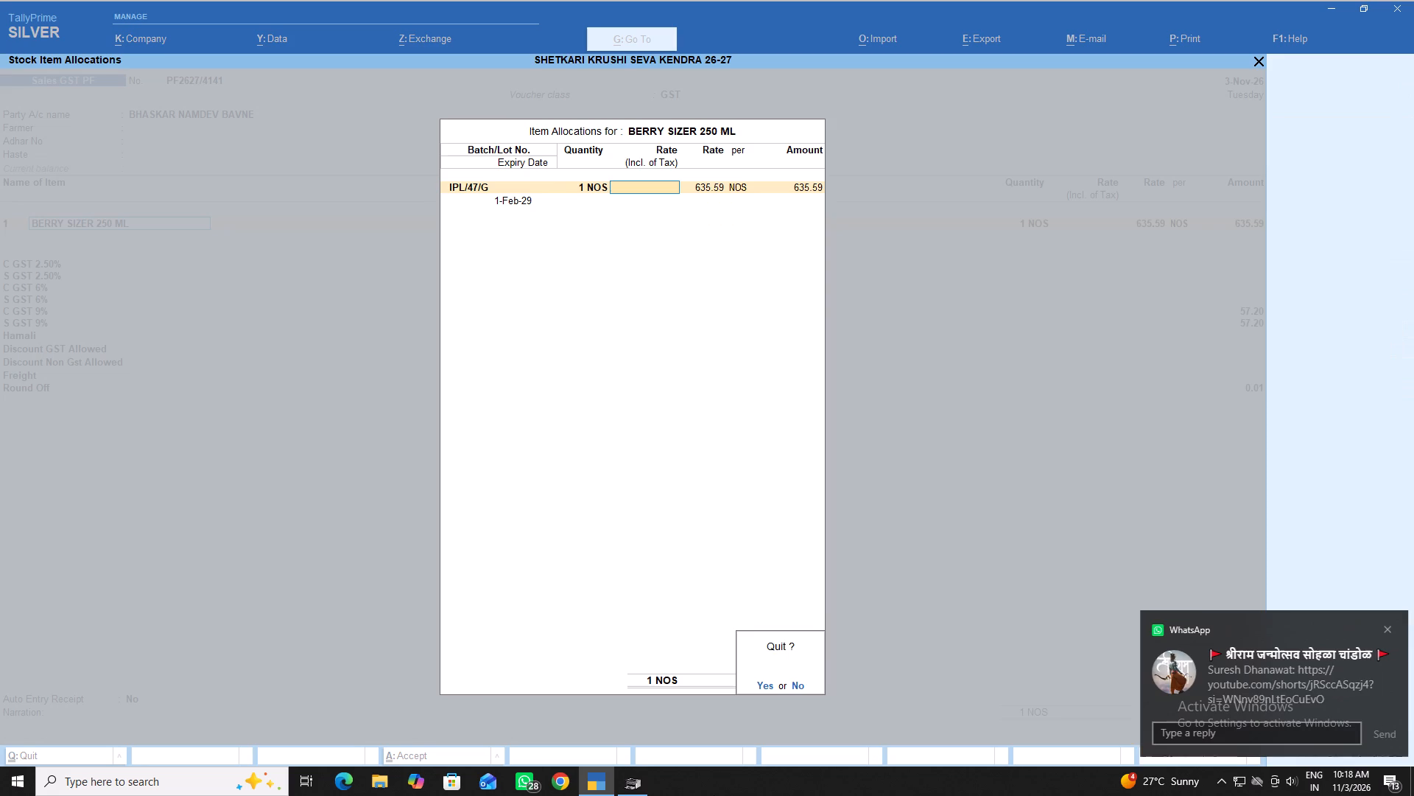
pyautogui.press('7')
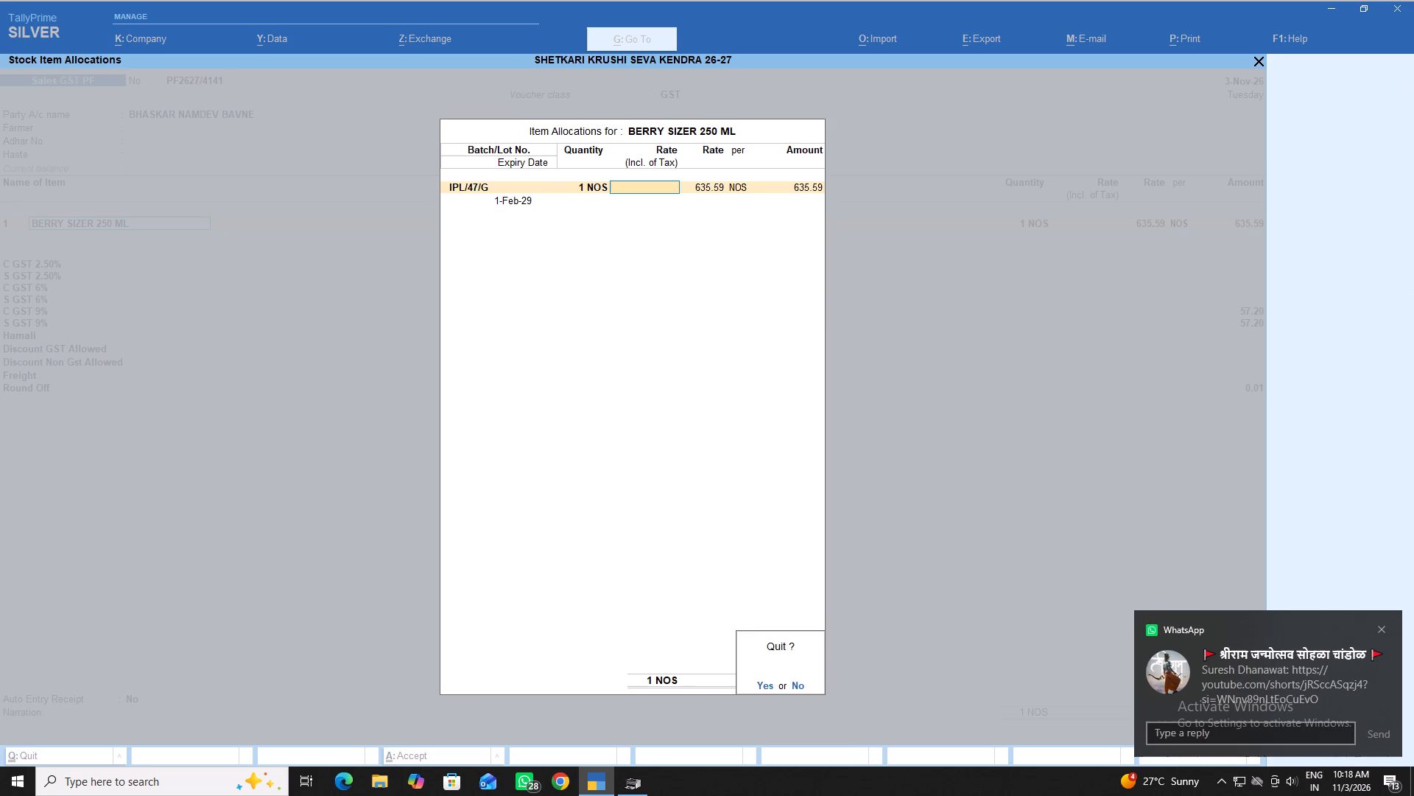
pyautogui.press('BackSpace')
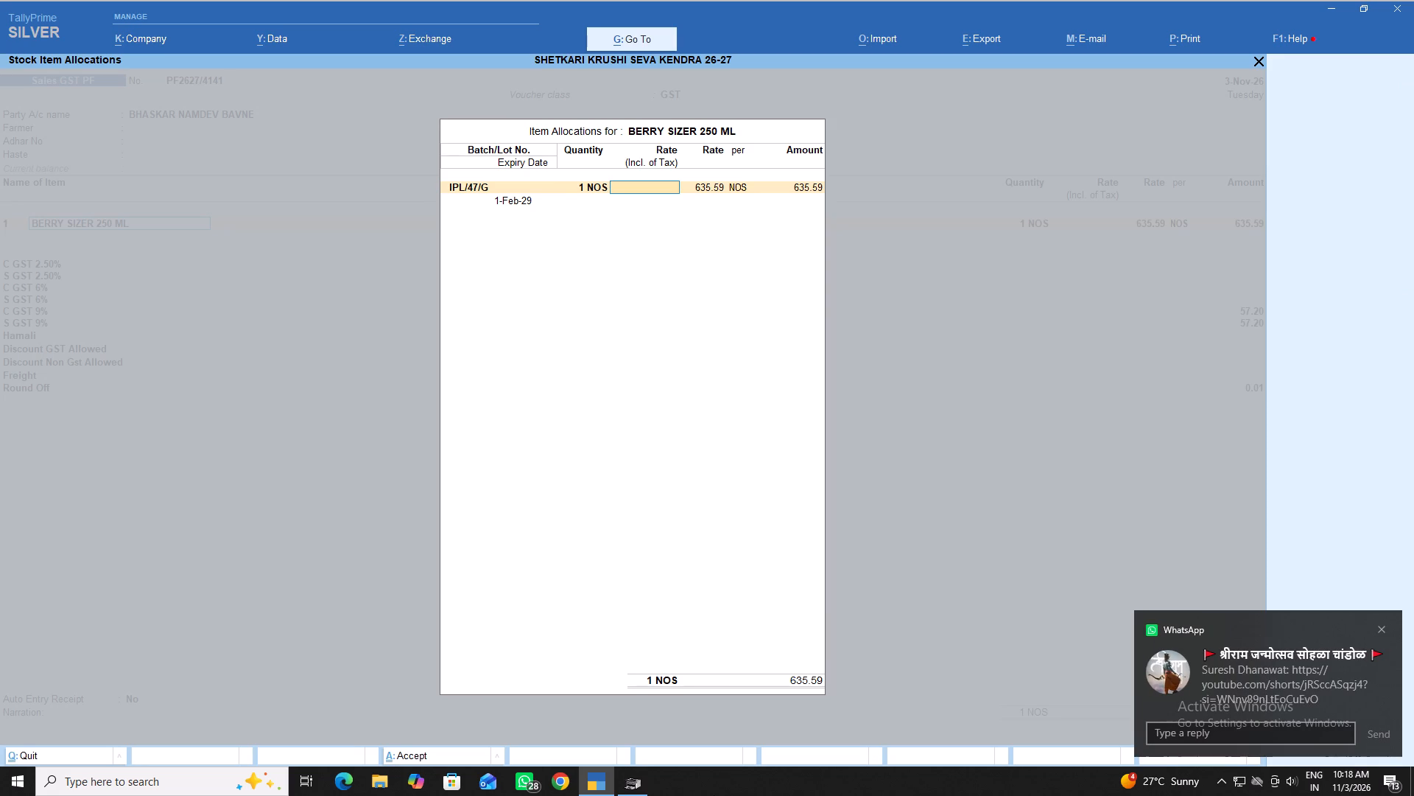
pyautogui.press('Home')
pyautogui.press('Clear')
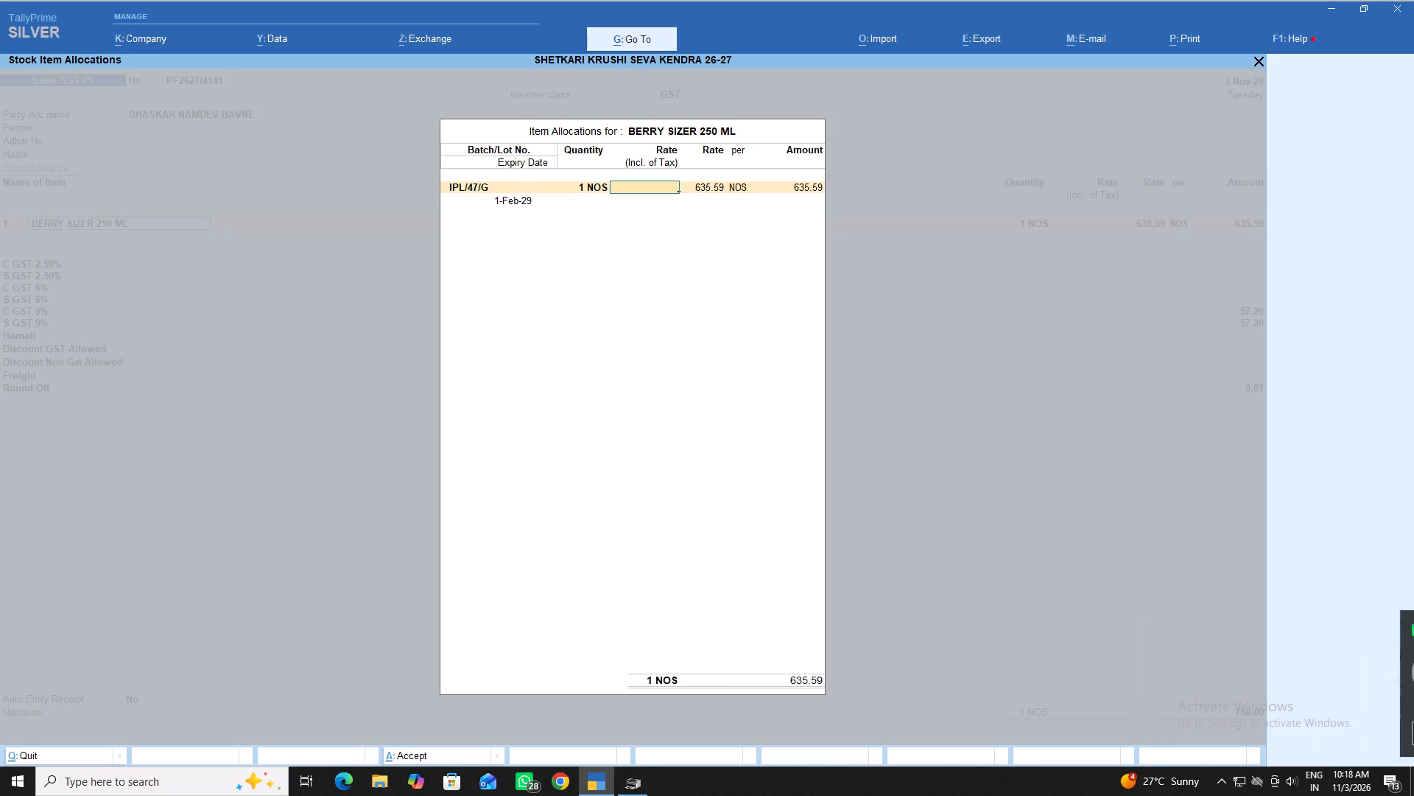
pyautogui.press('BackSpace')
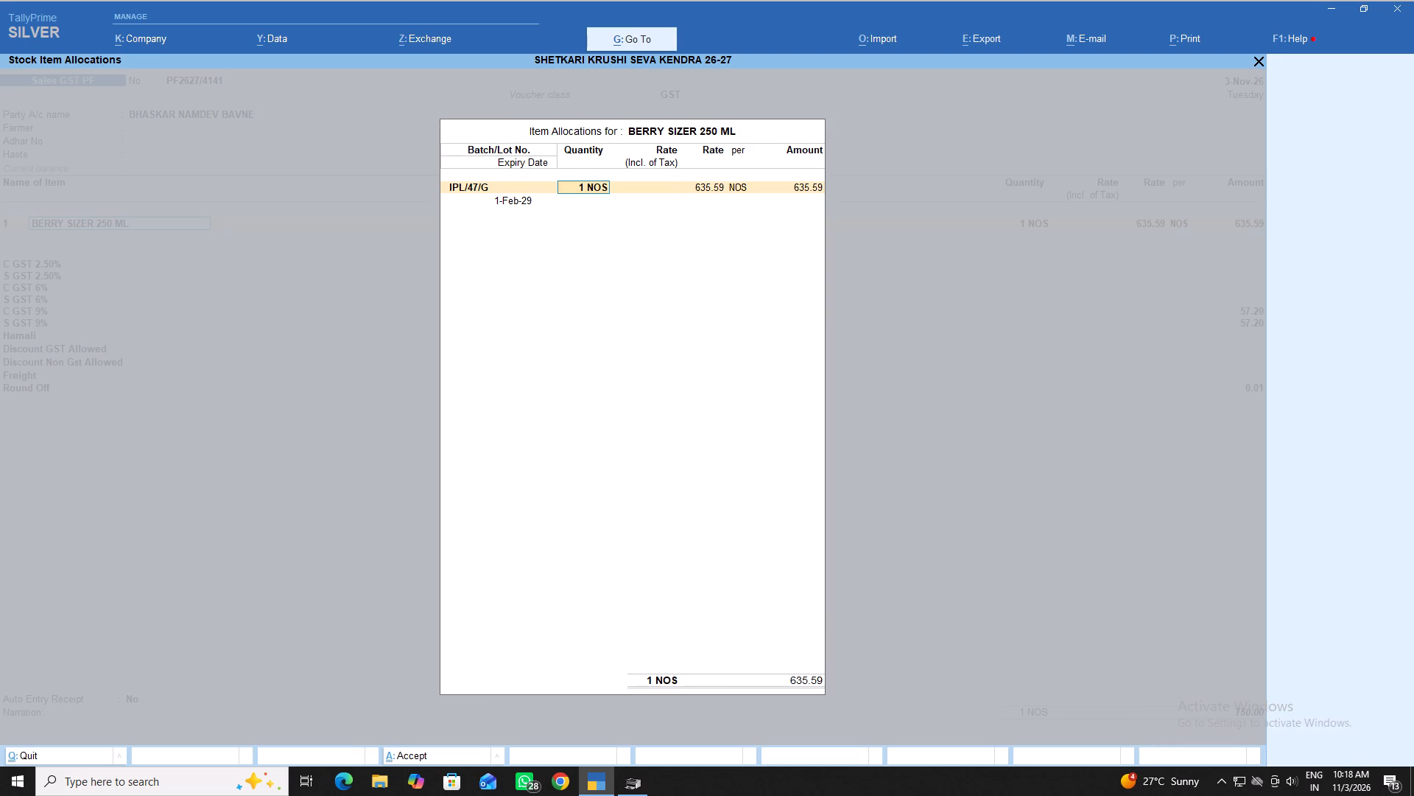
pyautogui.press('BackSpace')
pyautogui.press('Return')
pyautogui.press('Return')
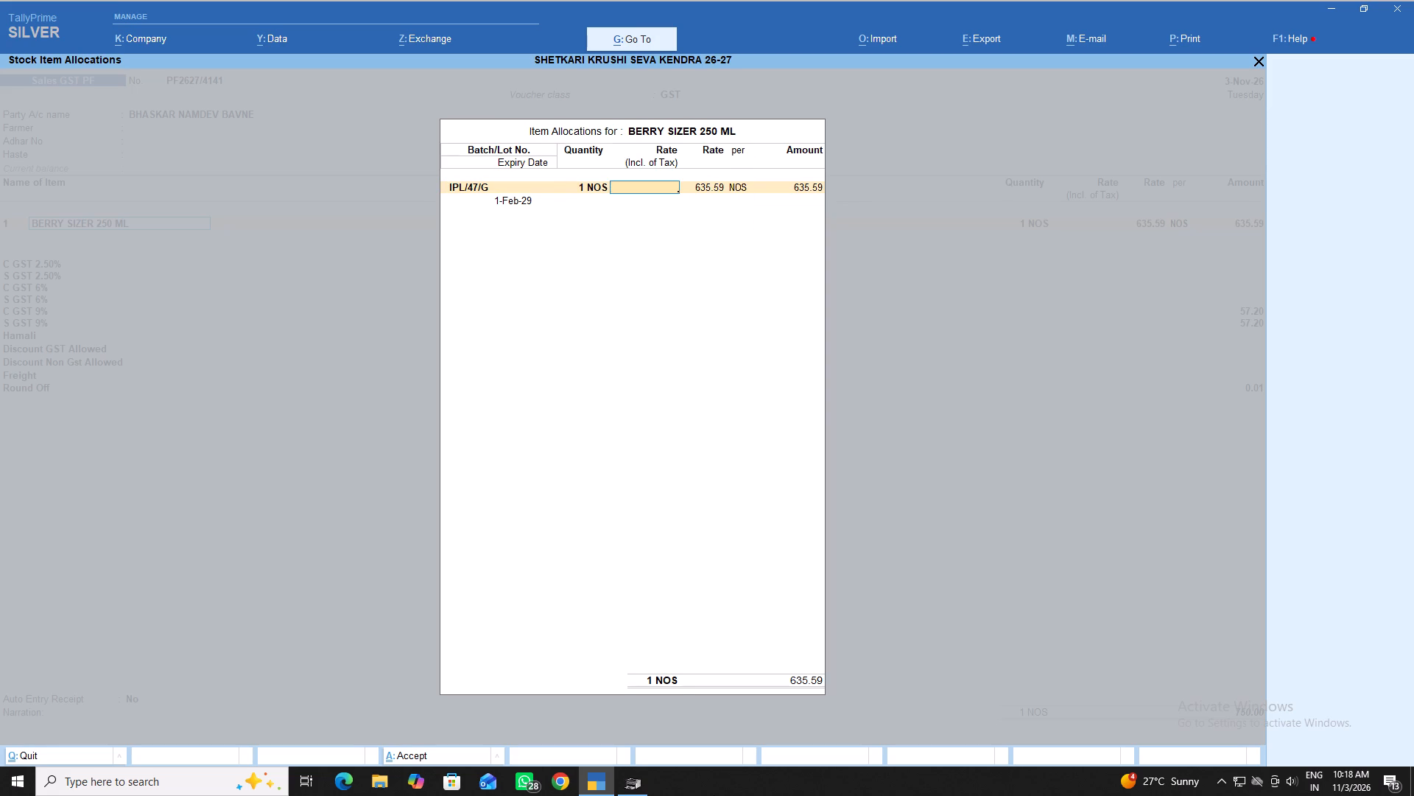
# Set the tax-inclusive rate of BERRY SIZER 250 ML to 750 and complete its item line.
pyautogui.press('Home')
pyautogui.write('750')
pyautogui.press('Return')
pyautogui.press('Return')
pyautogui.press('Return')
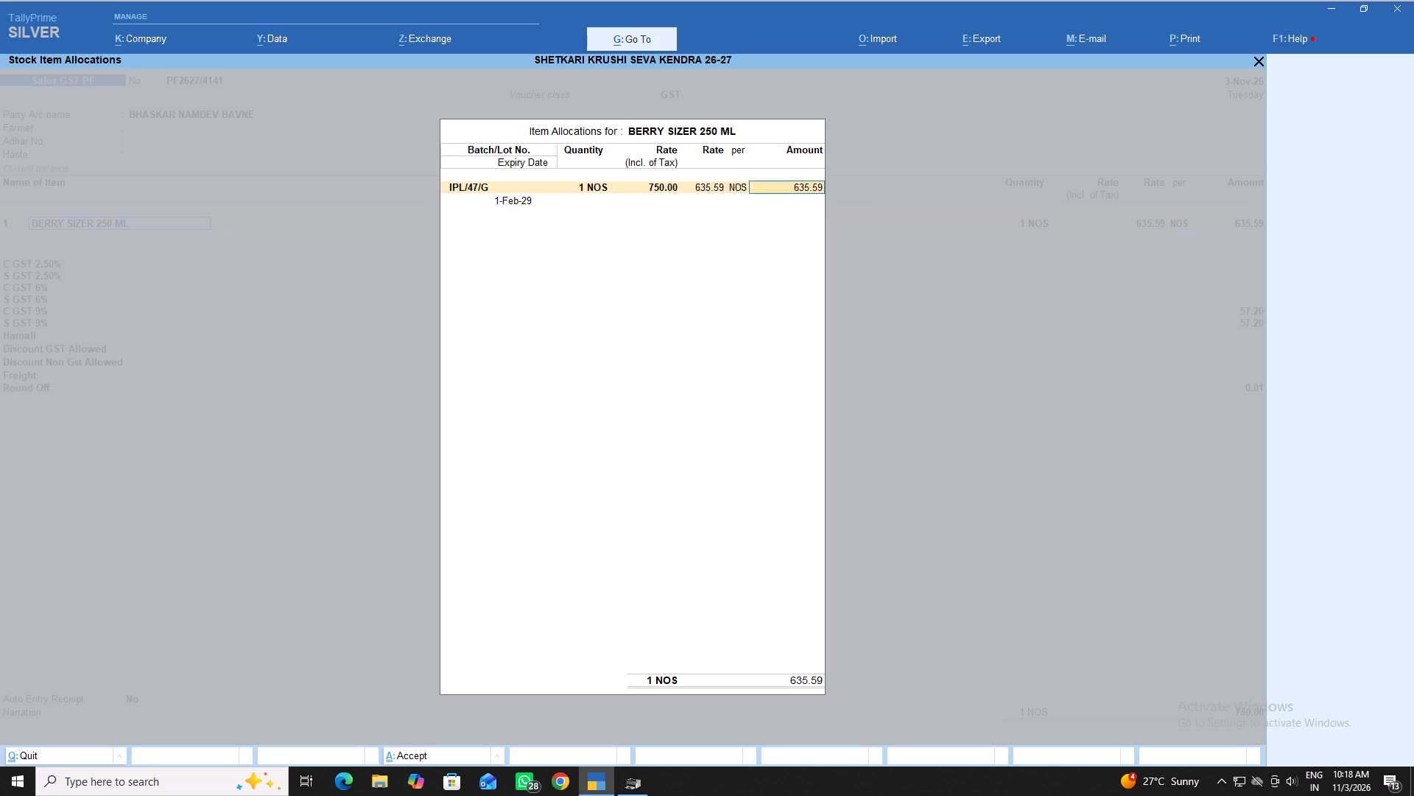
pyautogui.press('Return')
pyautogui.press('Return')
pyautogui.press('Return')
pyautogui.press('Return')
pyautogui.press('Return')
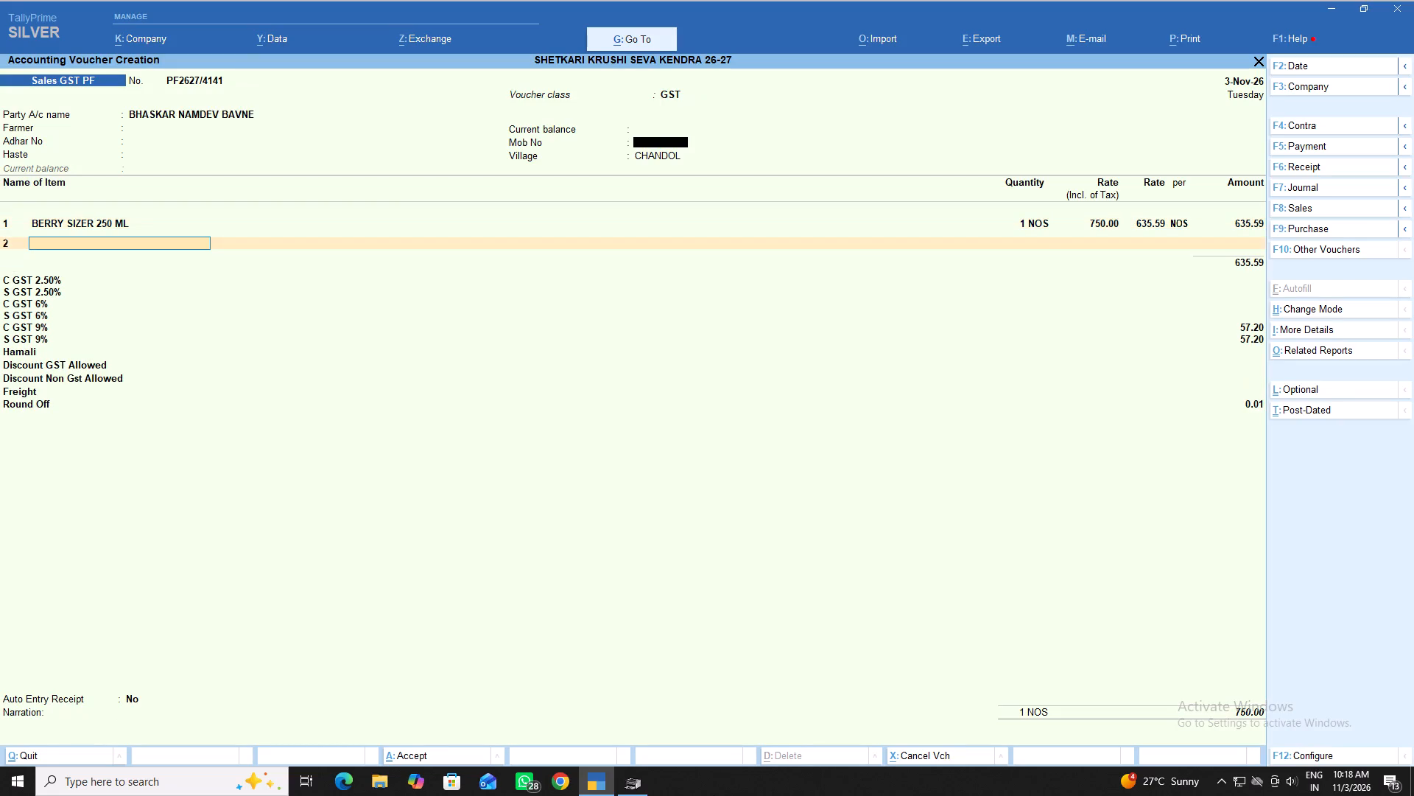
# Add 1 NOS of AVTAR 250GM from batch Gav-696, keeping the tax-inclusive rate of 330.
pyautogui.write('av')
pyautogui.press('t')
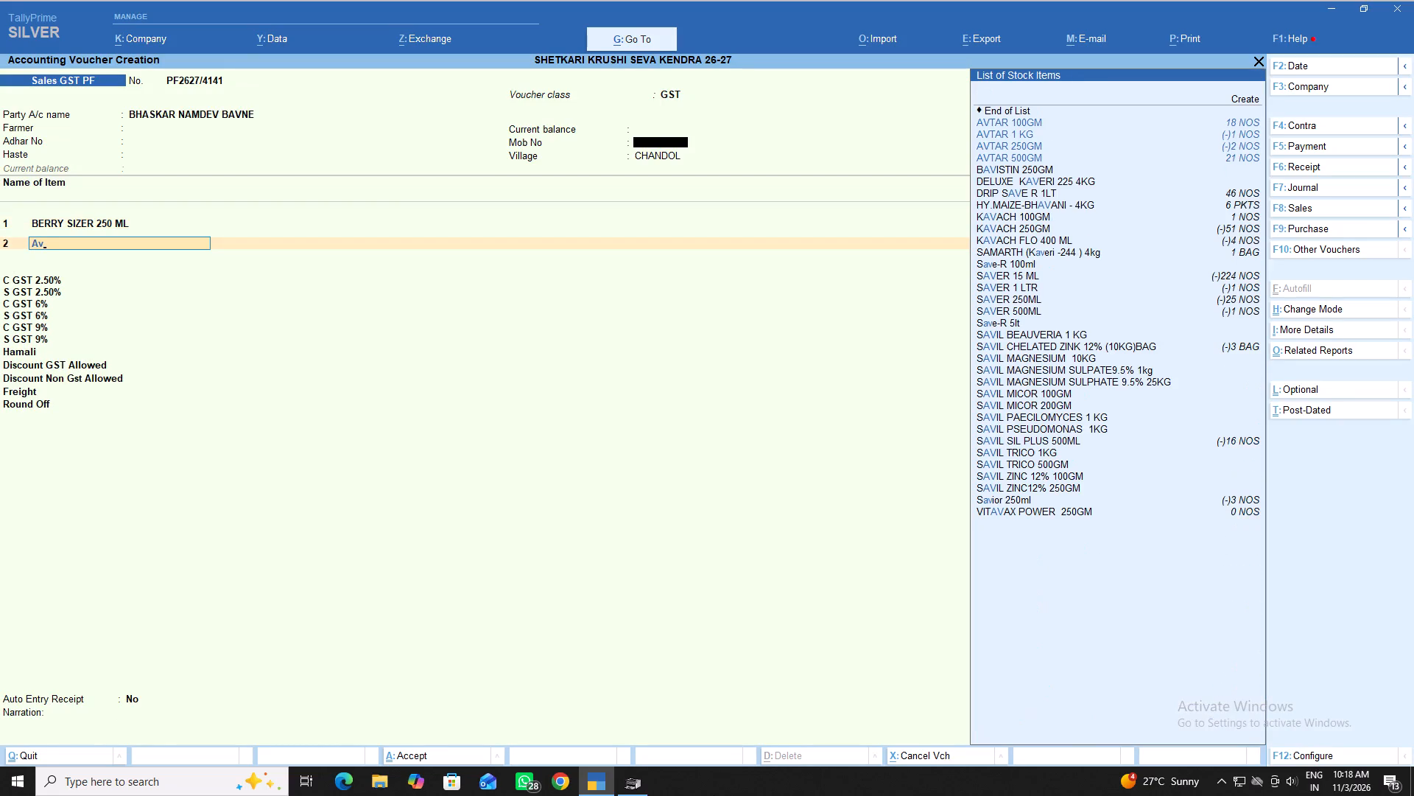
pyautogui.press('Down')
pyautogui.press('Down')
pyautogui.press('Down')
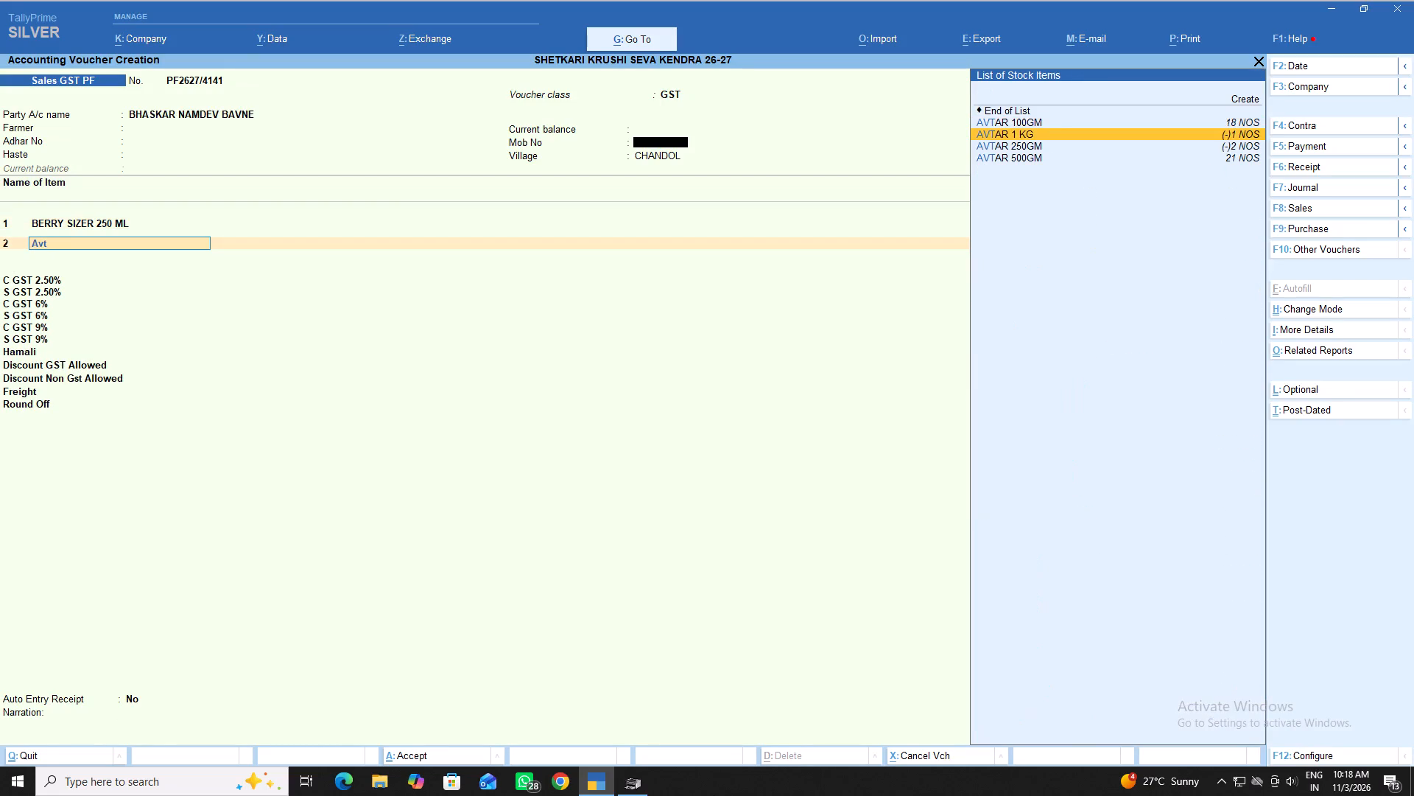
pyautogui.press('Return')
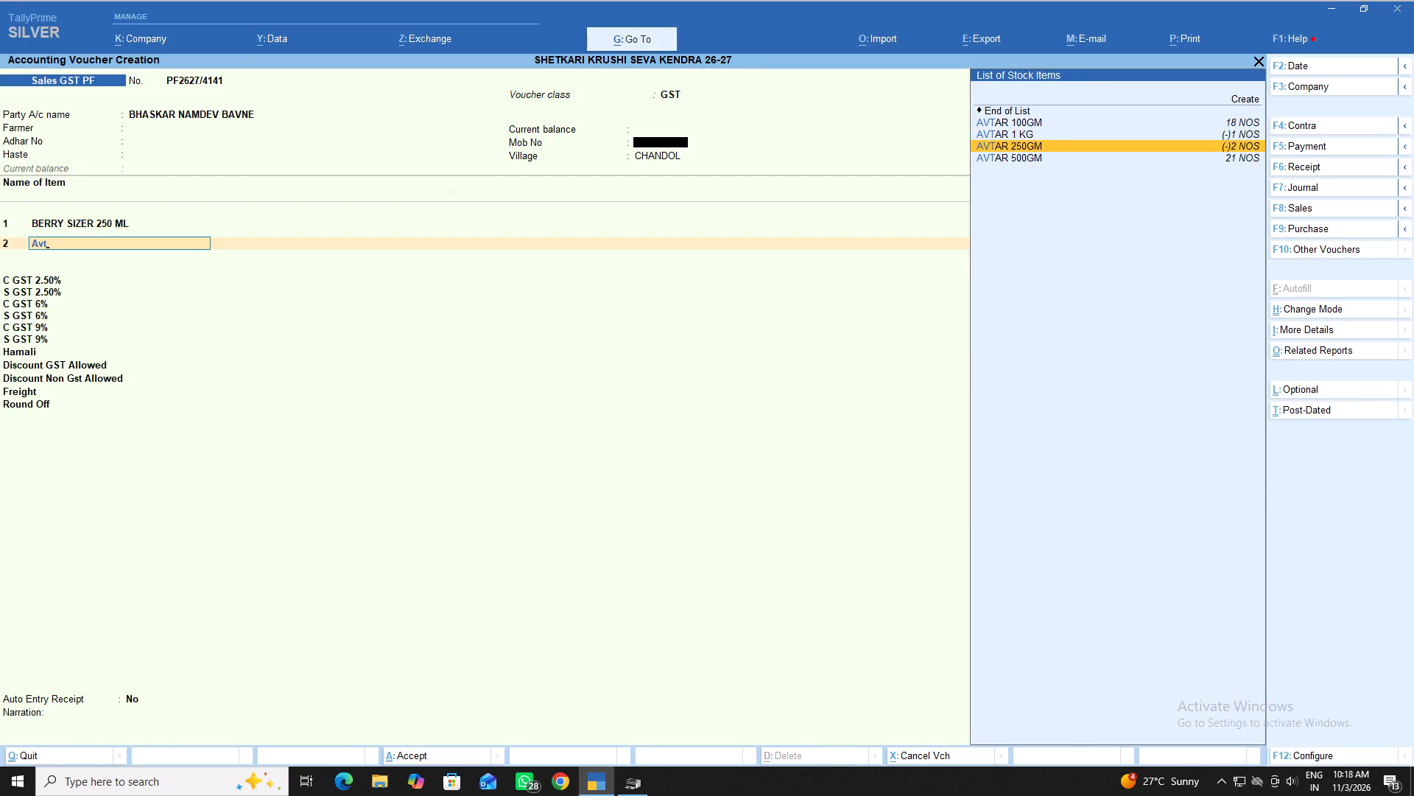
pyautogui.press('Down')
pyautogui.press('Down')
pyautogui.press('Down')
pyautogui.press('Return')
pyautogui.press('1')
pyautogui.press('Return')
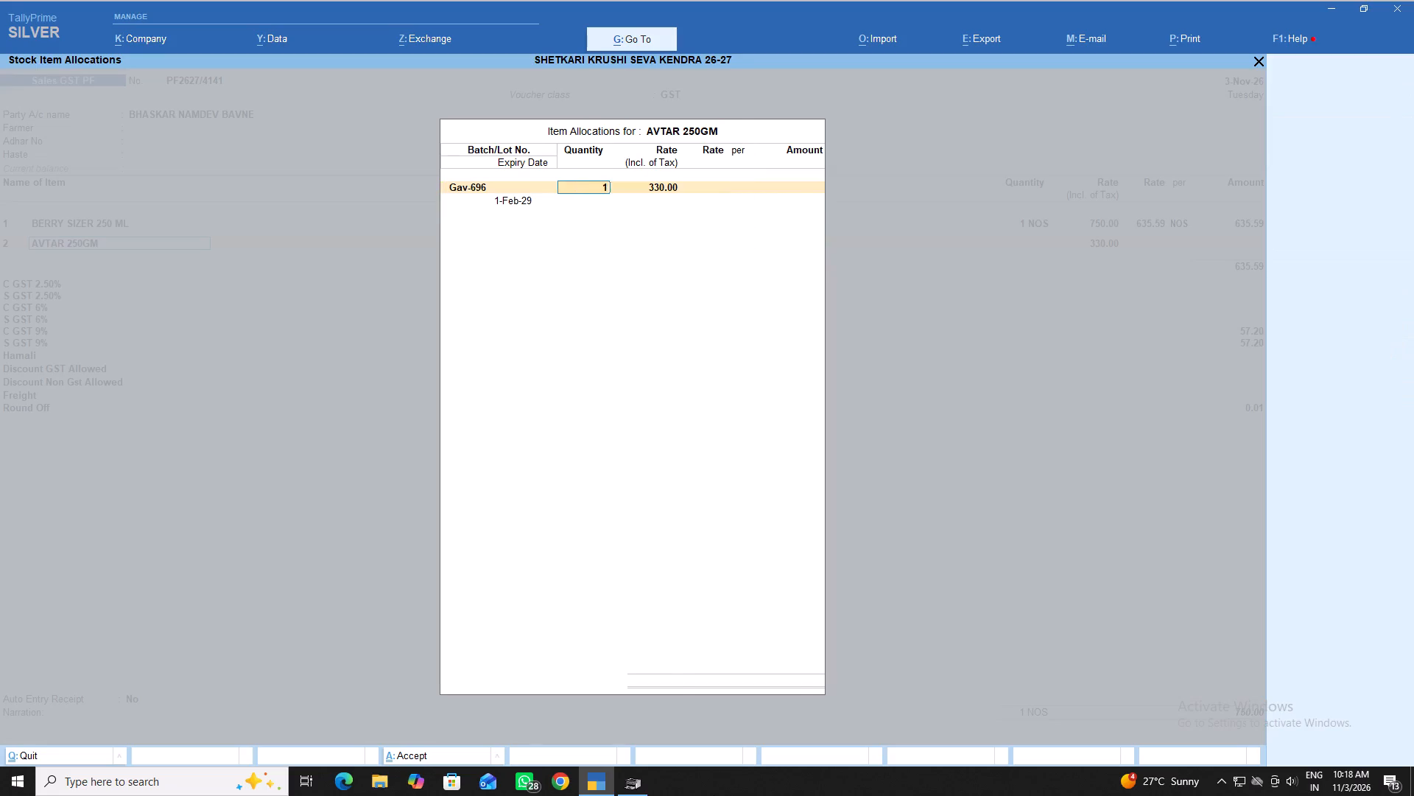
pyautogui.press('Return')
pyautogui.press('Return')
pyautogui.press('Return')
pyautogui.press('Return')
pyautogui.press('Return')
pyautogui.press('Return')
pyautogui.press('Return')
pyautogui.press('Return')
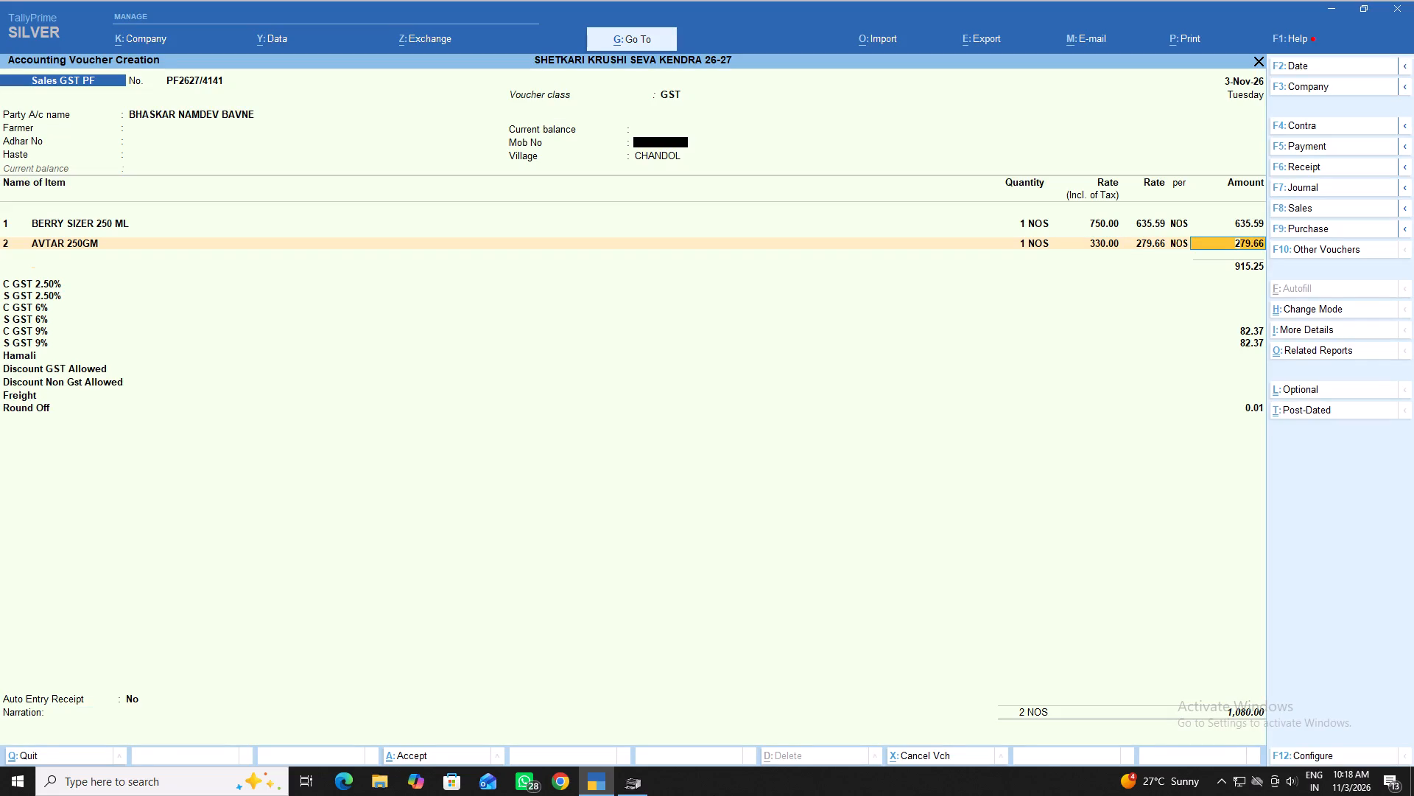
# Add 1 NOS of CORAKING 150ML from batch AK-27 at a tax-inclusive rate of 500.
pyautogui.write('cor')
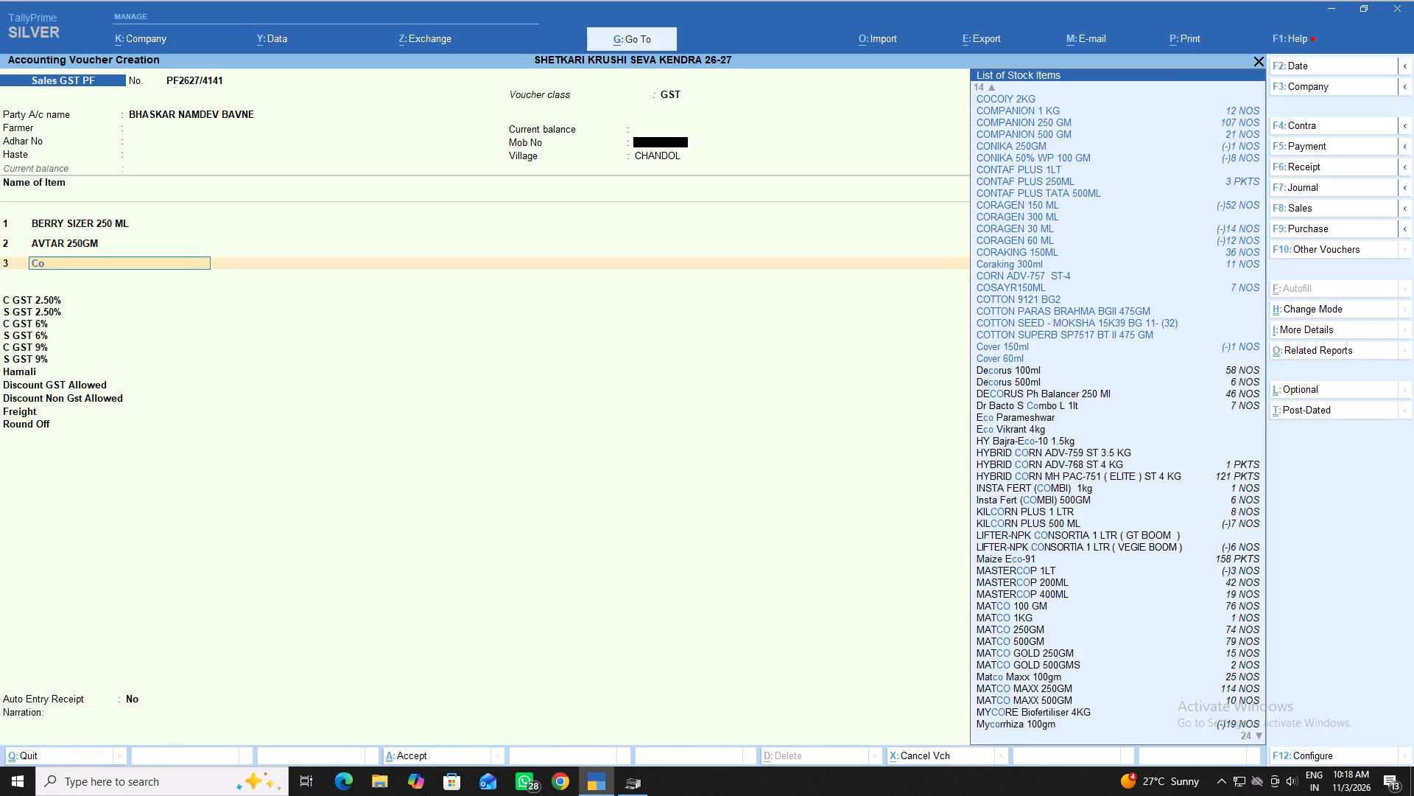
pyautogui.press('Down')
pyautogui.press('Down')
pyautogui.press('Down')
pyautogui.press('Down')
pyautogui.press('Down')
pyautogui.press('Return')
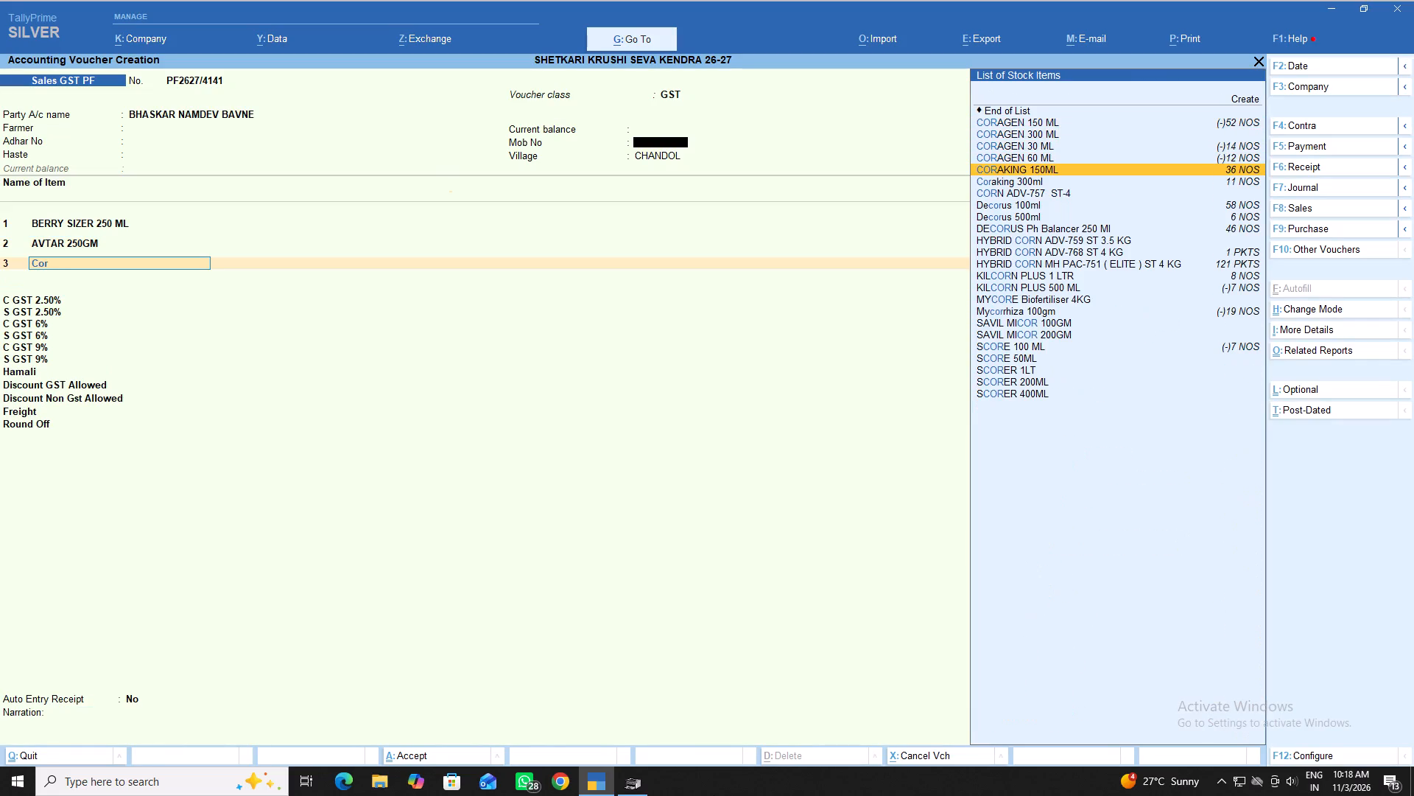
pyautogui.press('Return')
pyautogui.write('15')
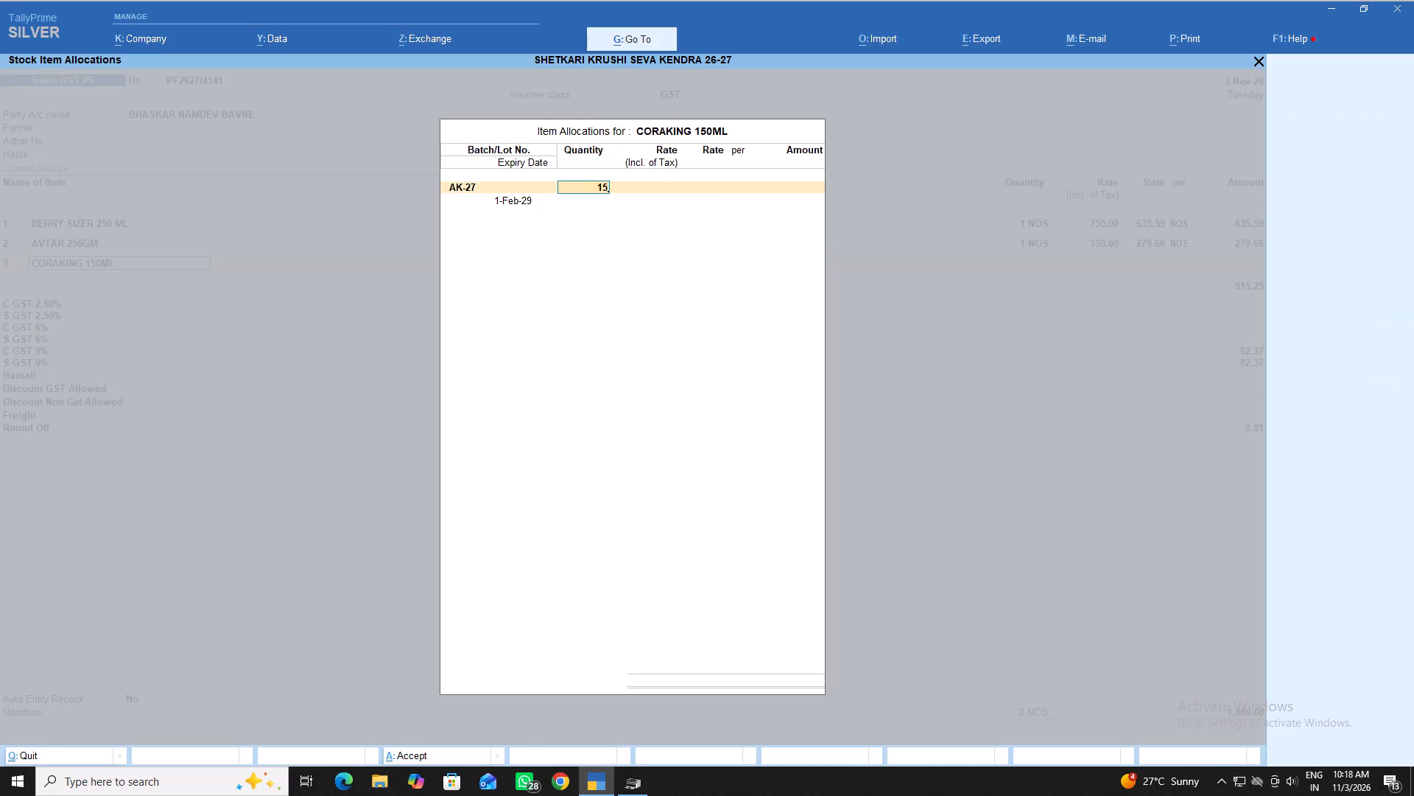
pyautogui.press('BackSpace')
pyautogui.press('Return')
pyautogui.write('500')
pyautogui.press('Return')
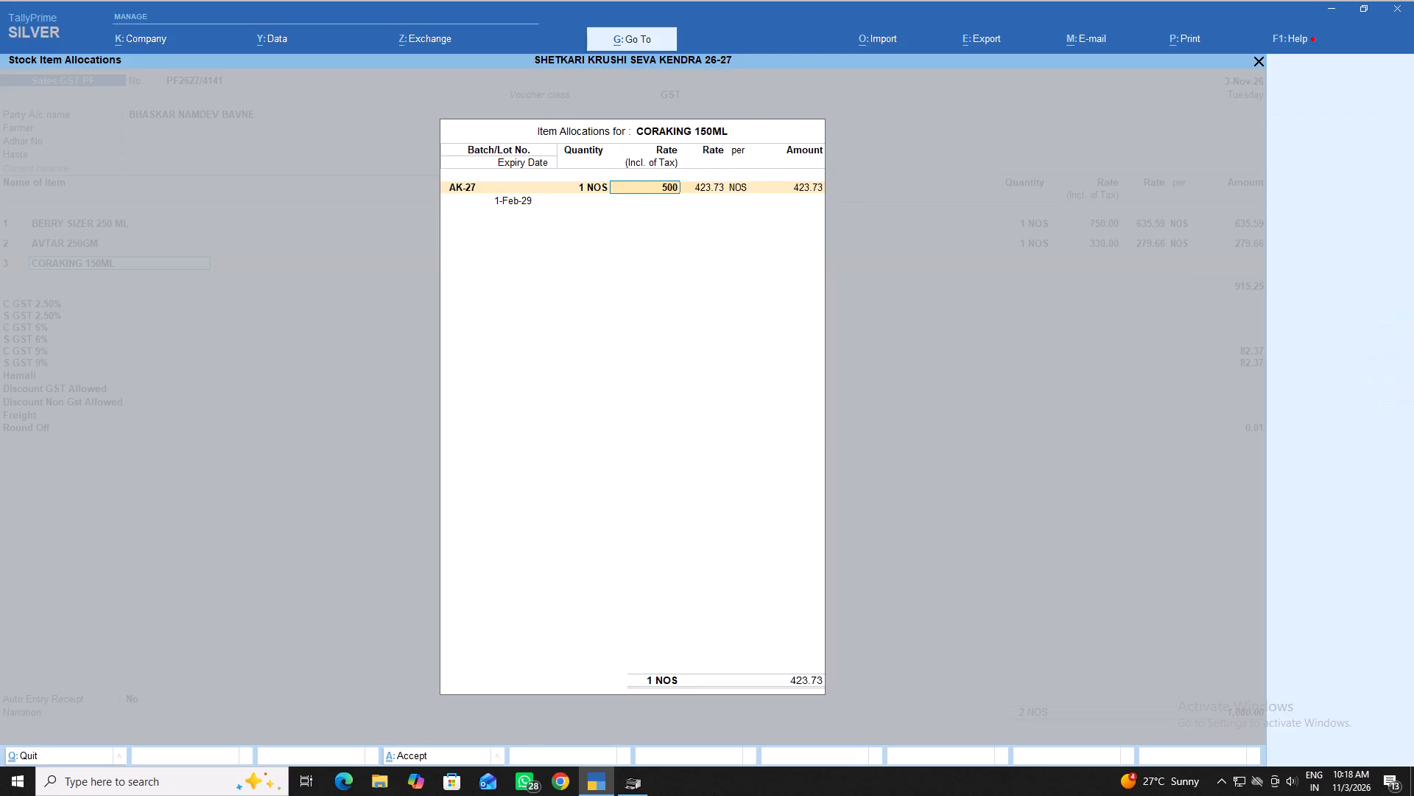
pyautogui.press('Return')
pyautogui.press('Return')
pyautogui.press('Return')
pyautogui.press('Return')
pyautogui.press('Return')
pyautogui.press('Return')
pyautogui.press('Return')
# Add 1 NOS of KAMAN 250 ML at a tax-inclusive rate of 150 as the fourth item.
pyautogui.press('l')
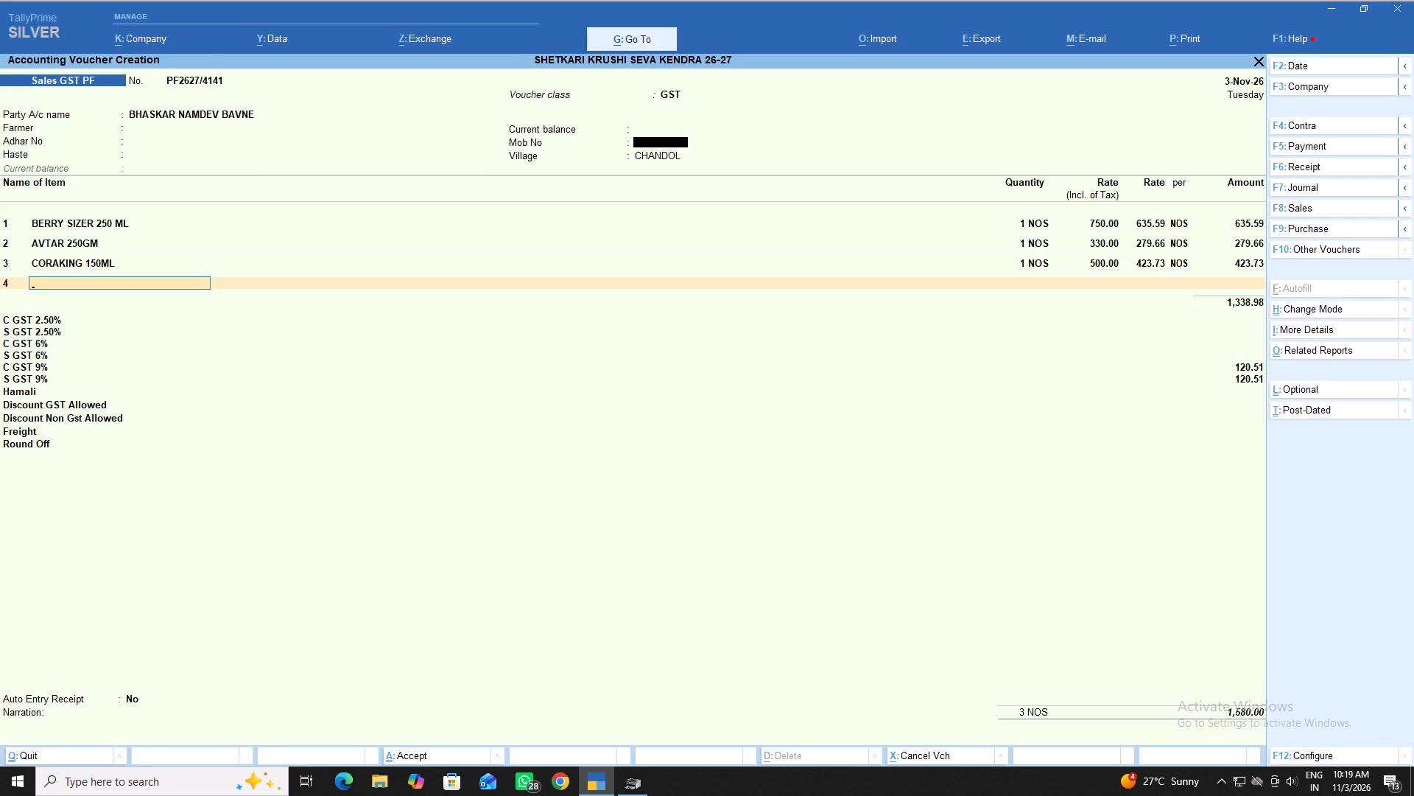
pyautogui.press('BackSpace')
pyautogui.write('kam')
pyautogui.press('Down')
pyautogui.press('Down')
pyautogui.press('Return')
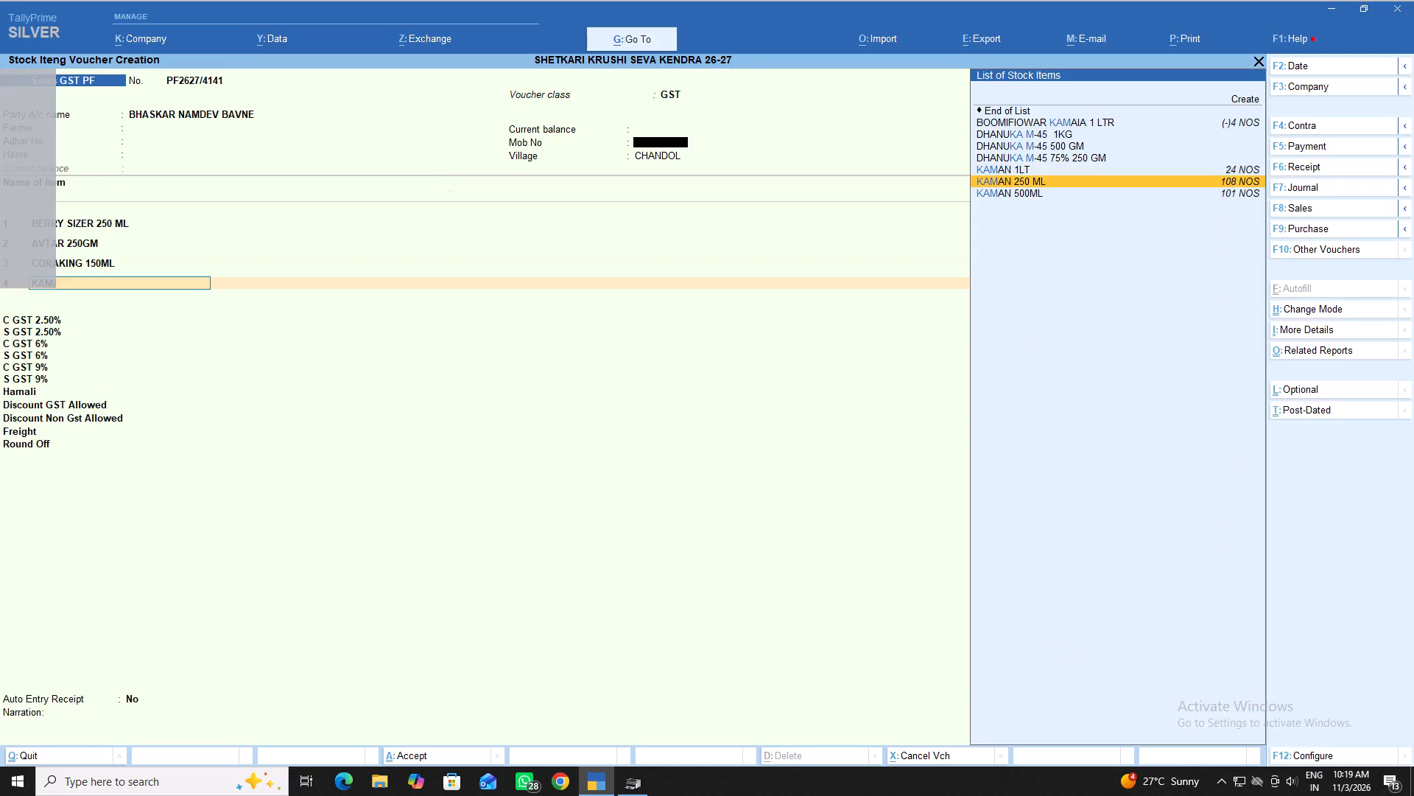
pyautogui.press('Return')
pyautogui.press('1')
pyautogui.press('Return')
pyautogui.write('150')
pyautogui.press('Return')
pyautogui.press('Return')
pyautogui.press('Return')
pyautogui.press('Return')
pyautogui.press('Return')
pyautogui.press('Return')
pyautogui.press('Return')
pyautogui.press('Return')
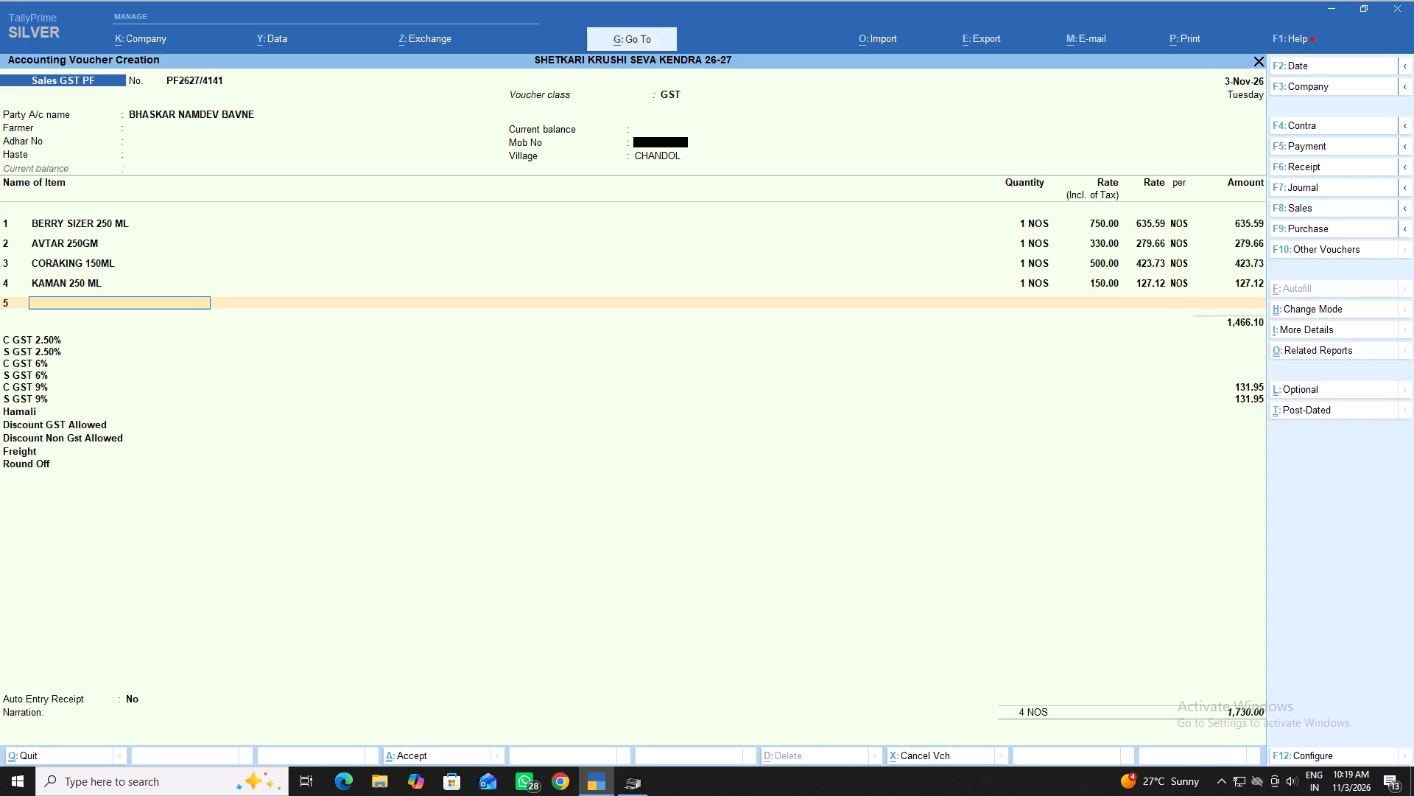
# Finish voucher PF2627/4141 after its fourth item, keeping the calculated taxes, Auto Entry Receipt at No, and the extra charges and narration blank.
pyautogui.press('Return')
pyautogui.press('Return')
pyautogui.press('Return')
pyautogui.press('Return')
pyautogui.press('Return')
pyautogui.press('Return')
pyautogui.press('Return')
pyautogui.press('Return')
pyautogui.press('Return')
pyautogui.press('Return')
pyautogui.press('Return')
pyautogui.press('Return')
pyautogui.press('Return')
pyautogui.press('Return')
pyautogui.press('Return')
pyautogui.press('Return')
pyautogui.press('Return')
pyautogui.press('Return')
pyautogui.press('Return')
pyautogui.press('Return')
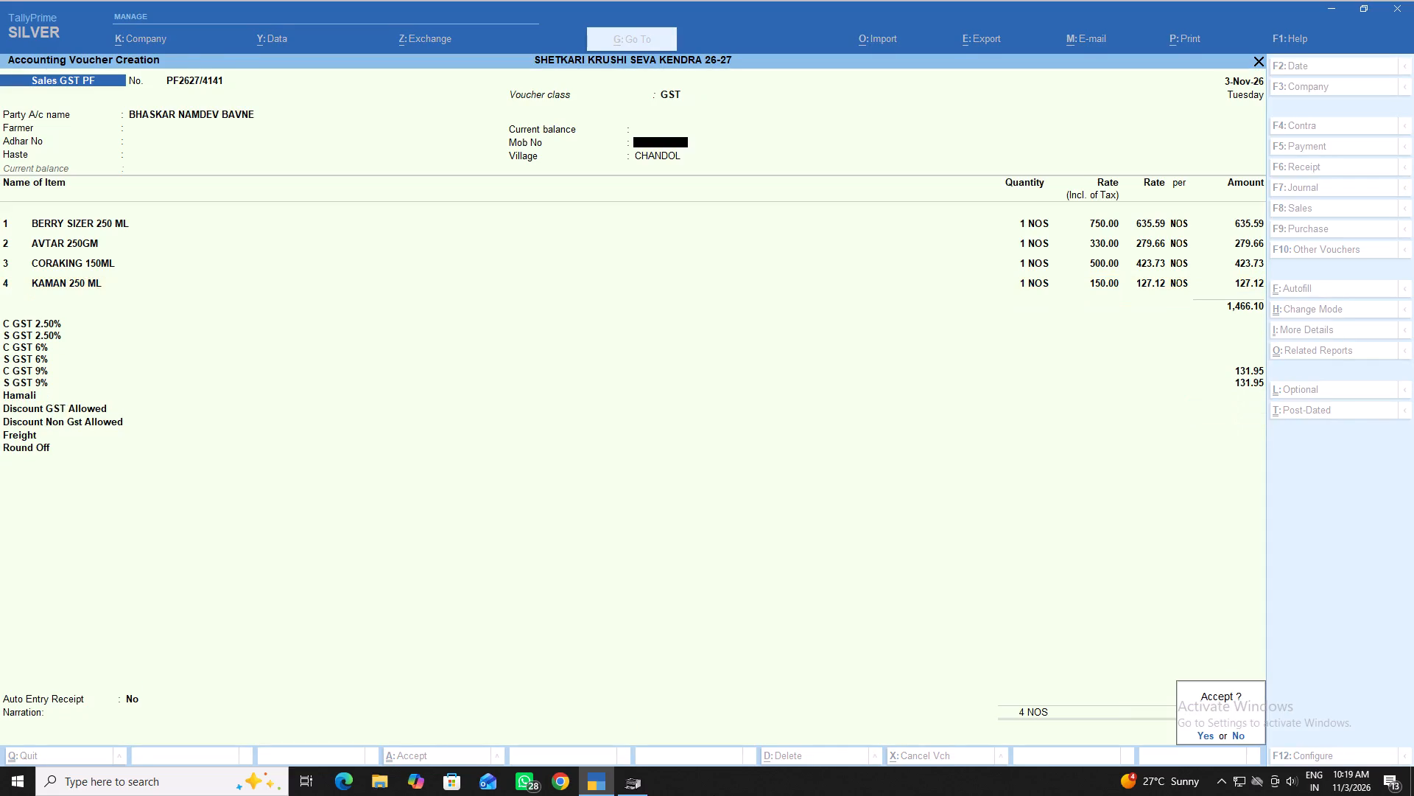
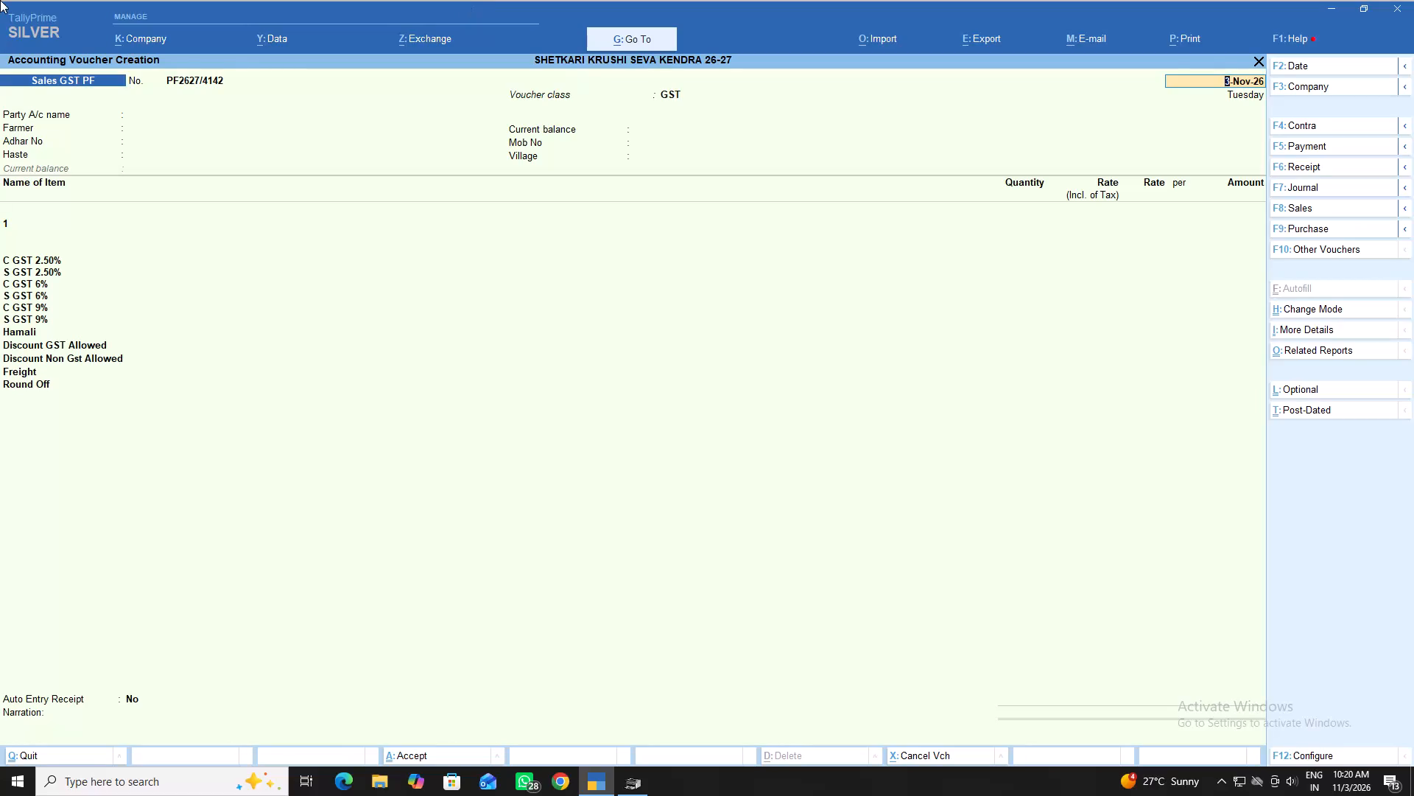
# Leave the blank Sales GST PF voucher PF2627/4142 unsaved and return to the Gateway of Tally.
pyautogui.press('Escape')
pyautogui.press('Escape')
pyautogui.press('Escape')
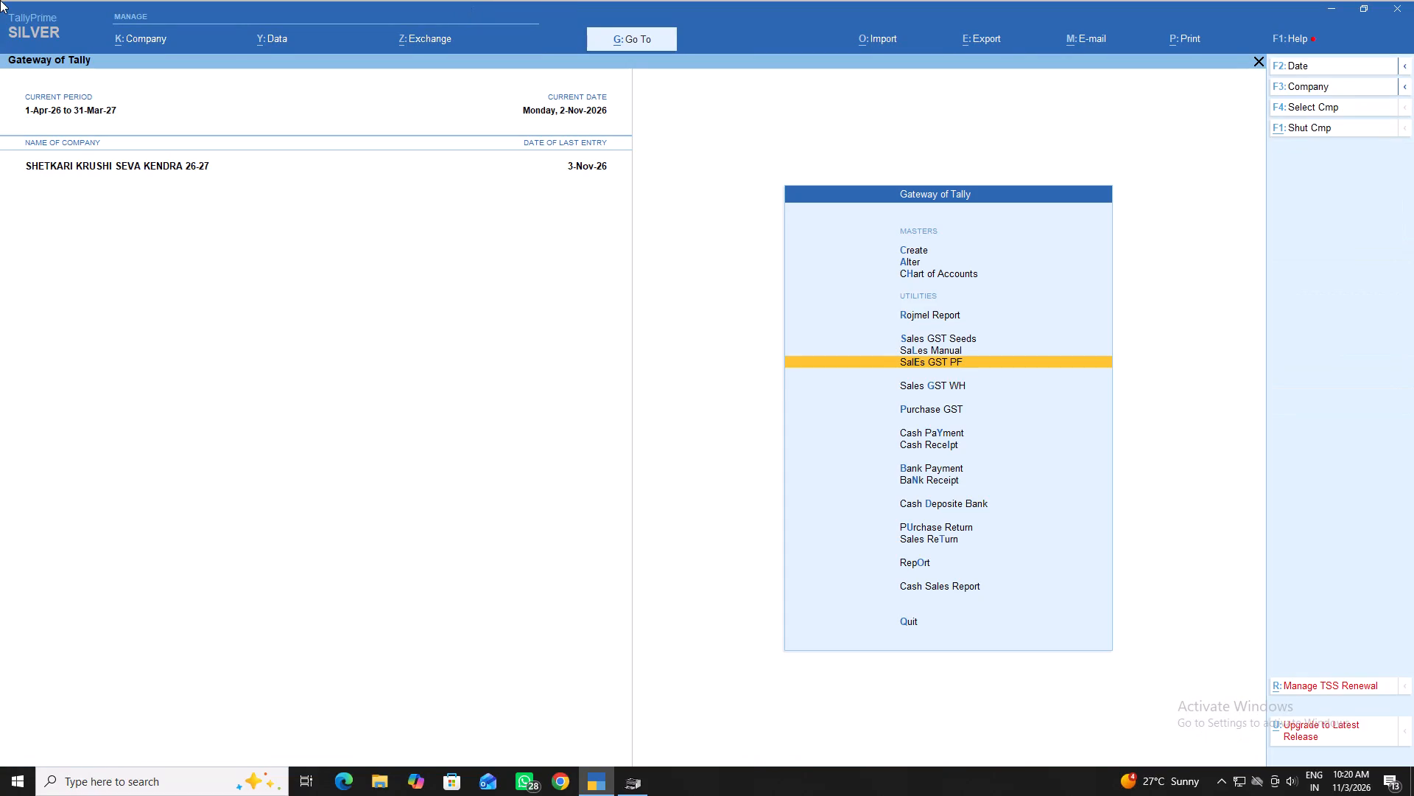
# Examine the vouchers and day totals in the Day Book report for 2-Nov-26, and return to the Gateway of Tally.
pyautogui.press('Down')
pyautogui.press('Down')
pyautogui.press('Down')
pyautogui.press('Down')
pyautogui.press('Down')
pyautogui.press('Down')
pyautogui.press('Down')
pyautogui.press('Down')
pyautogui.press('Down')
pyautogui.press('Down')
pyautogui.press('Down')
pyautogui.press('Up')
pyautogui.press('Return')
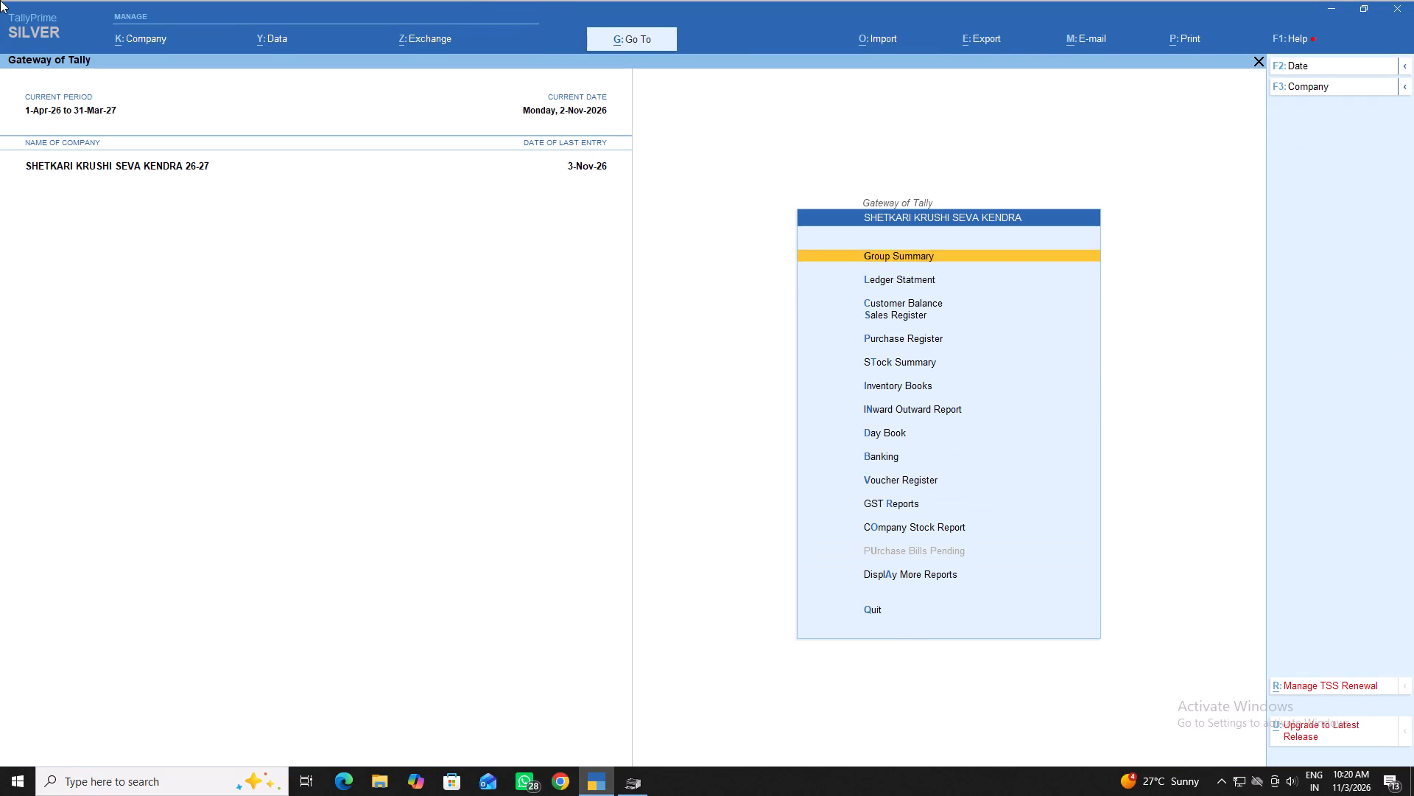
pyautogui.press('Down')
pyautogui.press('Down')
pyautogui.press('Down')
pyautogui.press('Down')
pyautogui.press('Down')
pyautogui.press('Down')
pyautogui.press('Down')
pyautogui.press('Down')
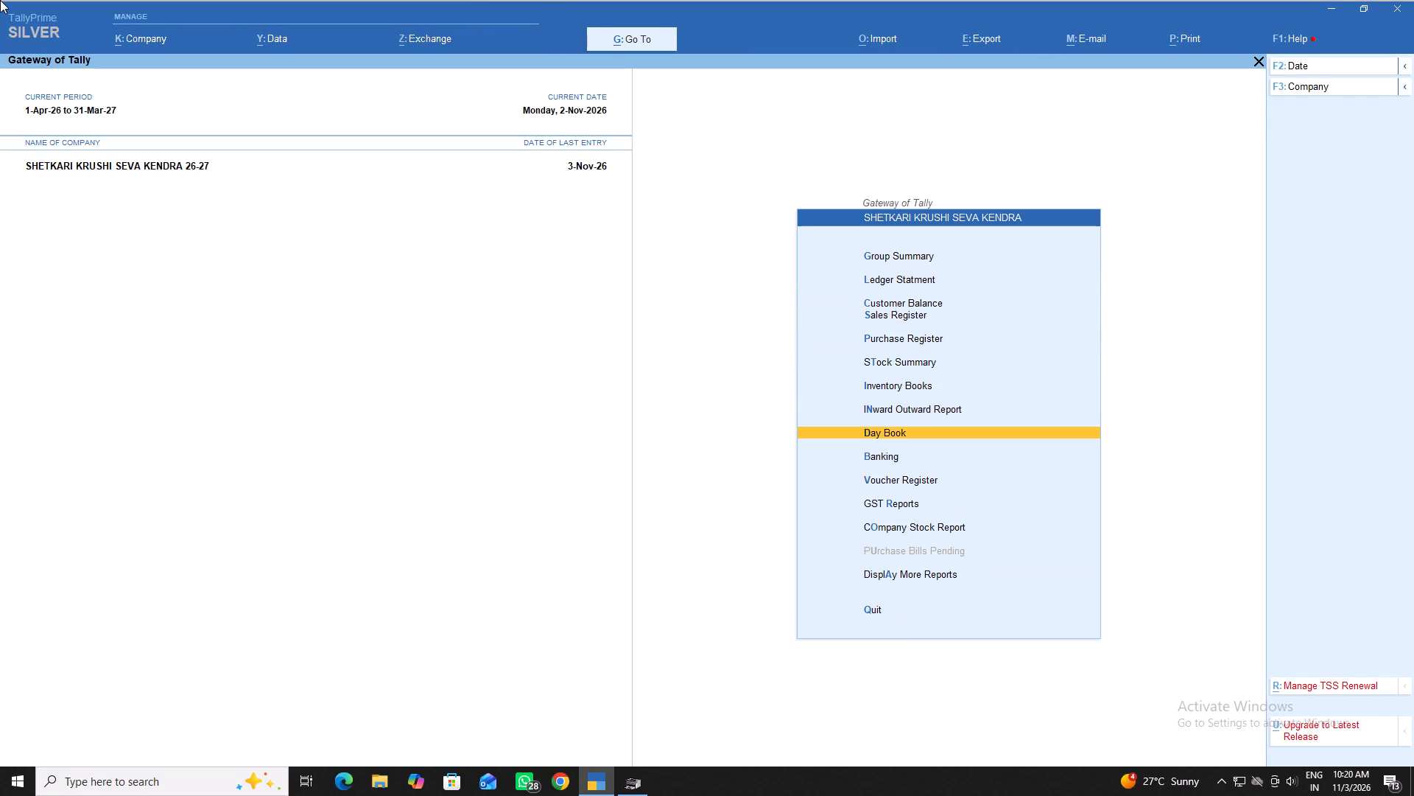
pyautogui.press('Return')
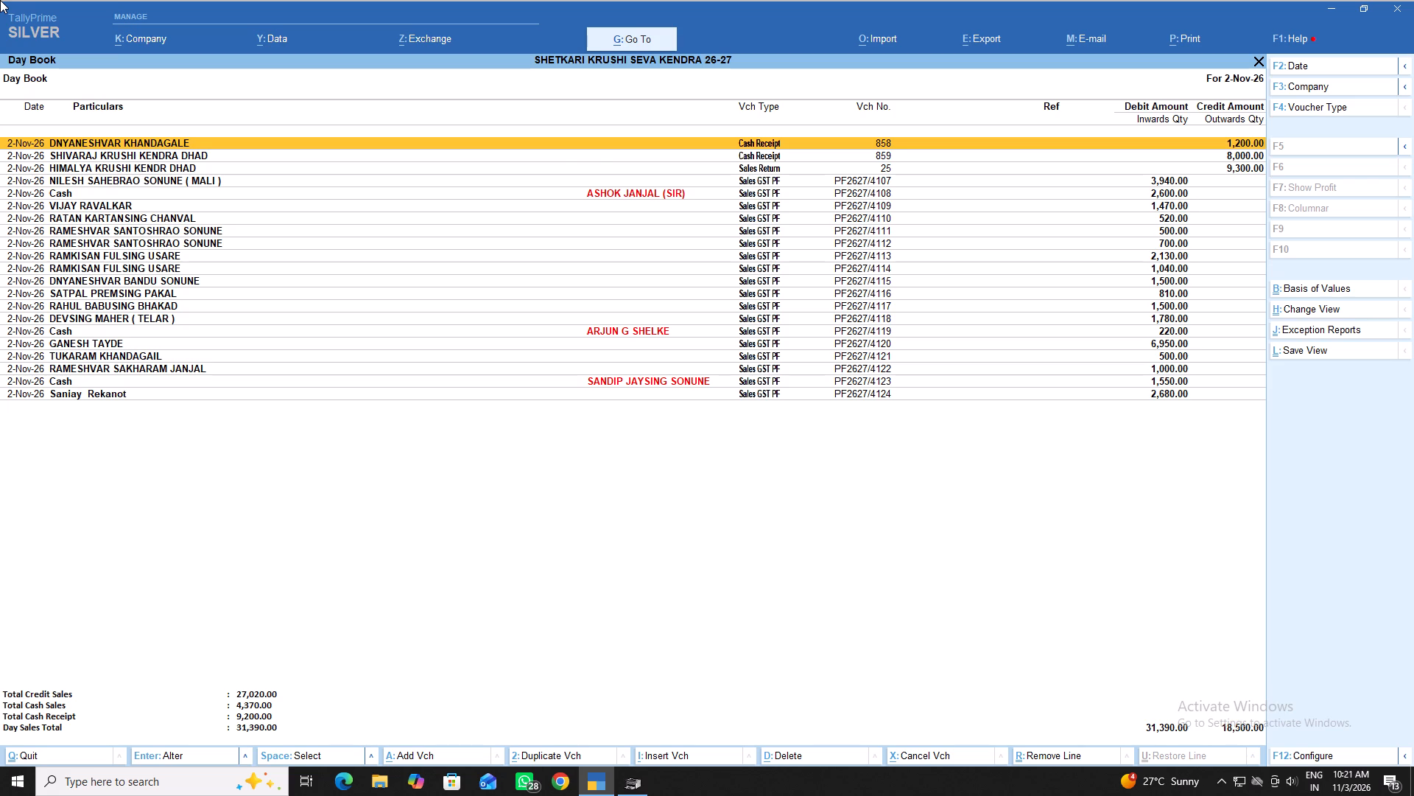
pyautogui.press('Escape')
pyautogui.press('Escape')
pyautogui.press('Escape')
pyautogui.press('Escape')
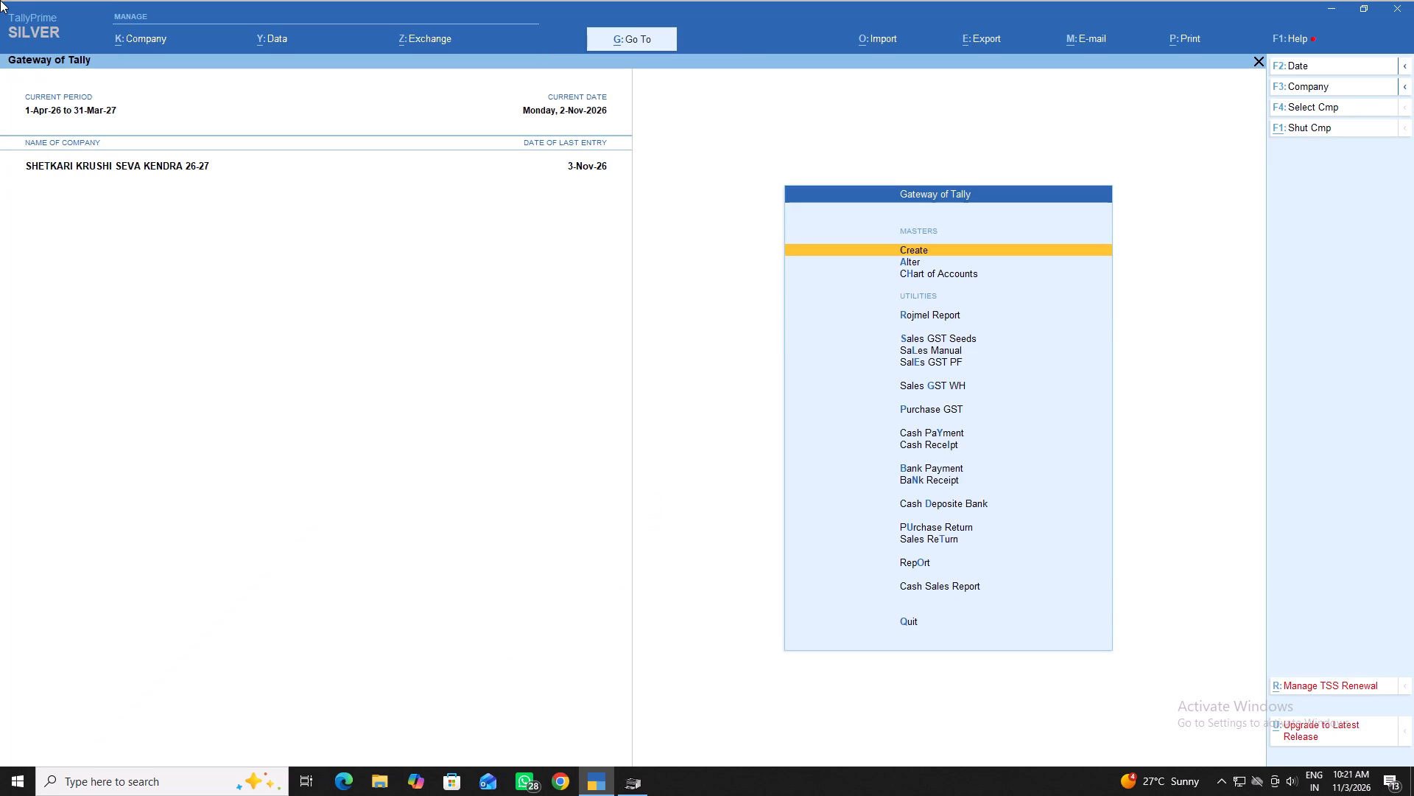
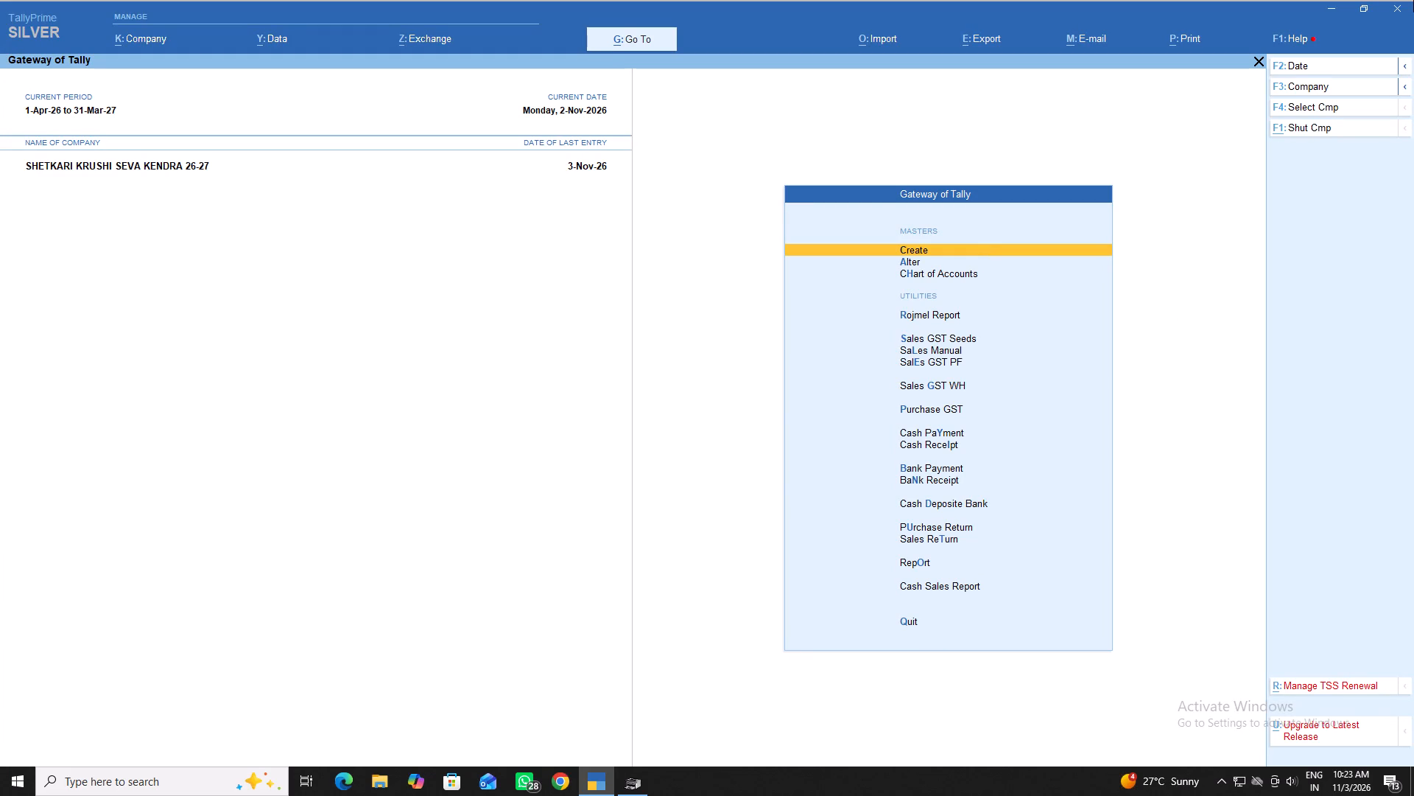
# Quit TallyPrime from the Gateway of Tally.
pyautogui.moveTo(1413, 0); pyautogui.dragTo(1413, 13)
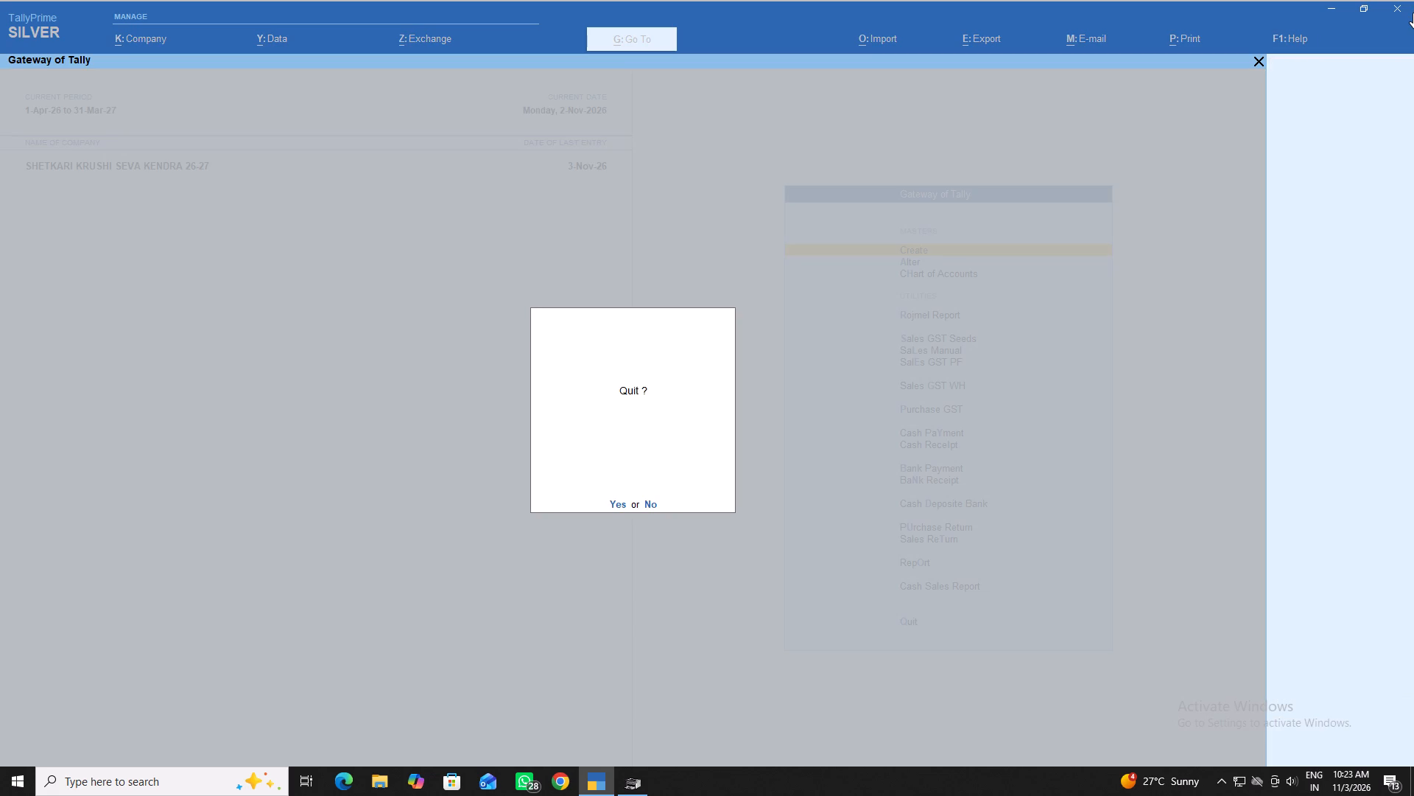
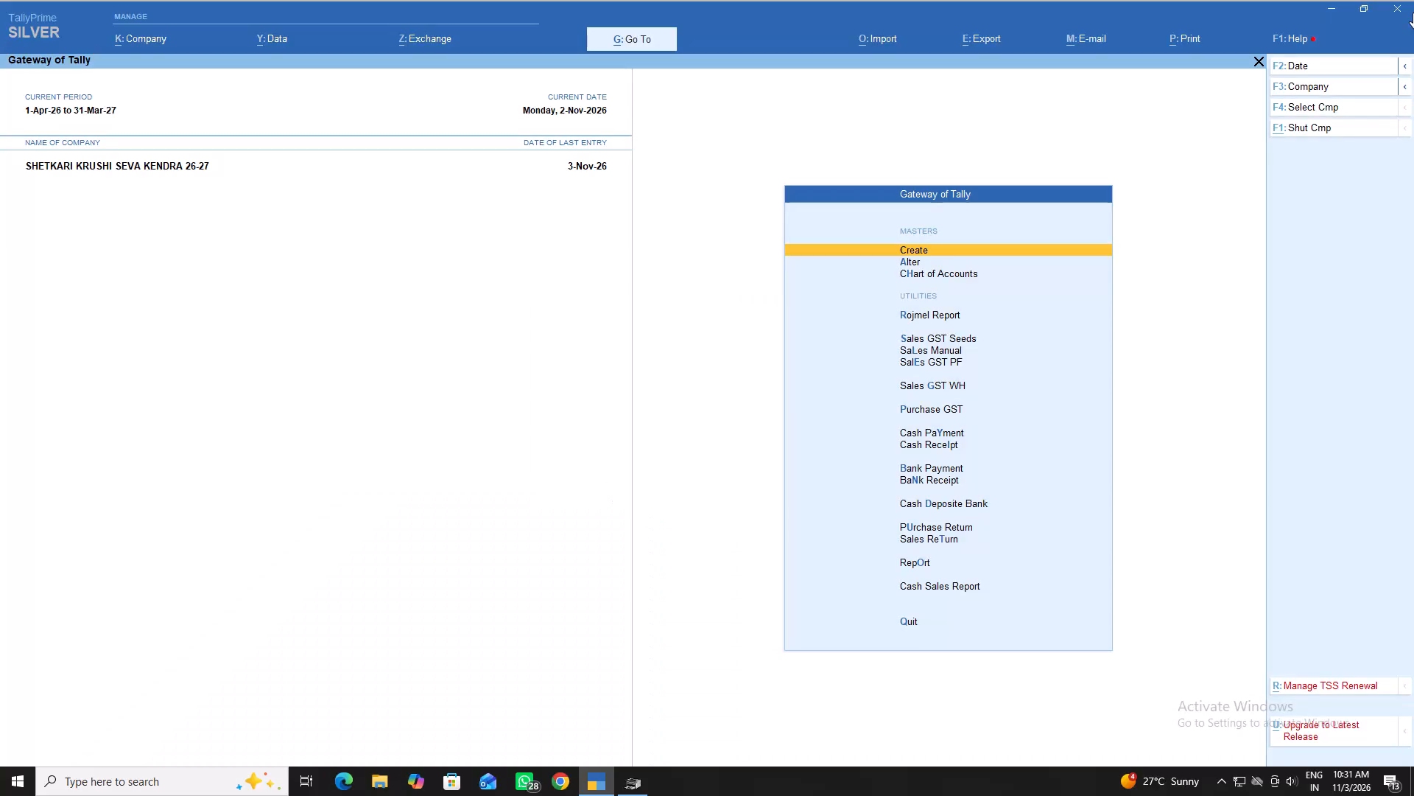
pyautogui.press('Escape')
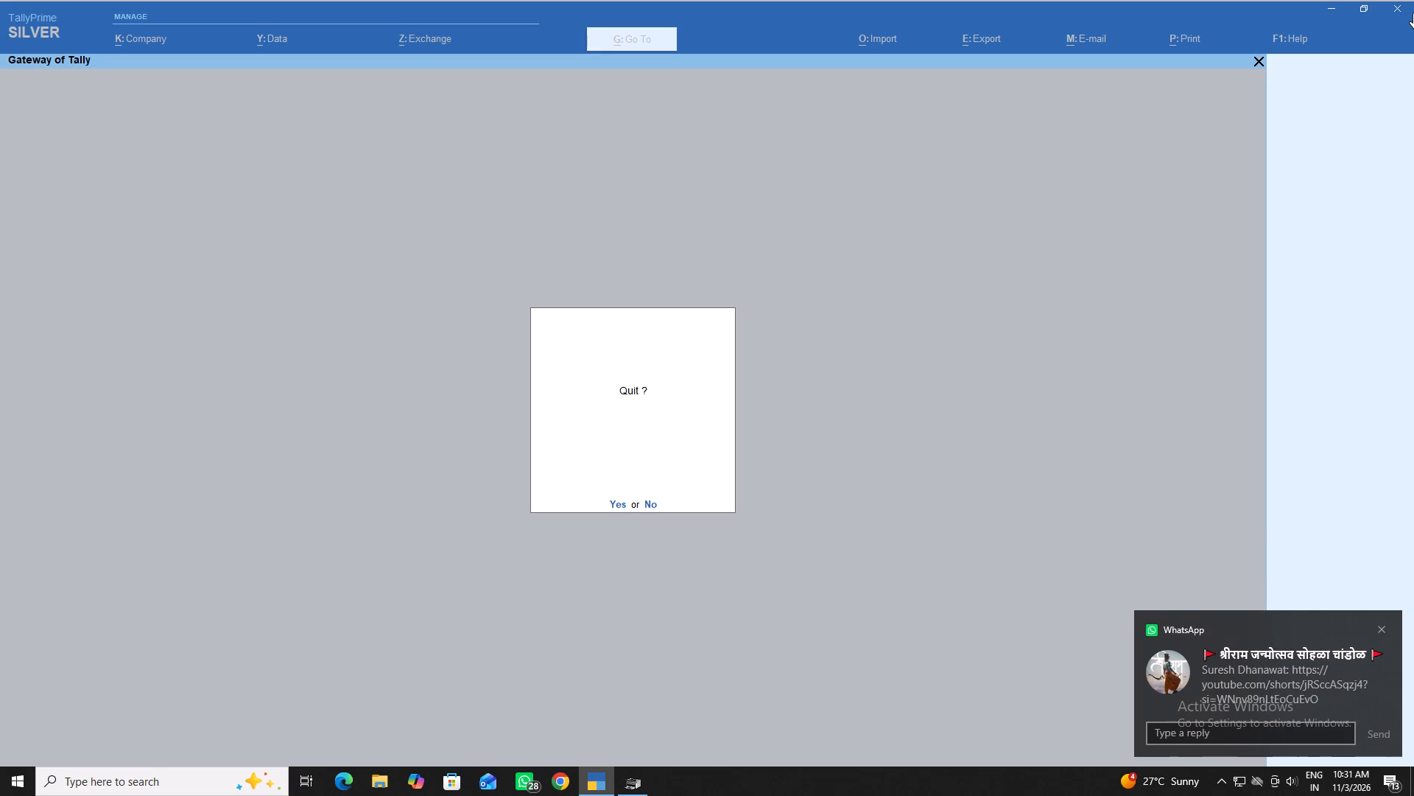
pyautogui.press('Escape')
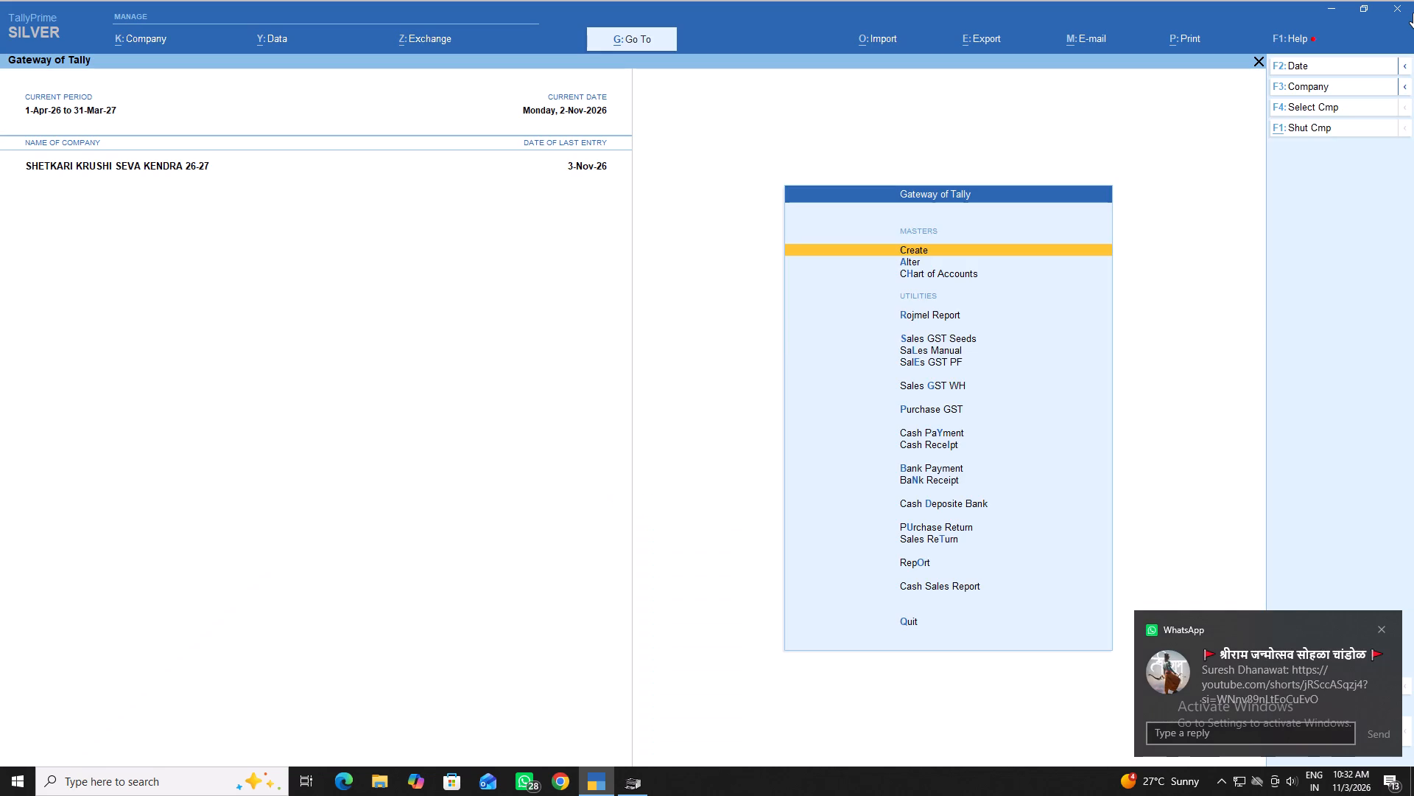